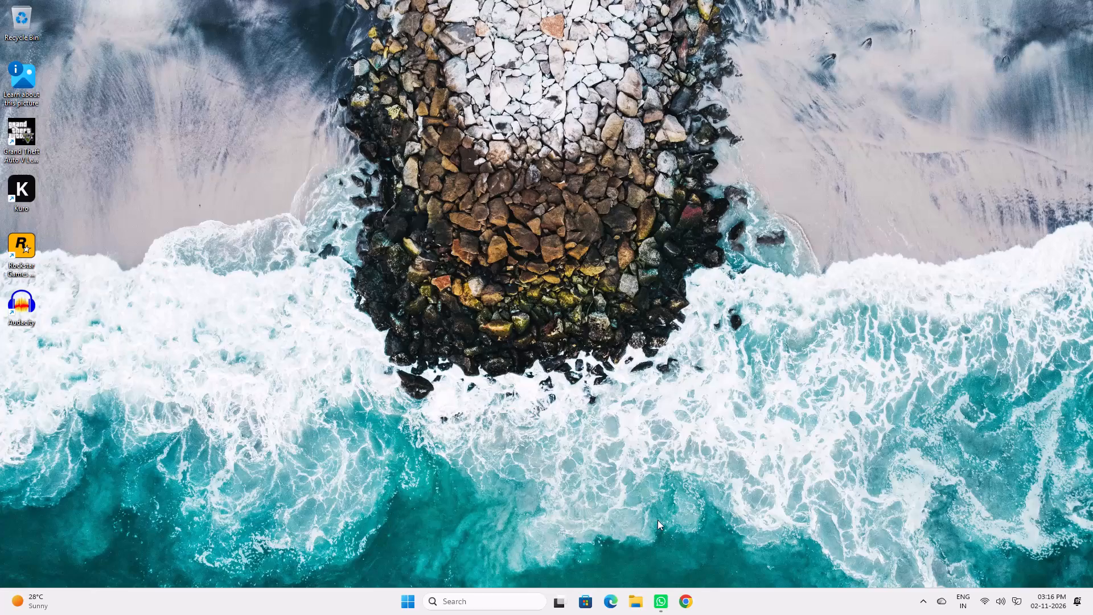
# Launch Adobe After Effects.
pyautogui.click(416, 604)
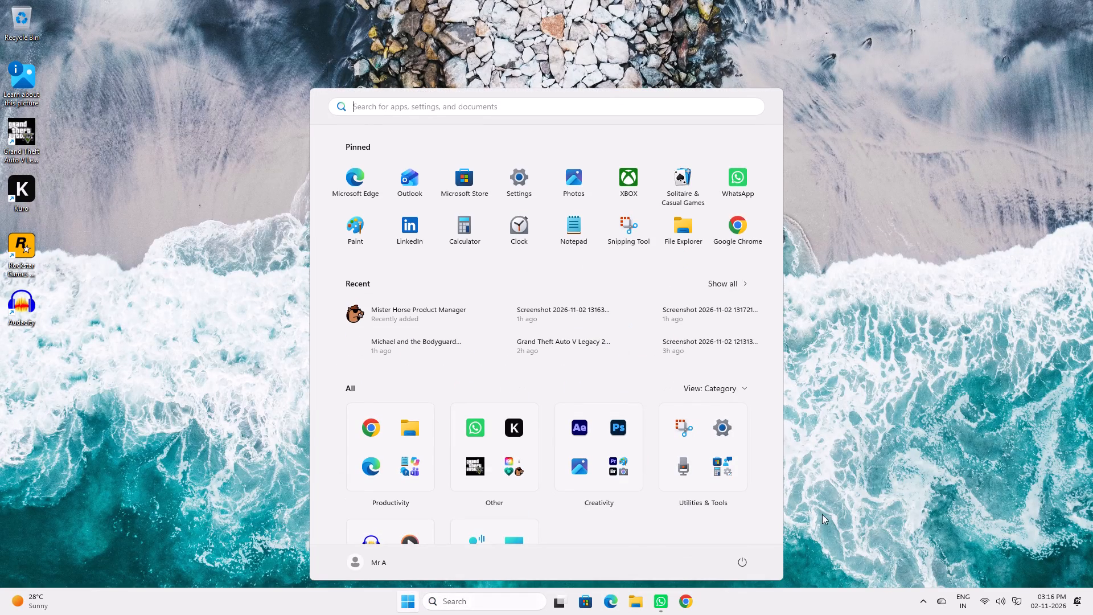
pyautogui.click(576, 429)
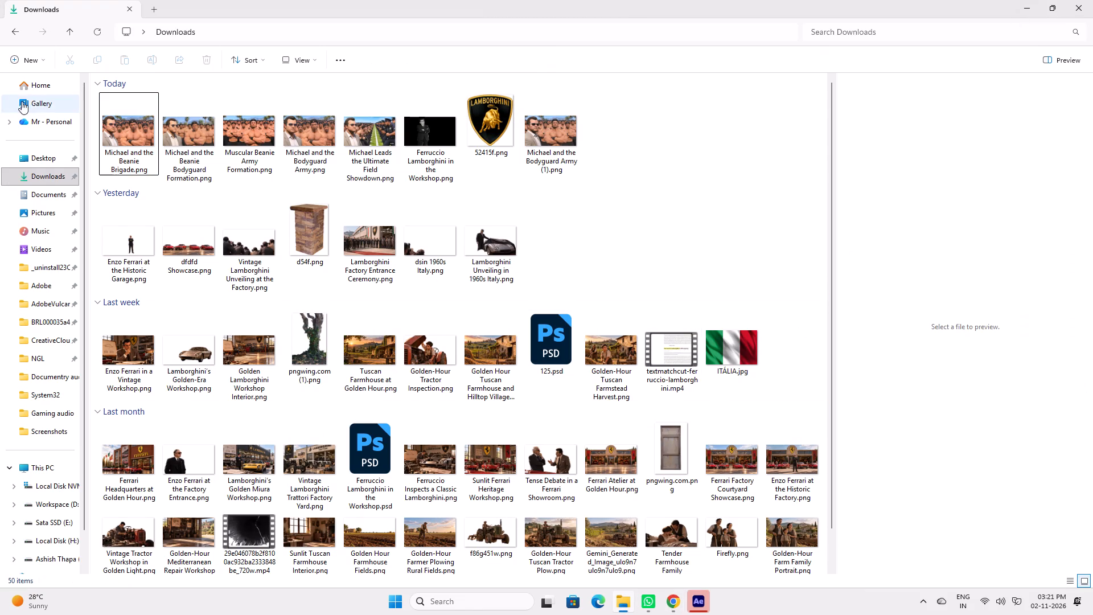
pyautogui.click(42, 174)
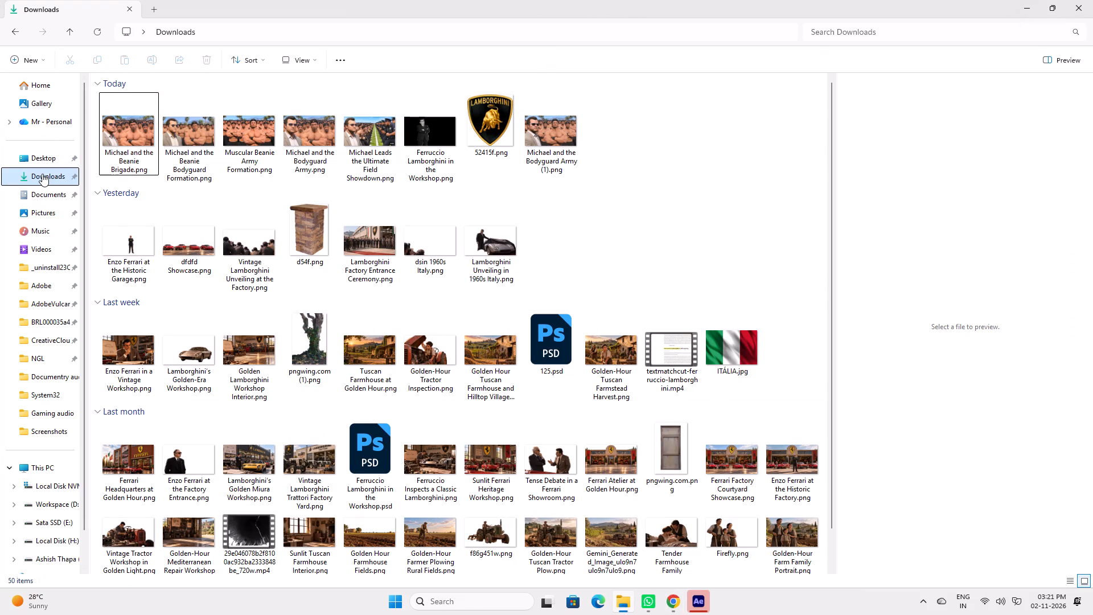
pyautogui.doubleClick(124, 137)
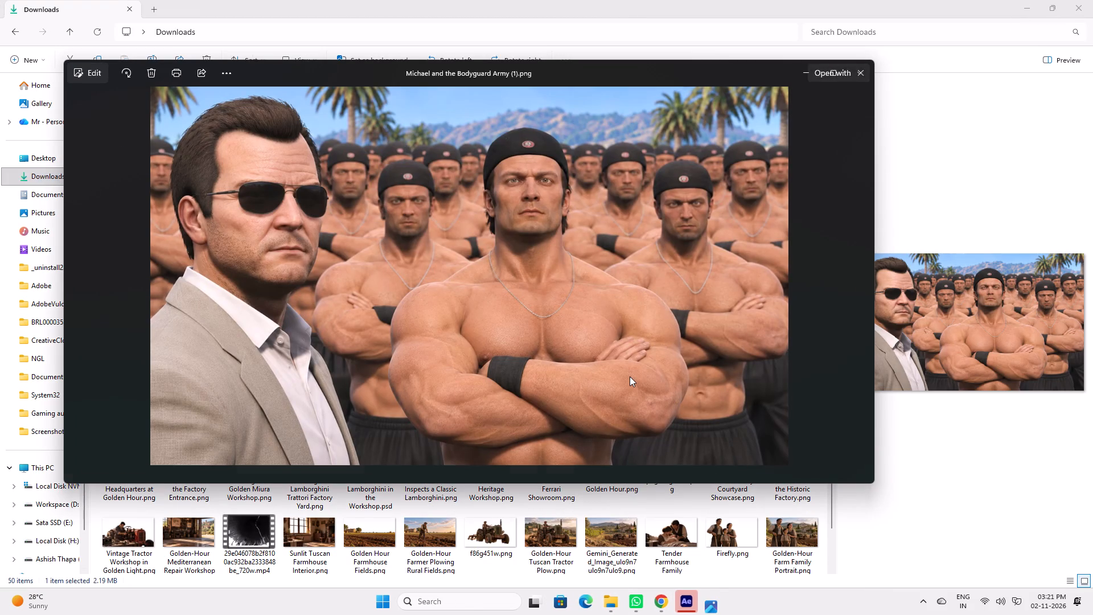
pyautogui.press('Right')
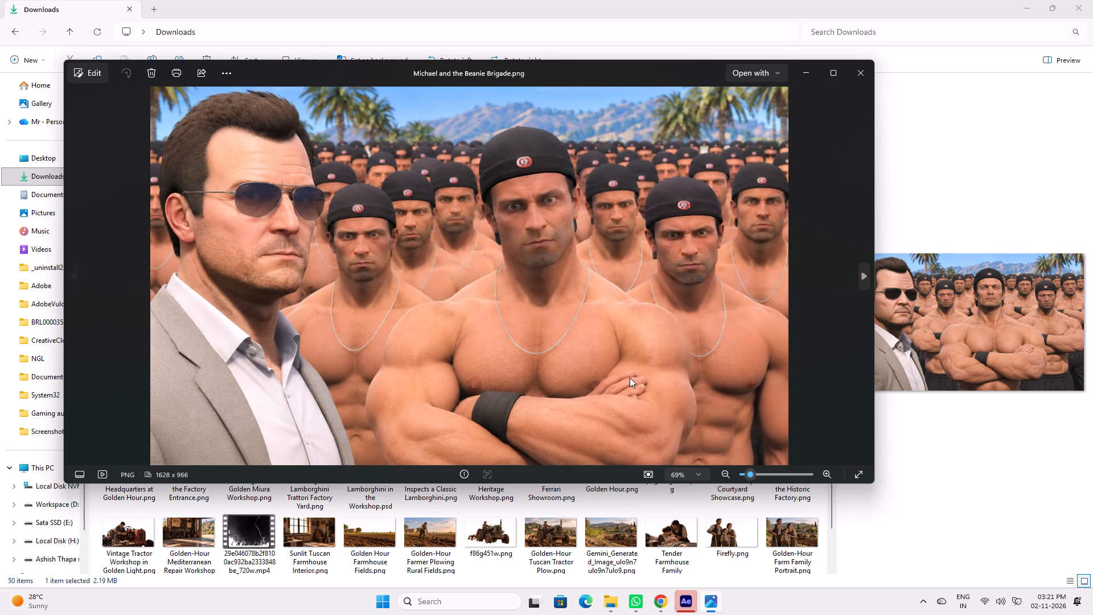
pyautogui.press('Left')
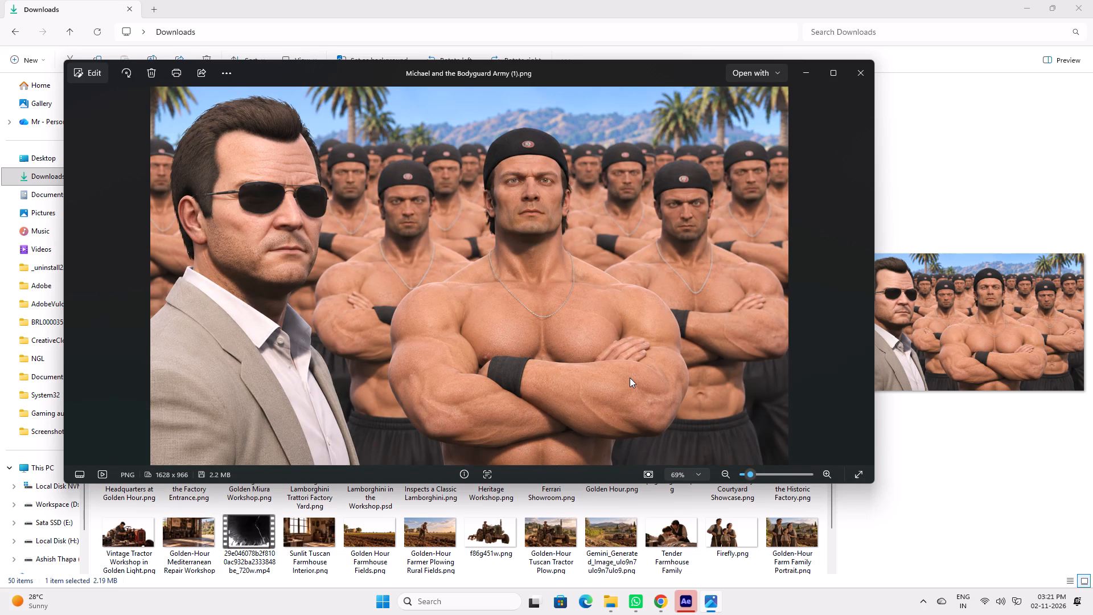
pyautogui.press('Right')
pyautogui.press('Left')
pyautogui.press('Right')
pyautogui.press('Right')
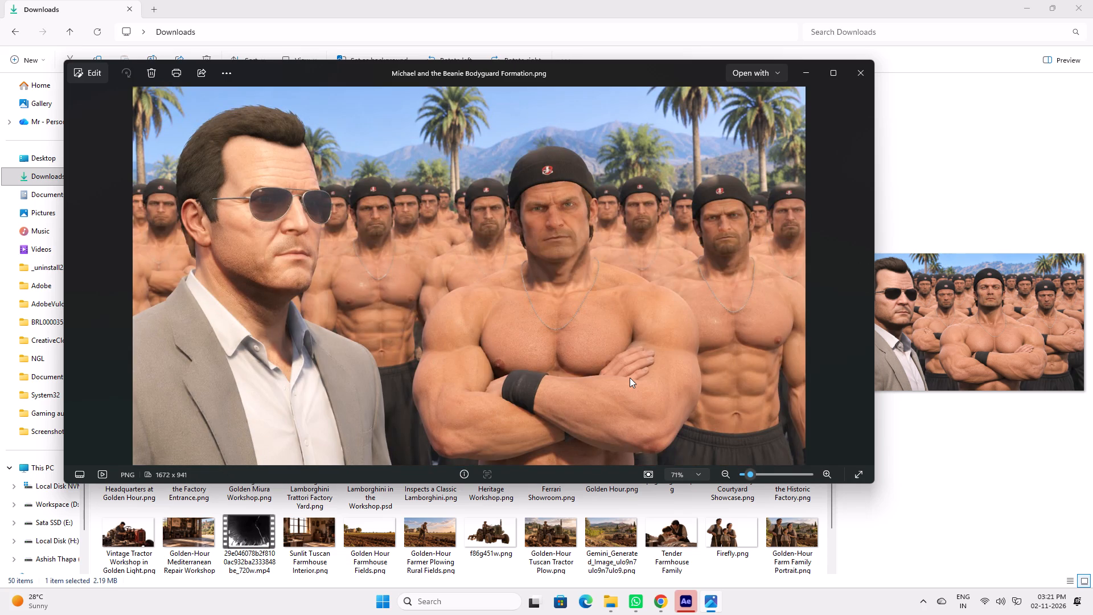
pyautogui.press('Left')
pyautogui.press('Left')
pyautogui.press('Right')
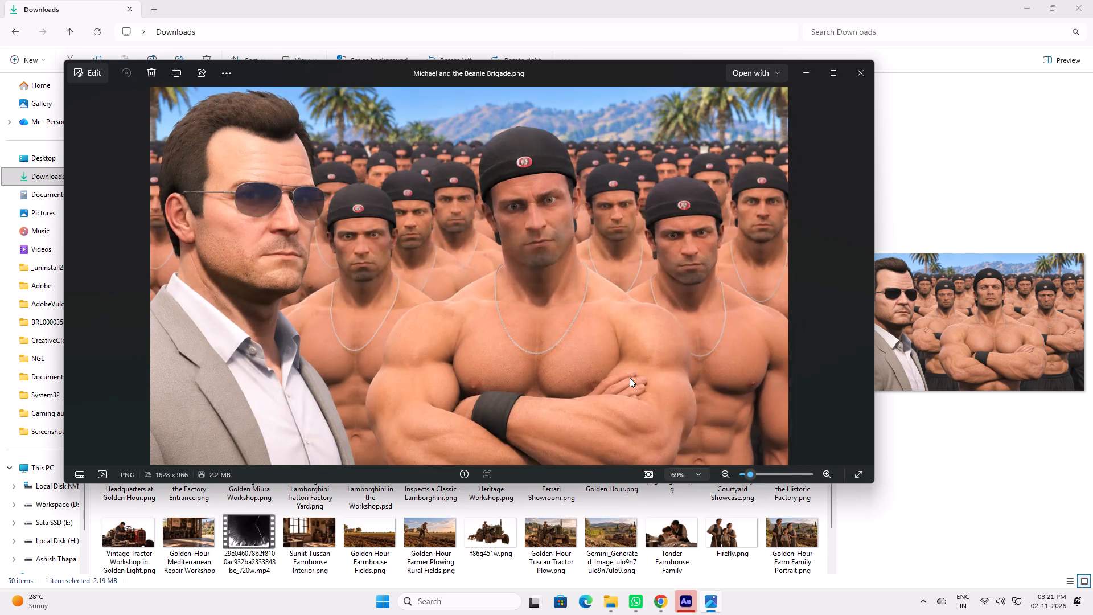
# Compare the Beanie Bodyguard Formation, Muscular Beanie Army, Bodyguard Army and Ultimate Field Showdown images, and close the photo viewer.
pyautogui.press('Right')
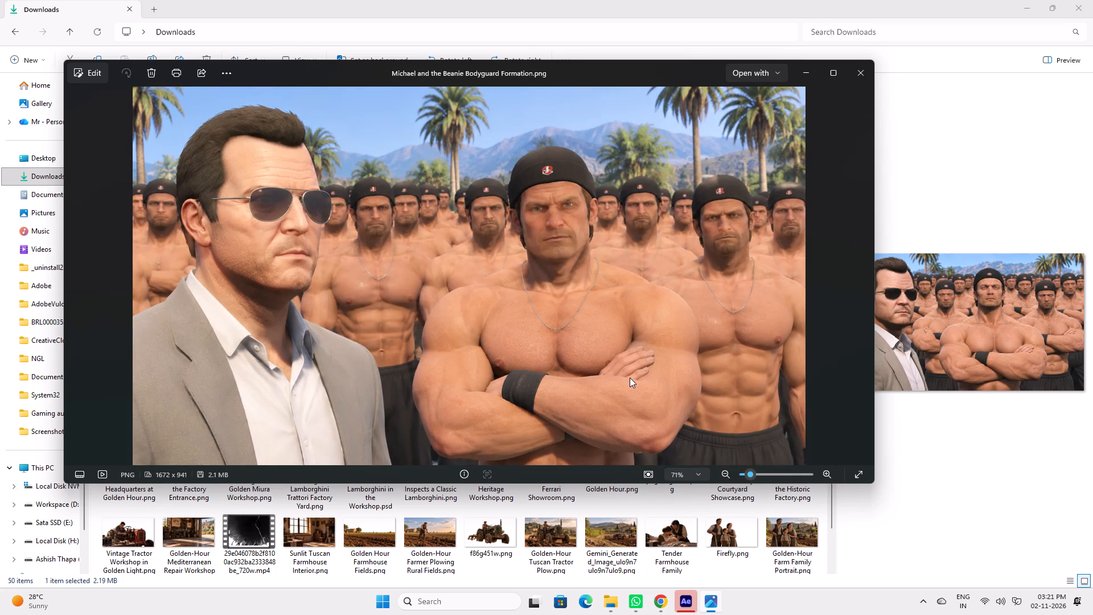
pyautogui.press('Right')
pyautogui.press('Right')
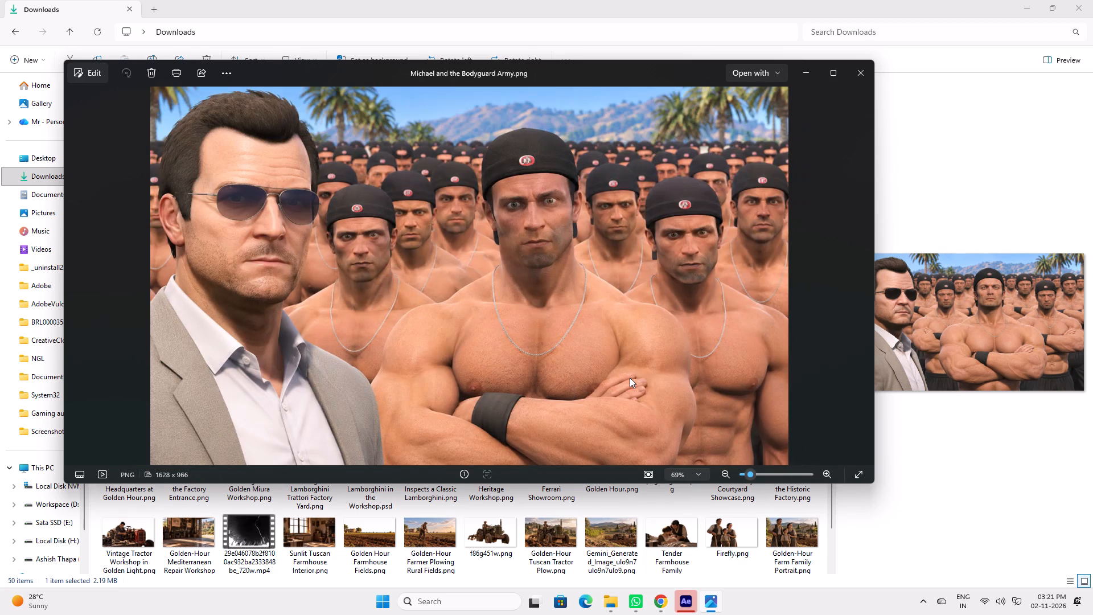
pyautogui.press('Right')
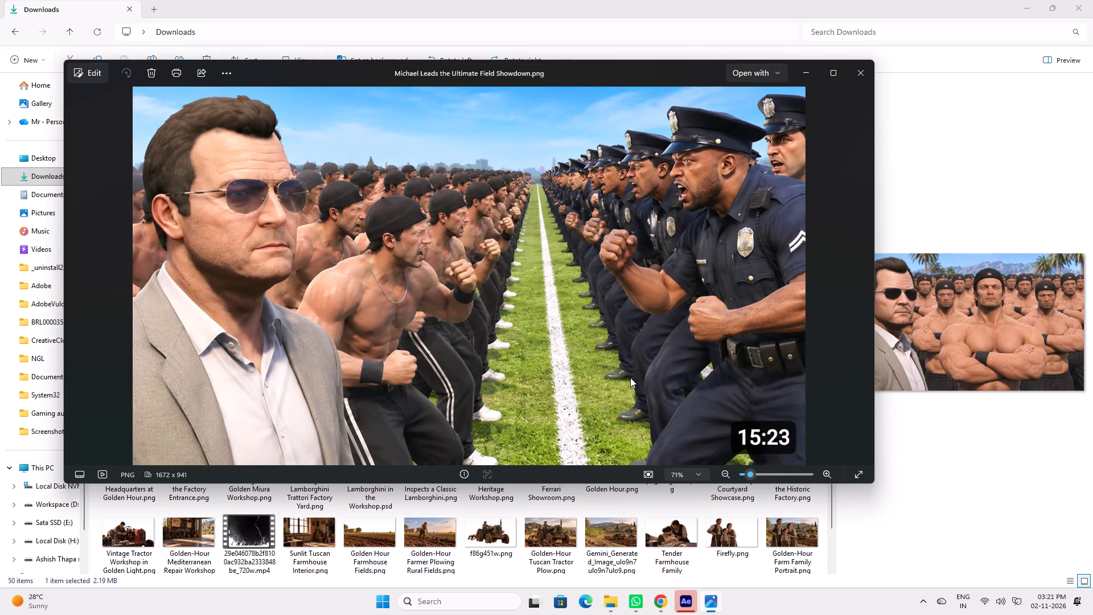
pyautogui.press('Left')
pyautogui.press('Left')
pyautogui.press('Left')
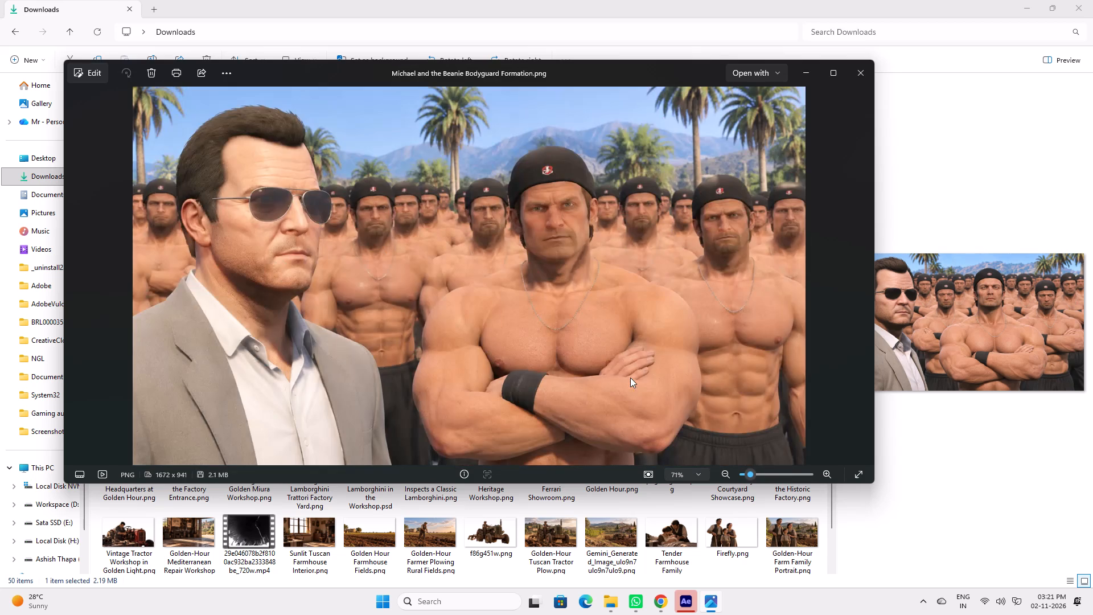
pyautogui.press('Right')
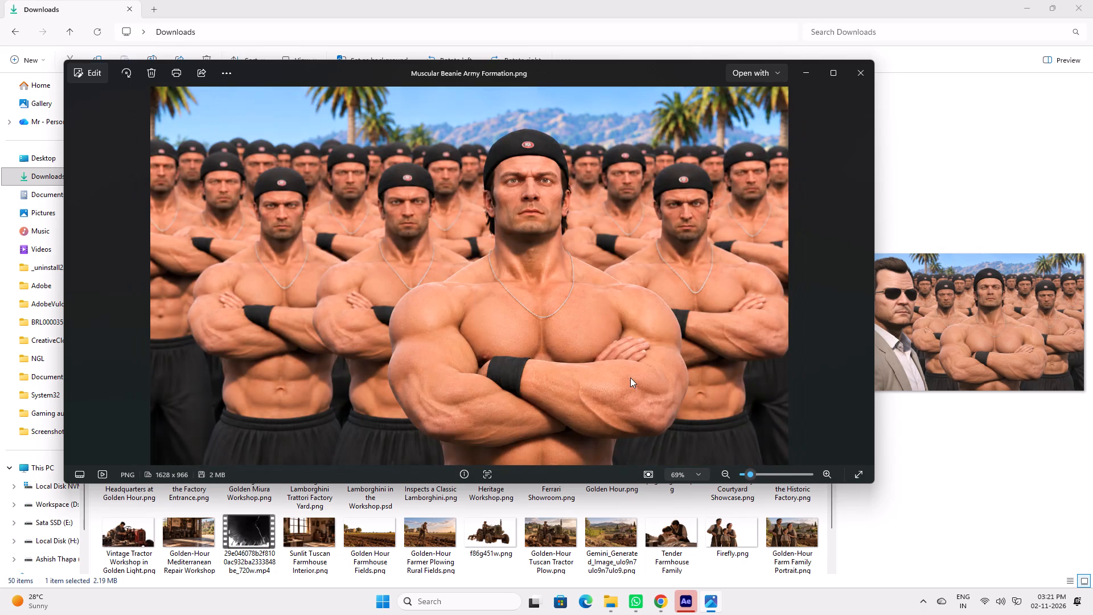
pyautogui.press('Right')
pyautogui.press('Right')
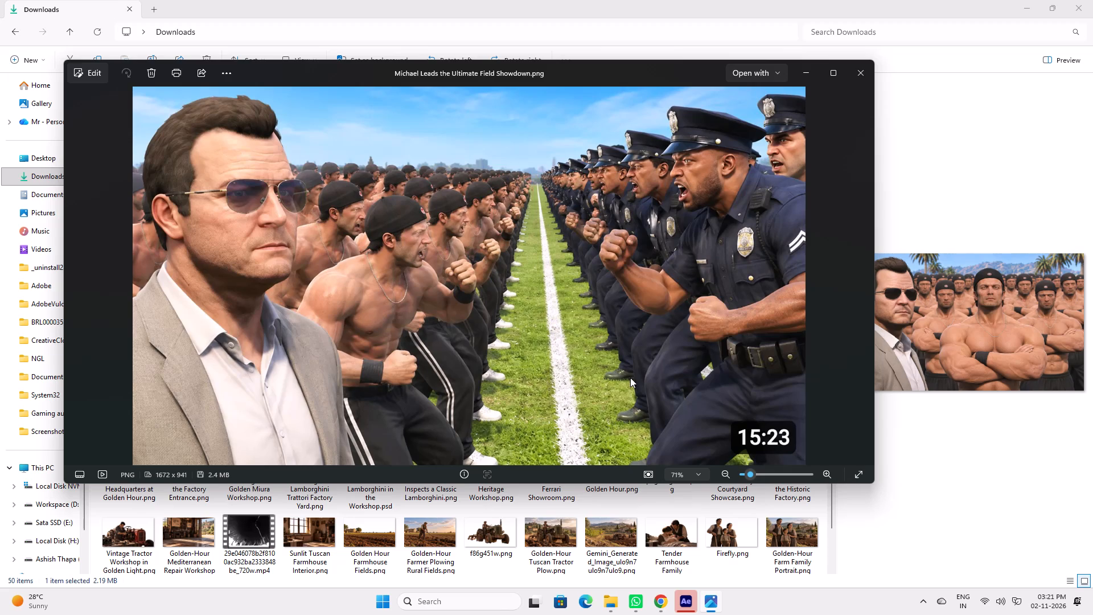
pyautogui.press('Left')
pyautogui.press('Left')
pyautogui.press('Left')
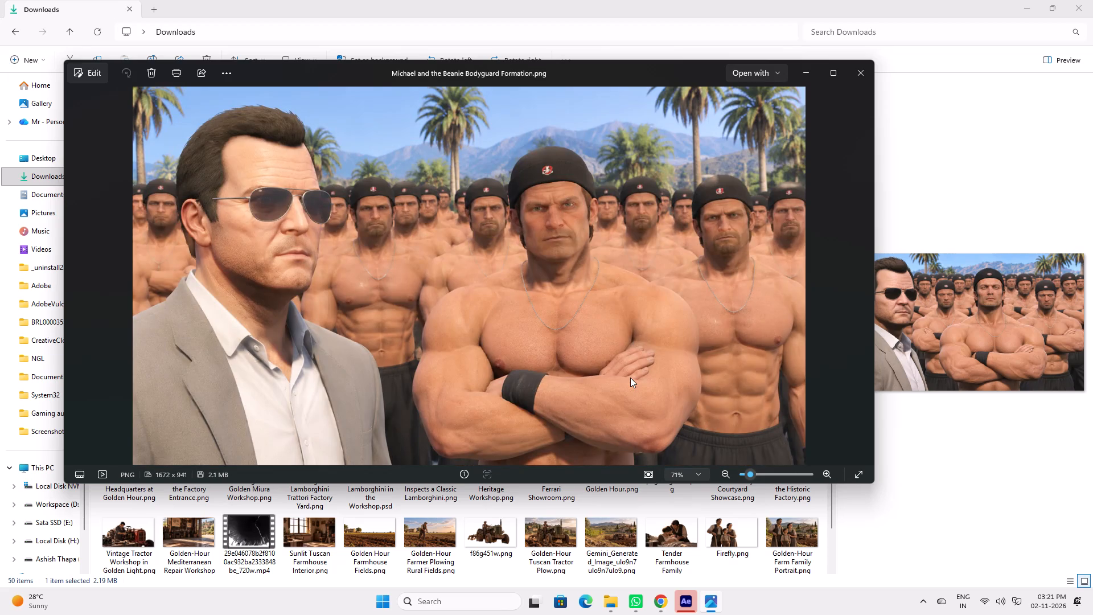
pyautogui.press('Right')
pyautogui.press('Right')
pyautogui.press('Right')
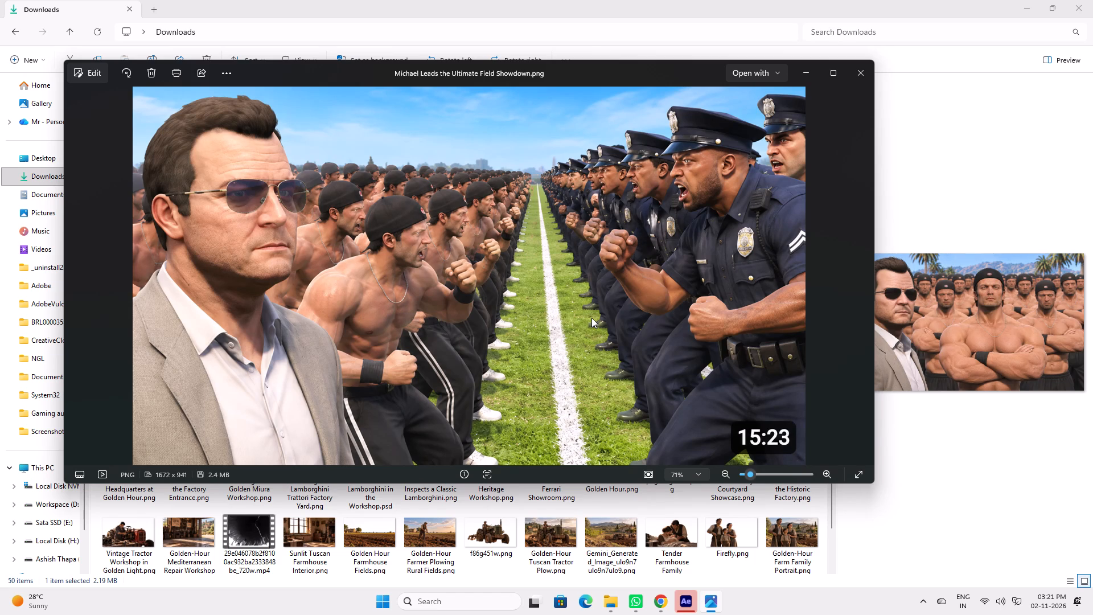
pyautogui.click(754, 472)
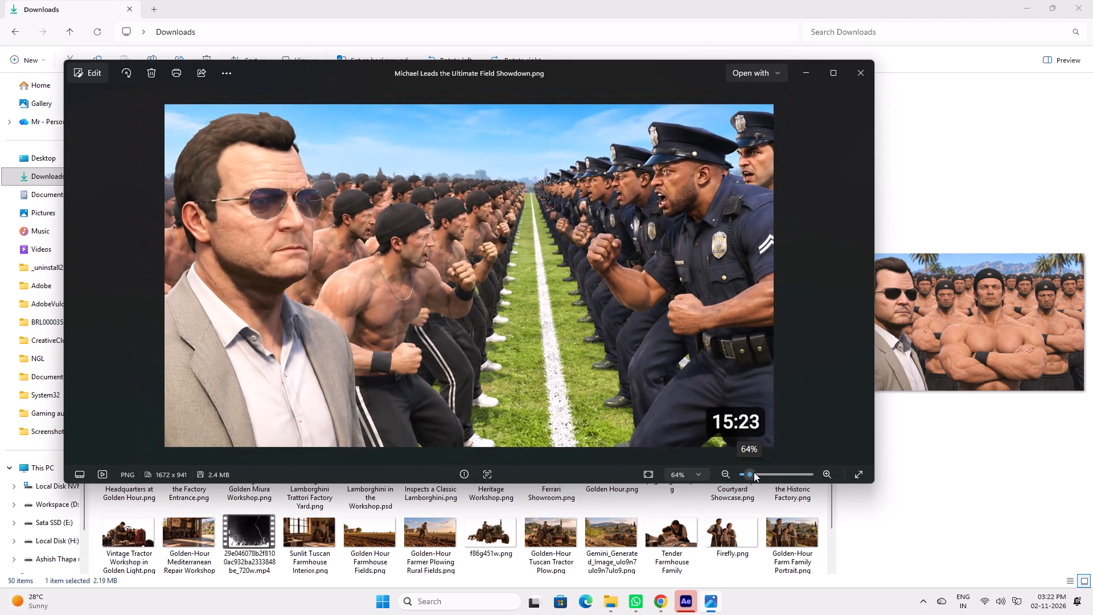
pyautogui.click(749, 472)
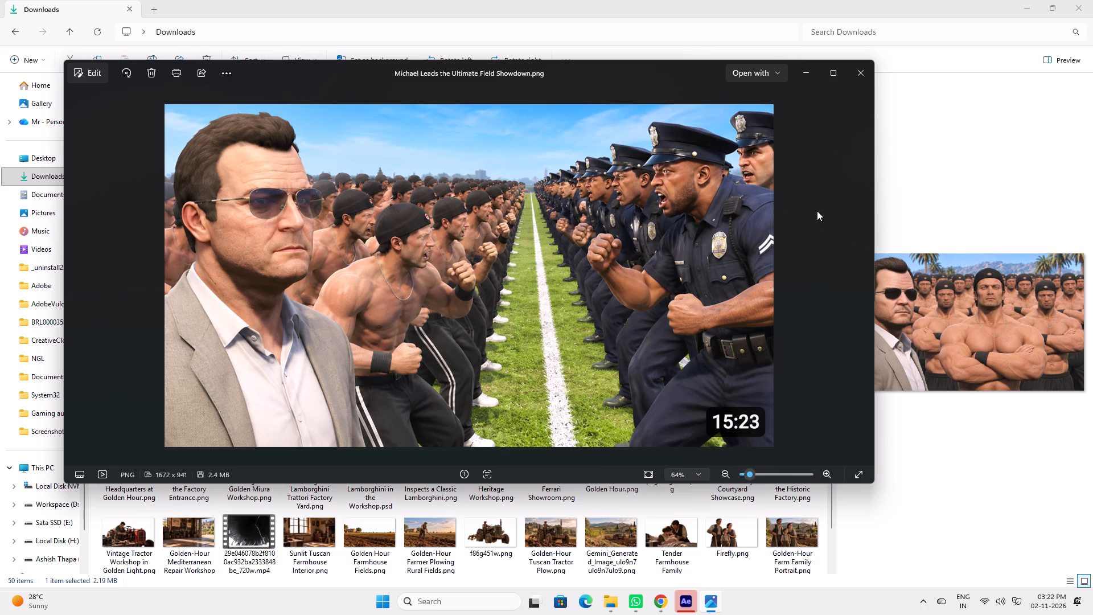
pyautogui.click(865, 67)
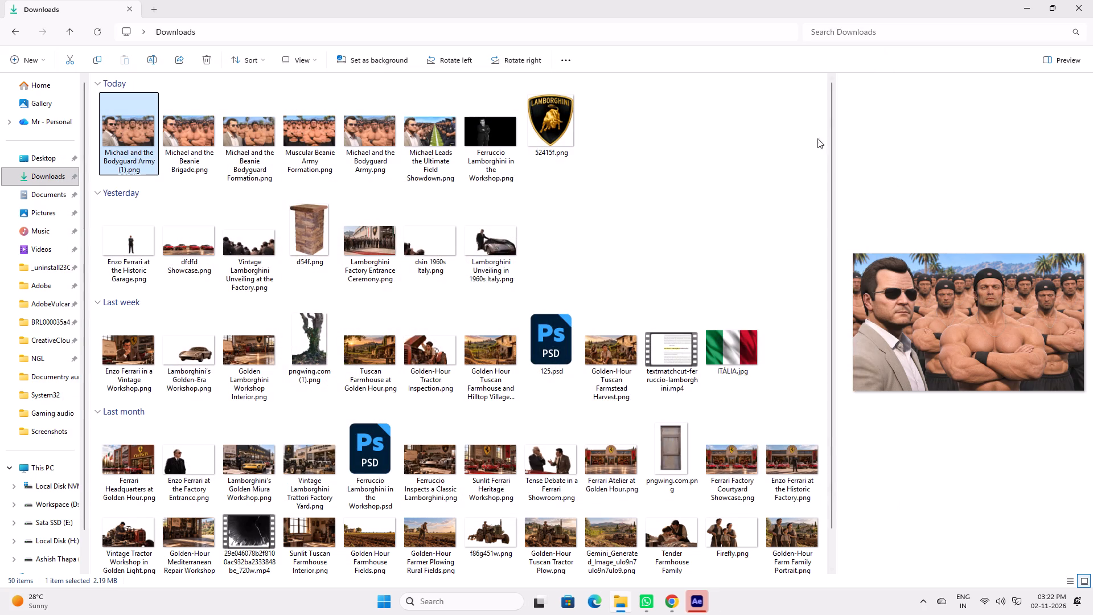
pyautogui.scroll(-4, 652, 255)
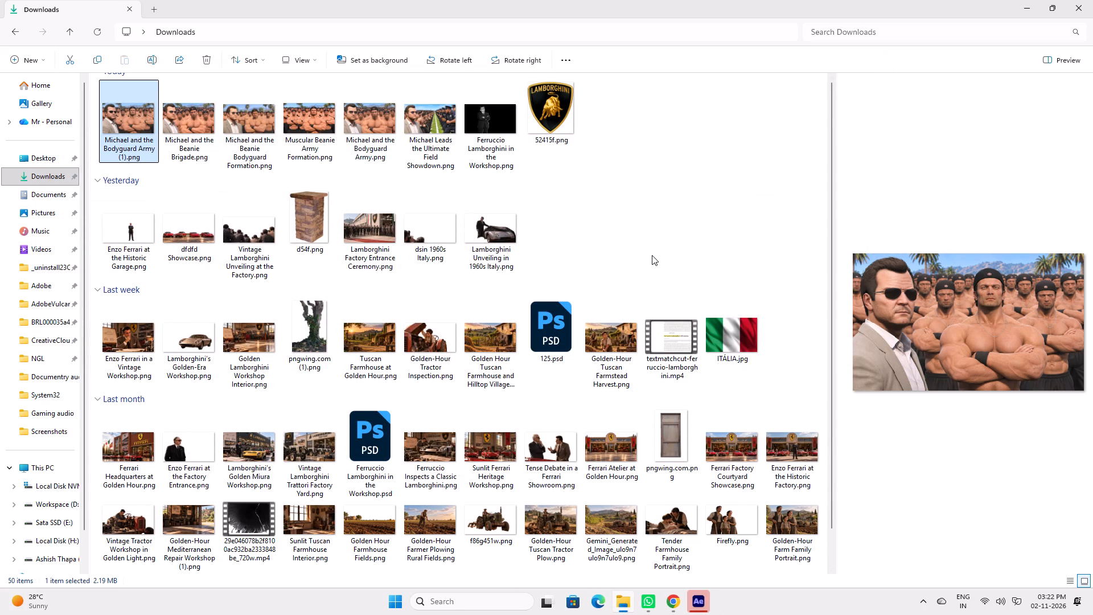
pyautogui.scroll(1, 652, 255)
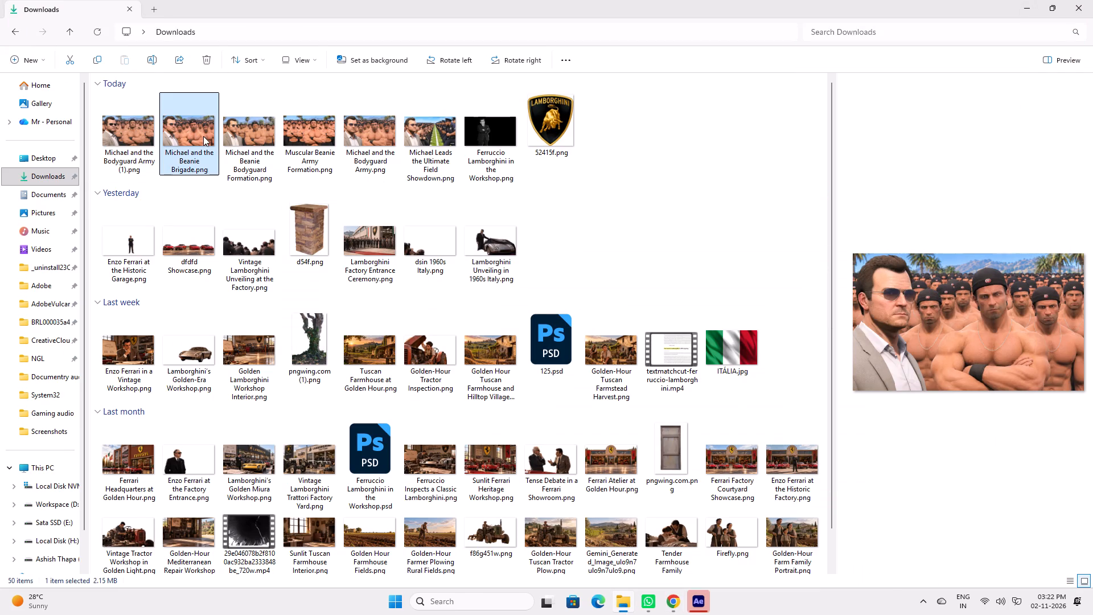
pyautogui.press('Delete')
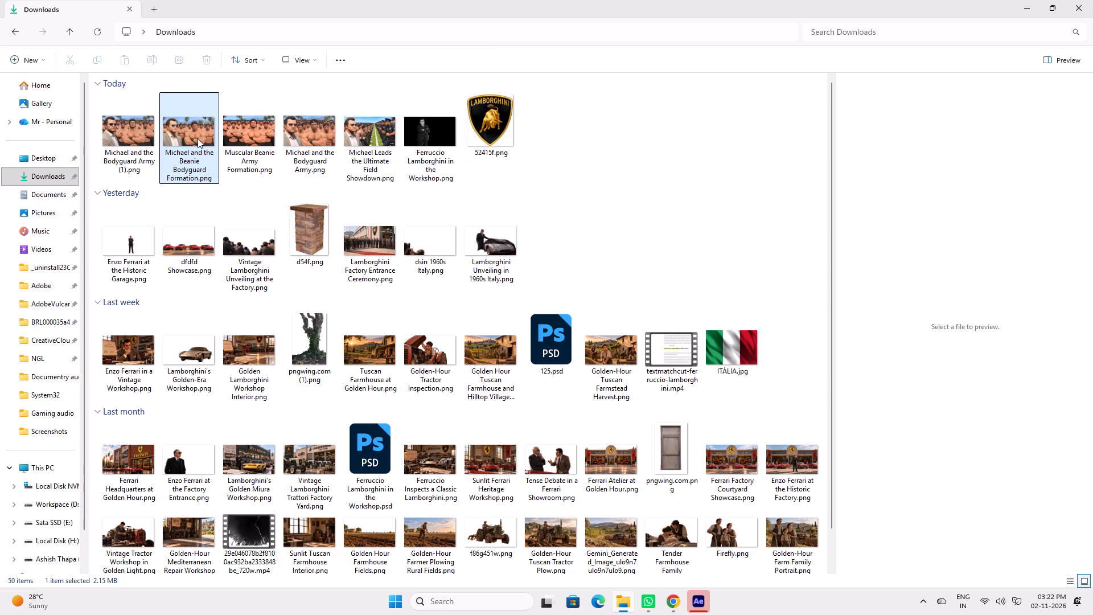
# Compare the previews of both Bodyguard Army images, Beanie Bodyguard Formation, Muscular Beanie Army Formation and Ultimate Field Showdown in the Downloads folder.
pyautogui.click(194, 139)
pyautogui.click(248, 136)
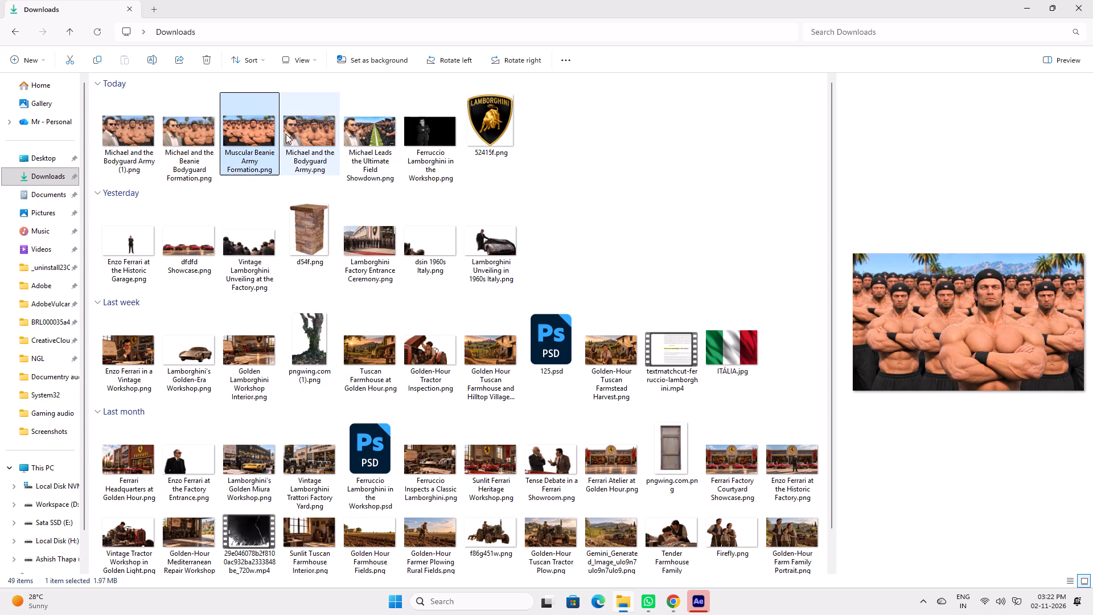
pyautogui.click(138, 122)
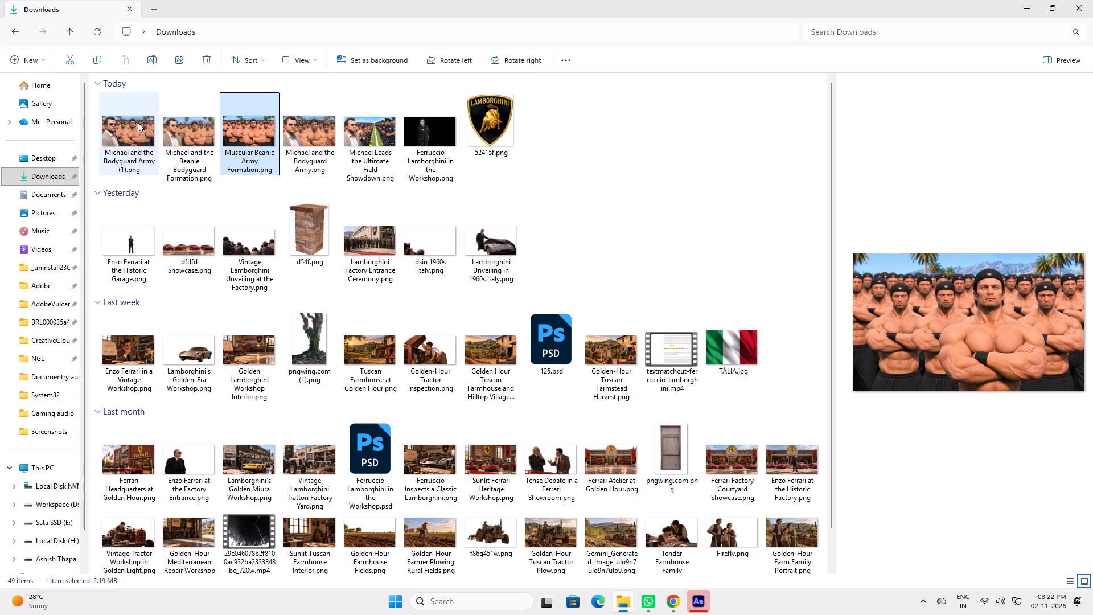
pyautogui.click(310, 132)
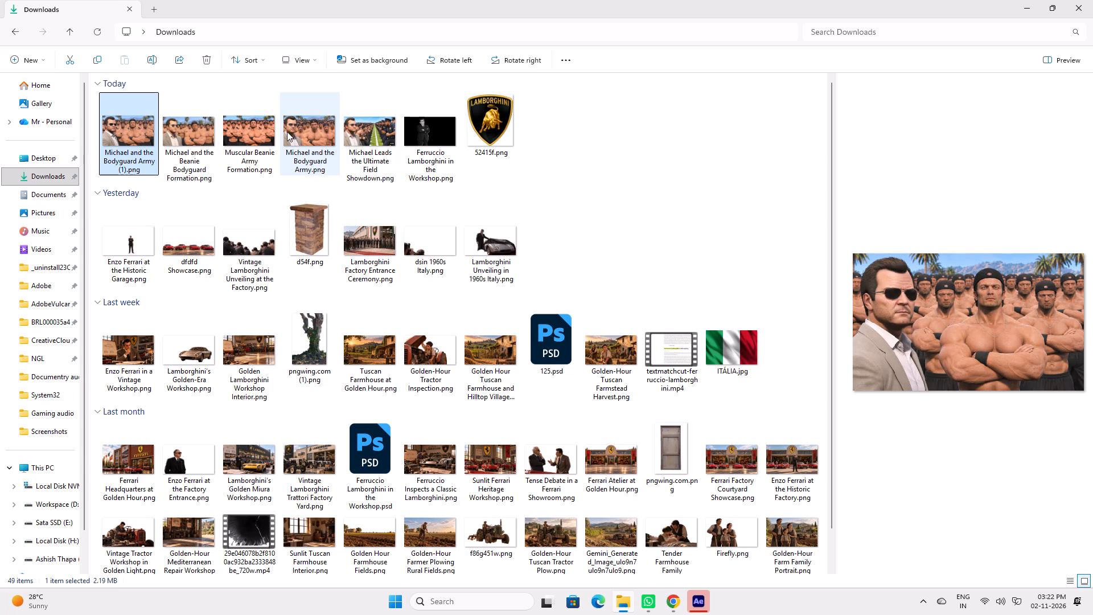
pyautogui.click(295, 132)
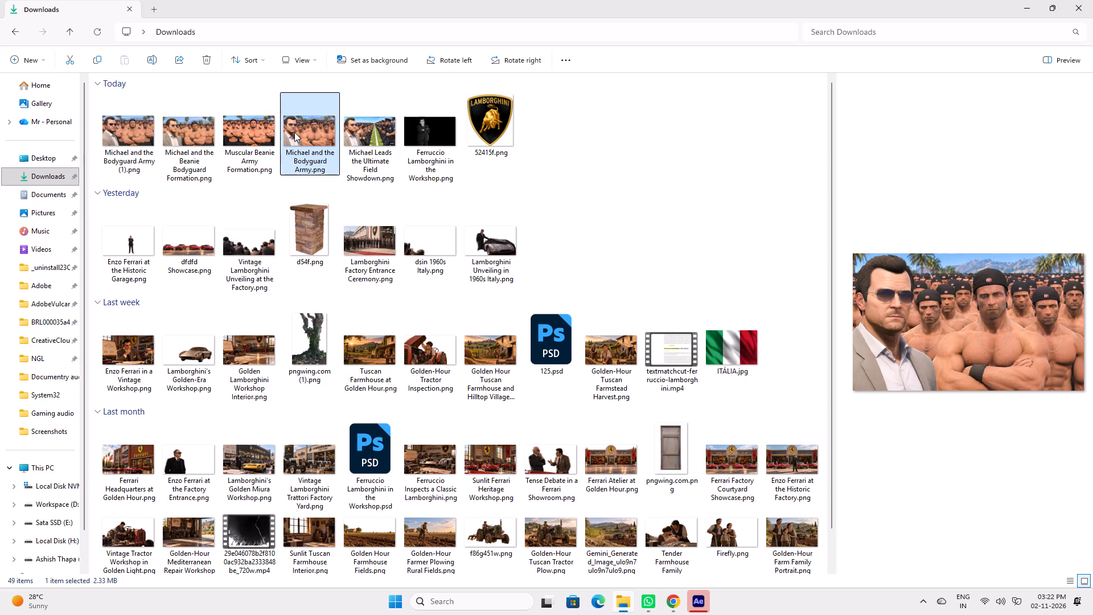
pyautogui.click(261, 132)
pyautogui.click(193, 131)
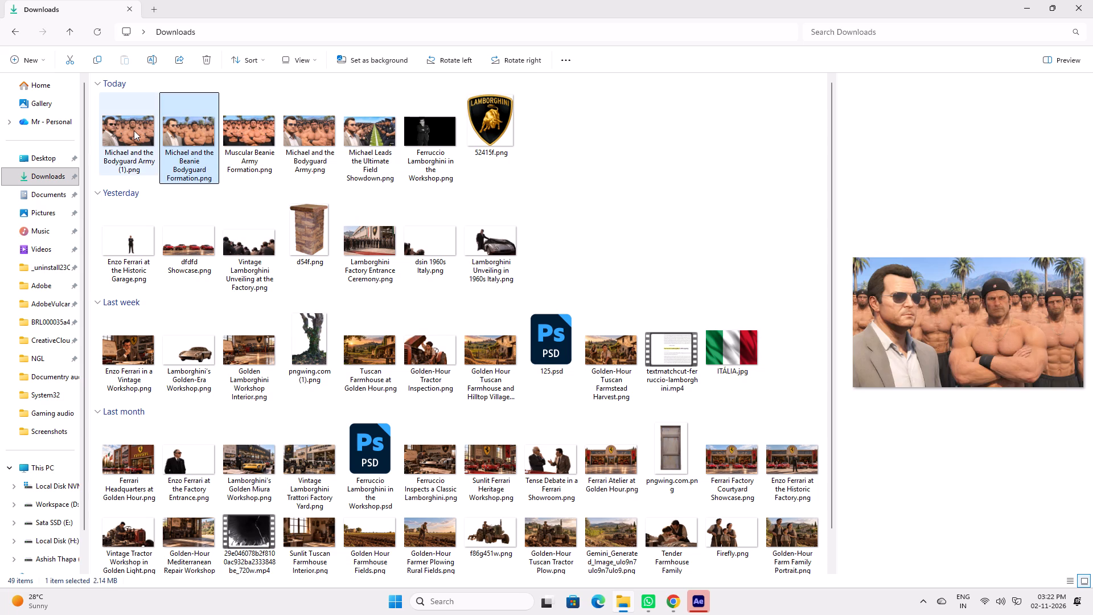
pyautogui.click(134, 130)
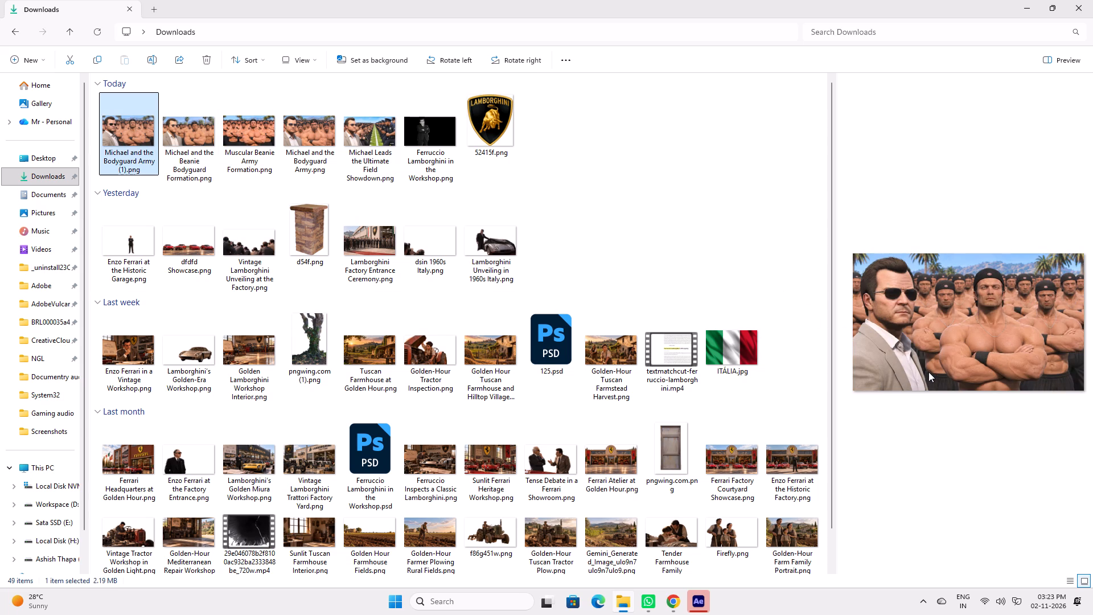
pyautogui.click(178, 128)
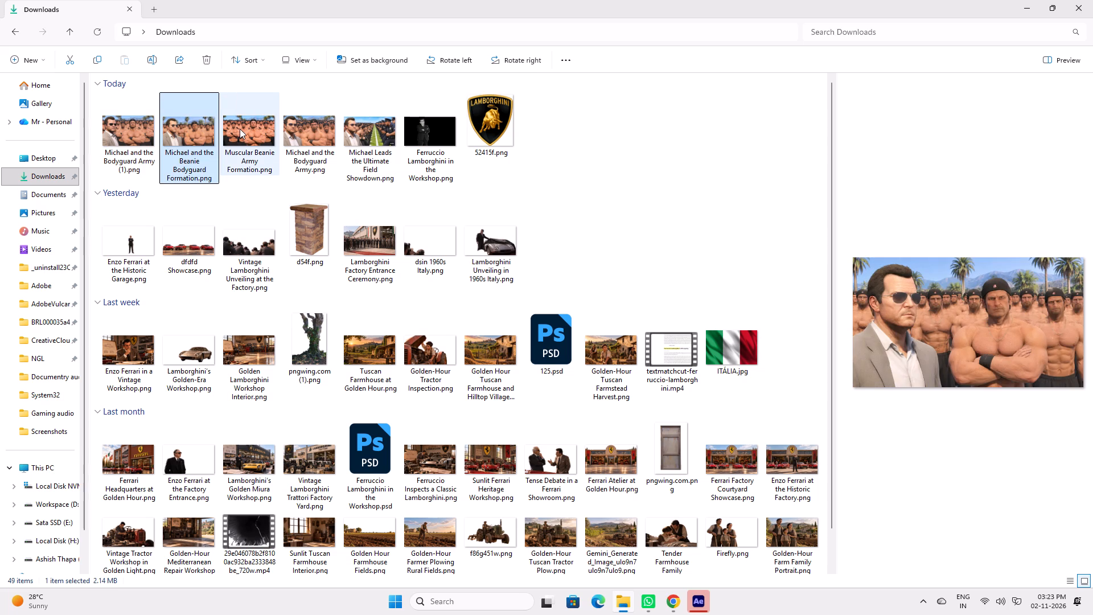
pyautogui.click(240, 129)
pyautogui.click(302, 132)
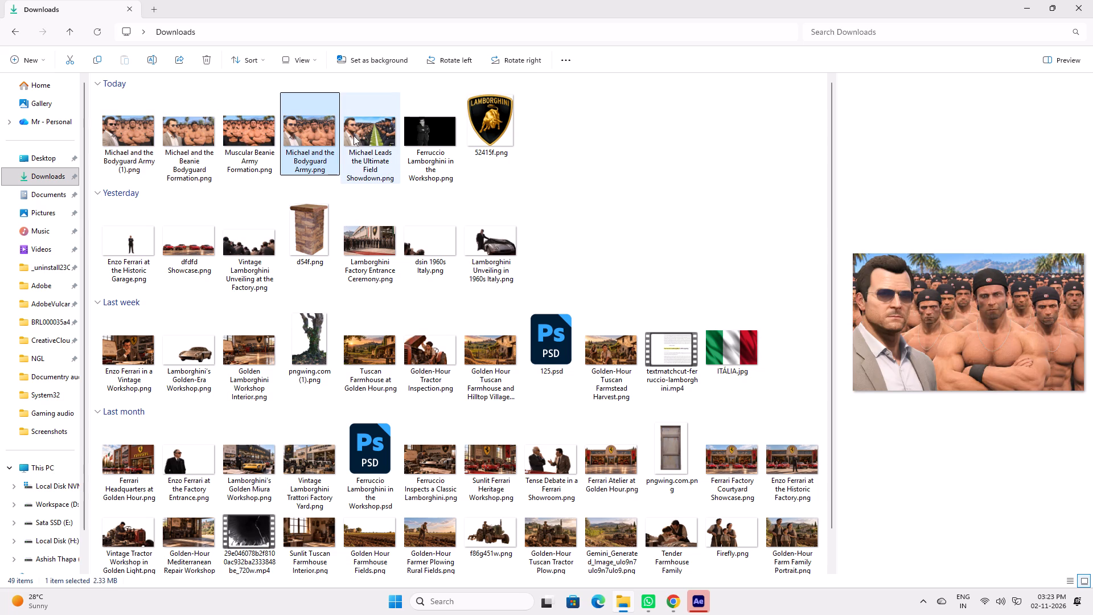
pyautogui.click(359, 133)
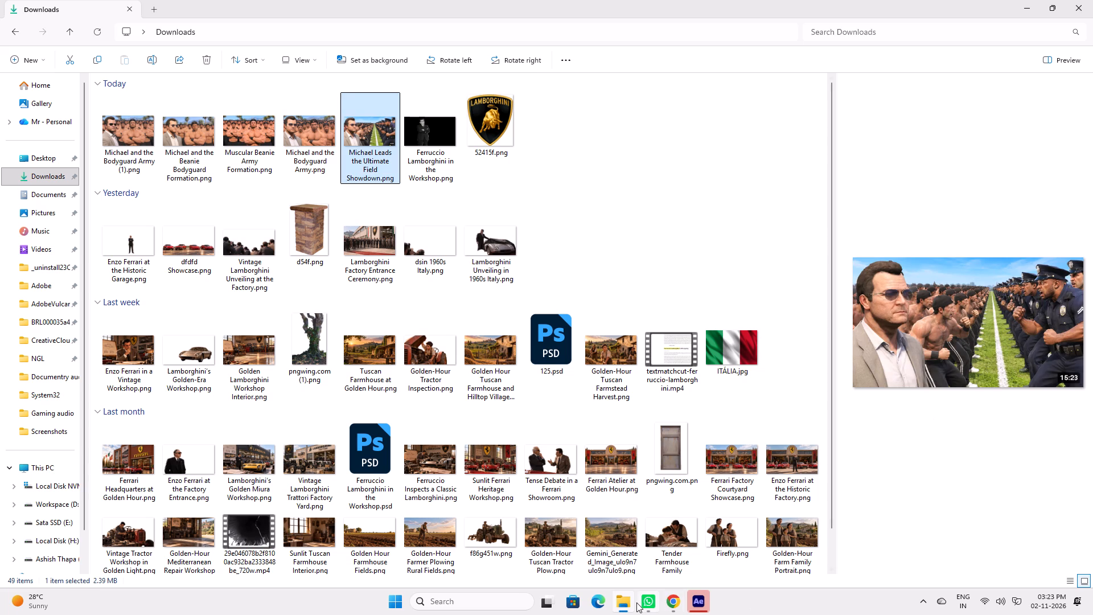
# View "Michael Leads the Ultimate Field Showdown.png" enlarged in the photo viewer and close it.
pyautogui.doubleClick(369, 132)
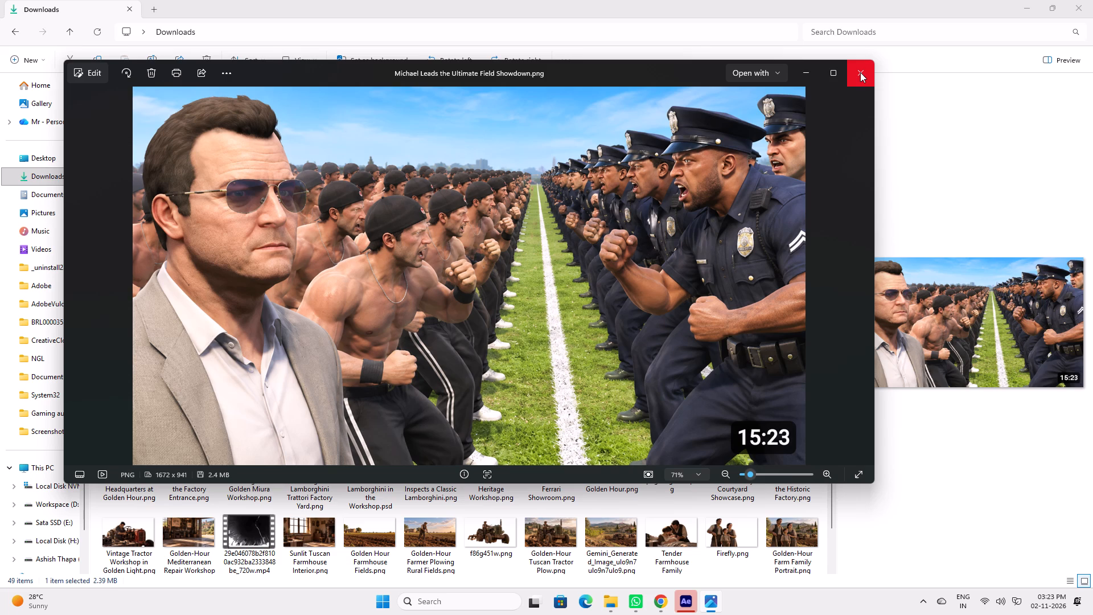
pyautogui.click(860, 72)
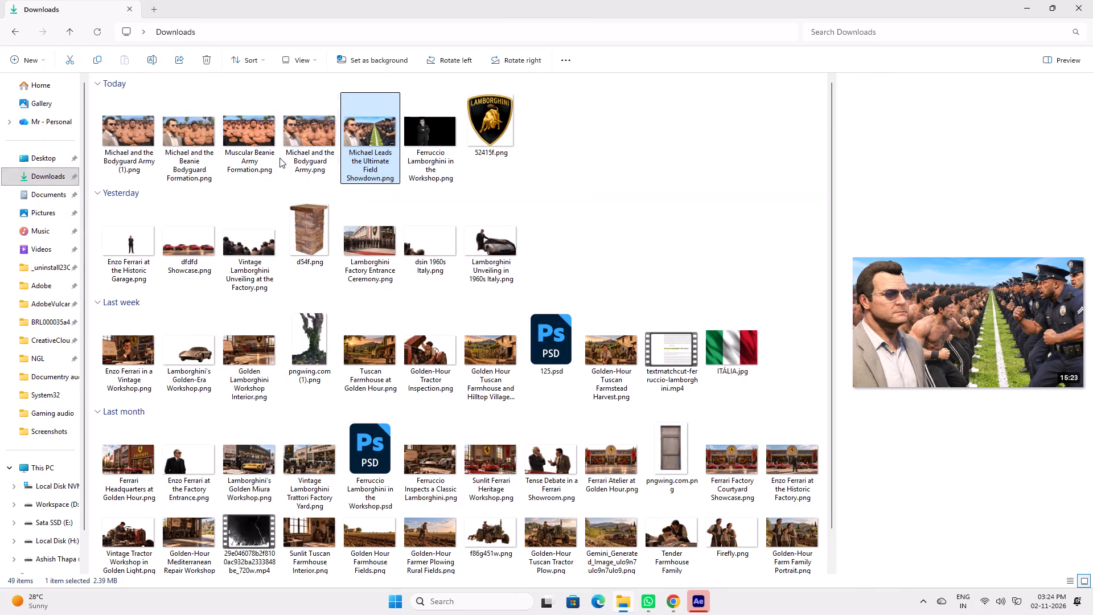
# Compare the previews of the two Bodyguard Army images with the Muscular Beanie Army Formation and Beanie Bodyguard Formation images again.
pyautogui.click(303, 143)
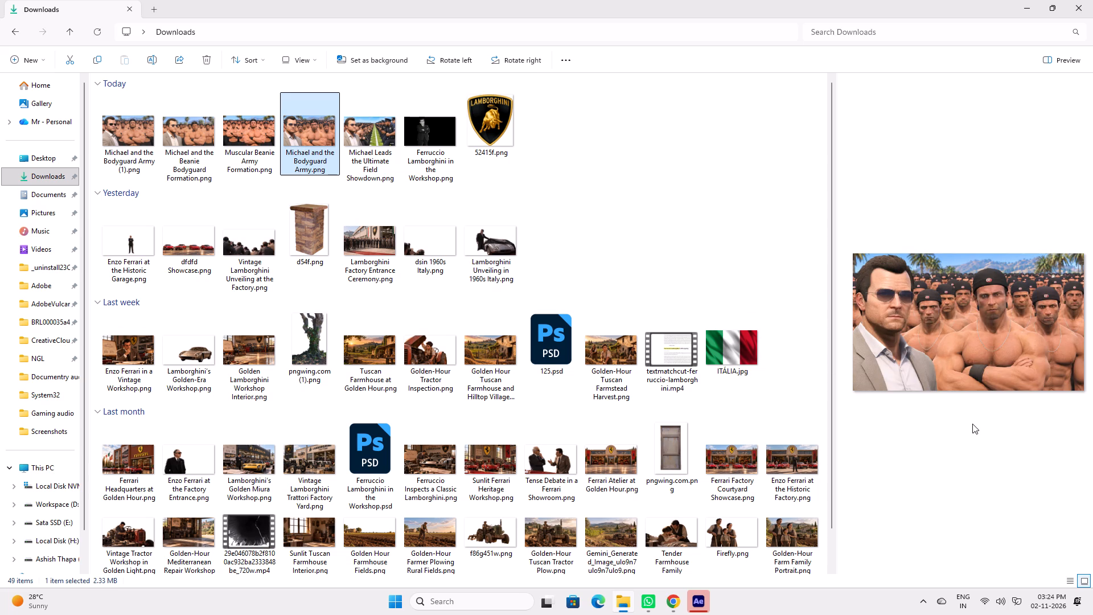
pyautogui.click(251, 140)
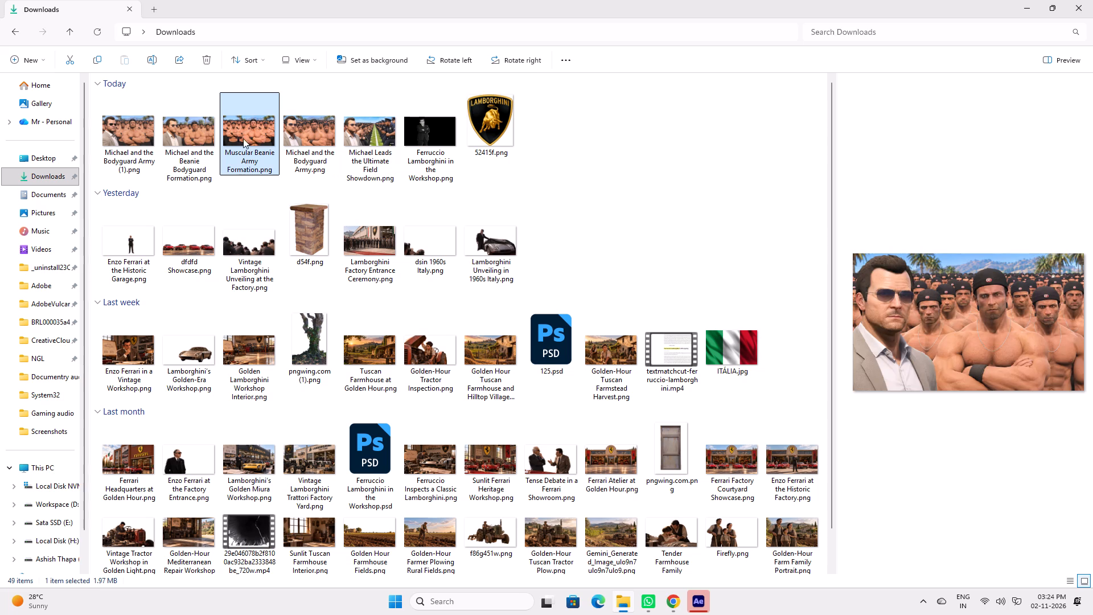
pyautogui.click(190, 131)
pyautogui.click(134, 126)
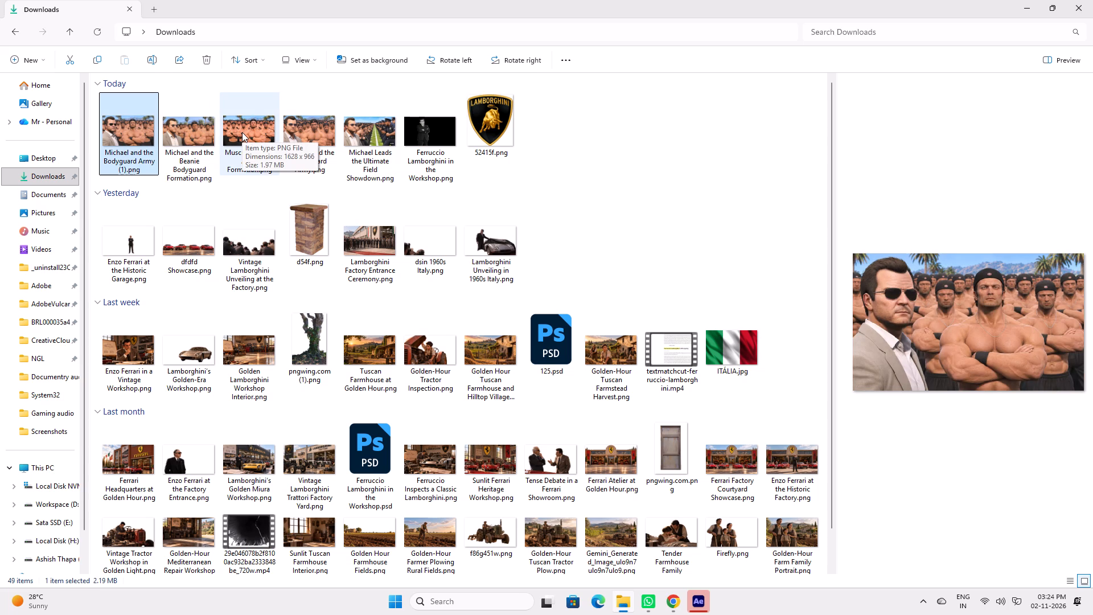
pyautogui.click(316, 140)
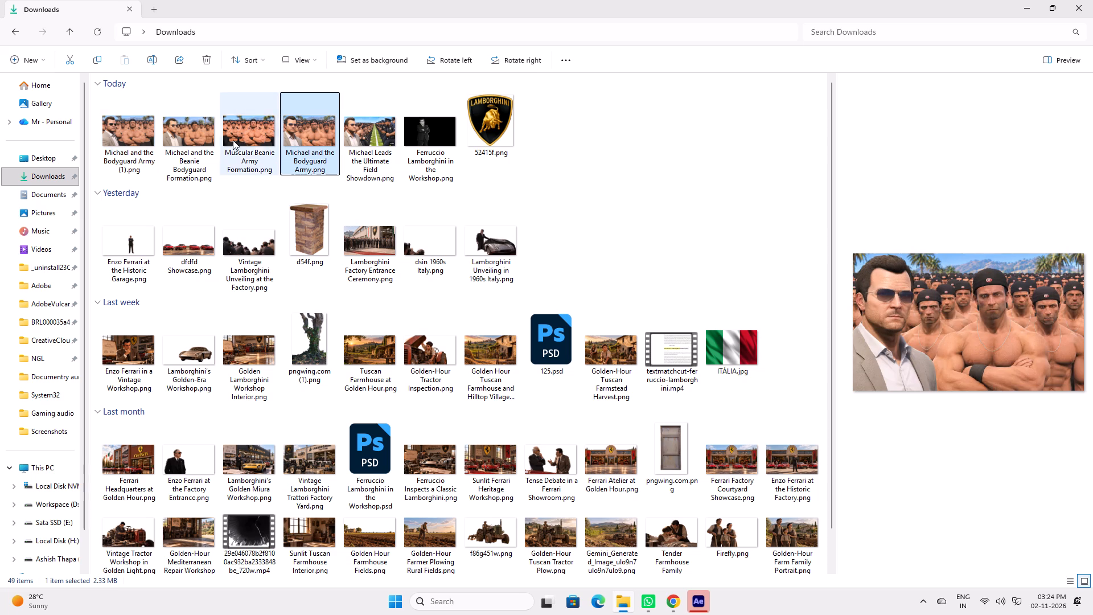
pyautogui.click(141, 142)
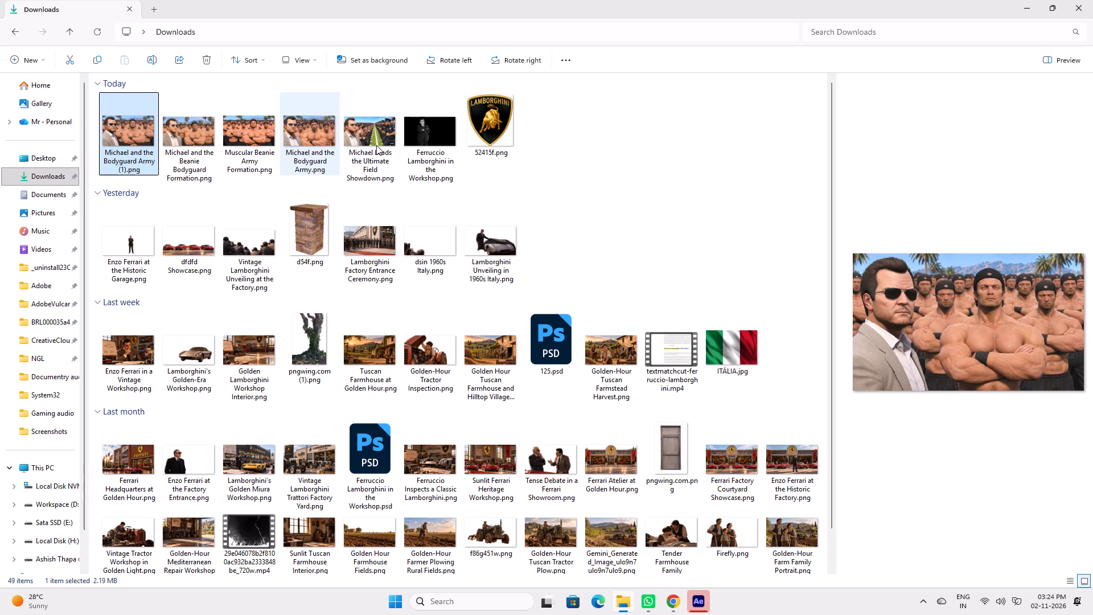
pyautogui.click(266, 135)
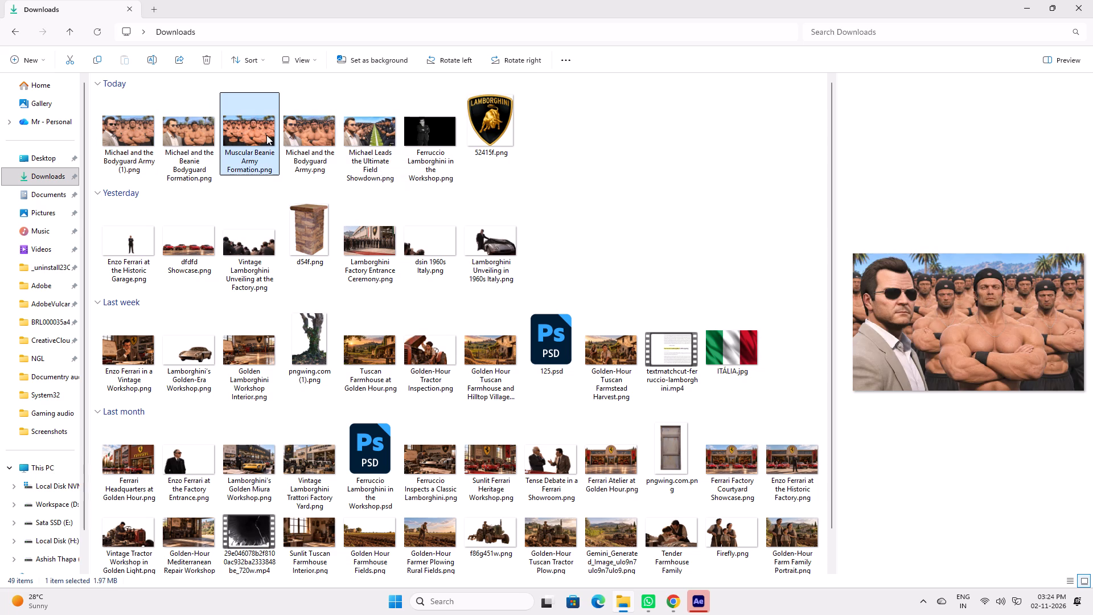
# Clear the desktop by minimising the Downloads window and After Effects, dismissing the After Effects payment window.
pyautogui.click(1024, 5)
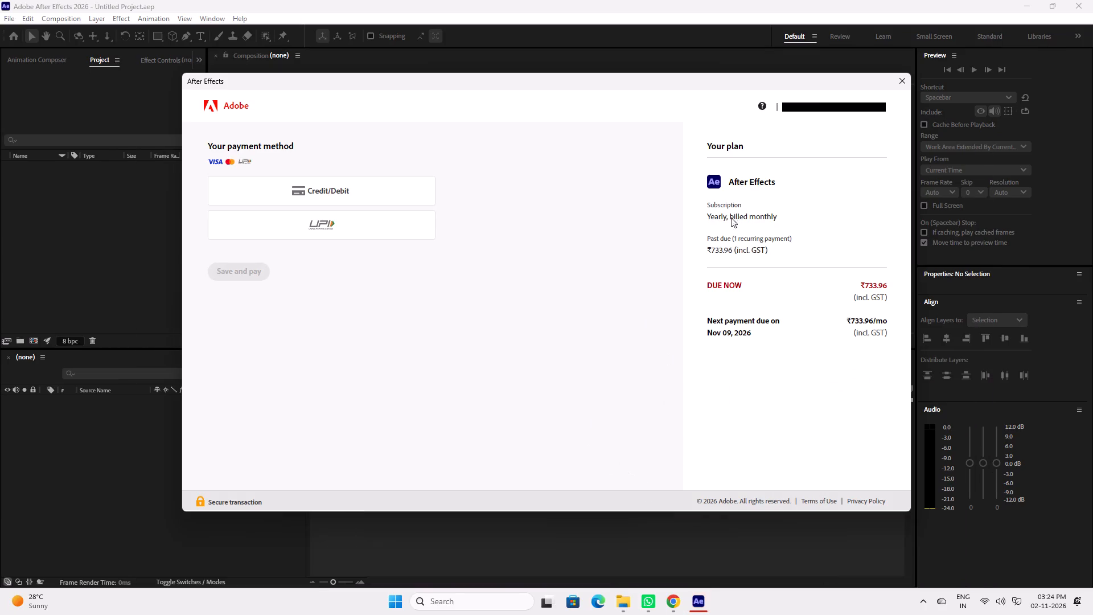
pyautogui.click(905, 85)
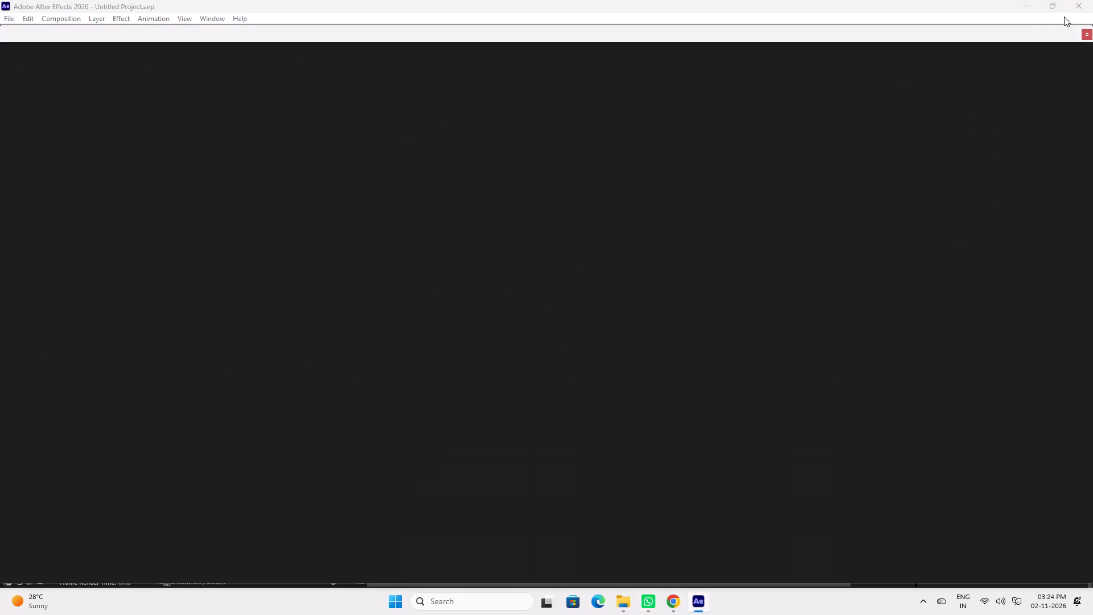
pyautogui.click(1035, 5)
# Launch Photoshop and dismiss the licensing window that covers it.
pyautogui.click(400, 601)
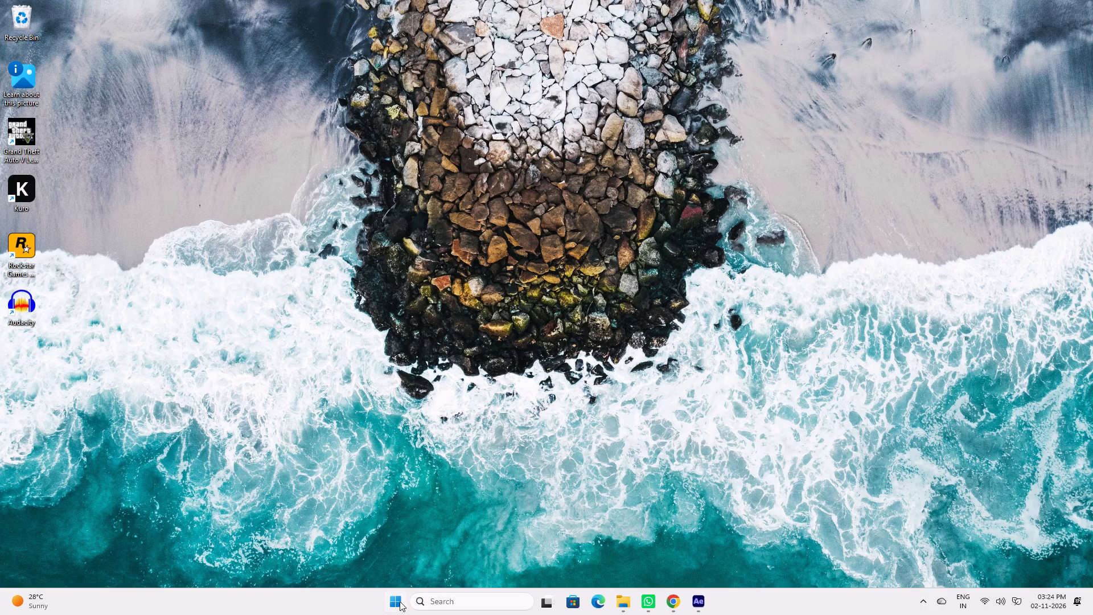
pyautogui.click(619, 425)
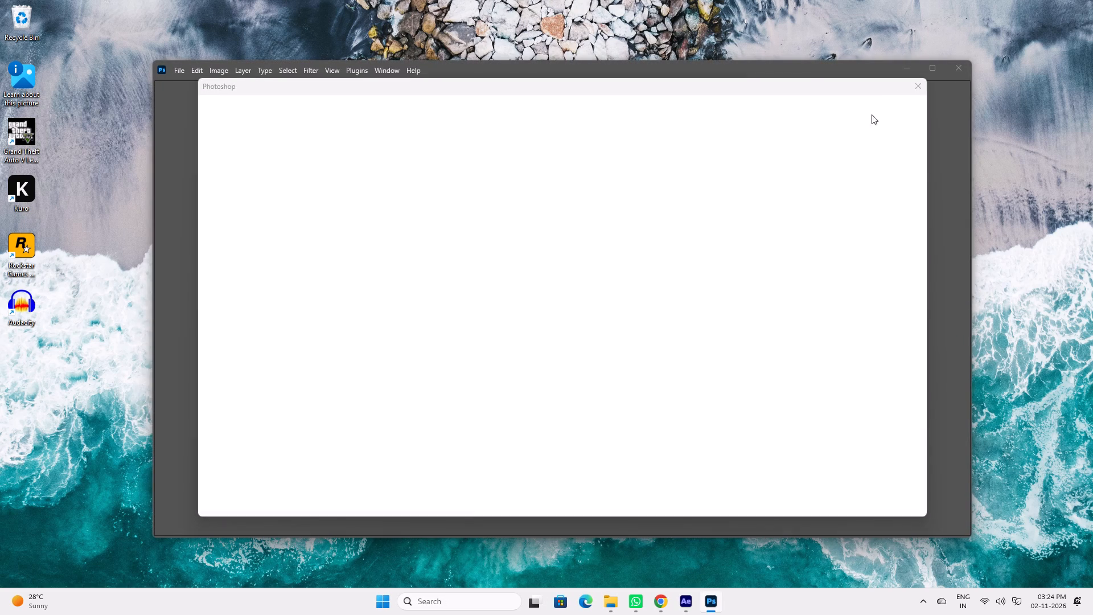
pyautogui.click(921, 88)
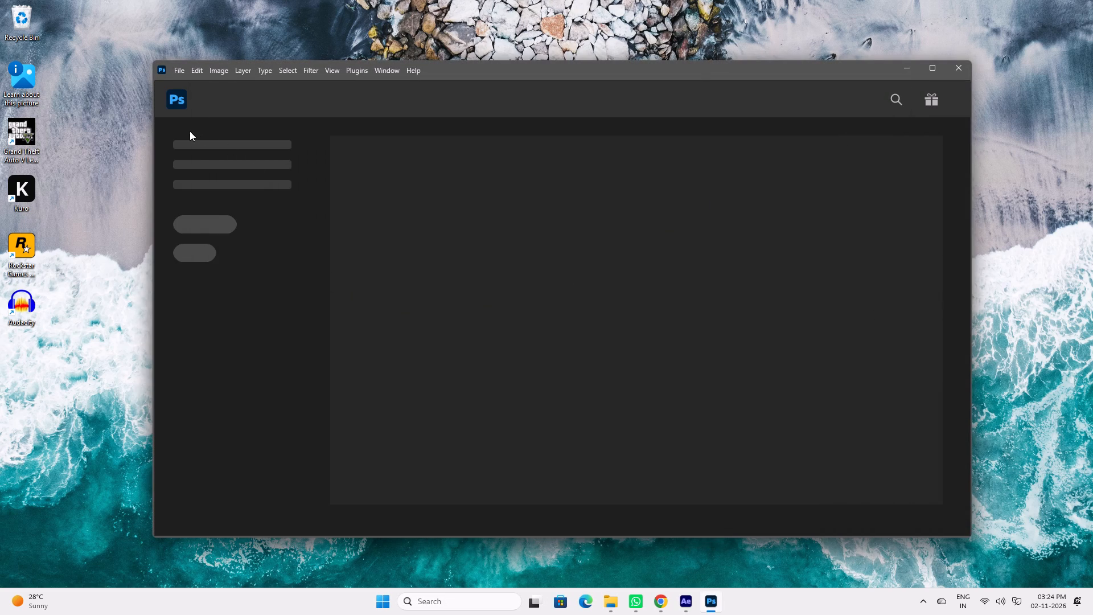
# Start opening a file and browse the Downloads images, previewing "Muscular Beanie Army Formation.png" and "Michael and the Bodyguard Army.png".
pyautogui.click(191, 175)
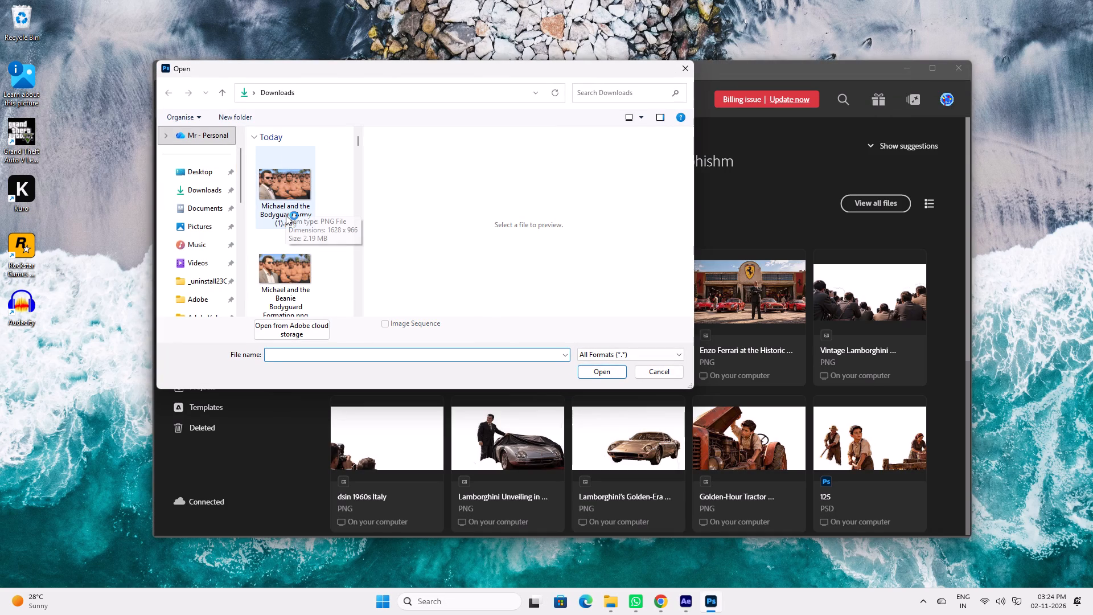
pyautogui.scroll(-3, 286, 225)
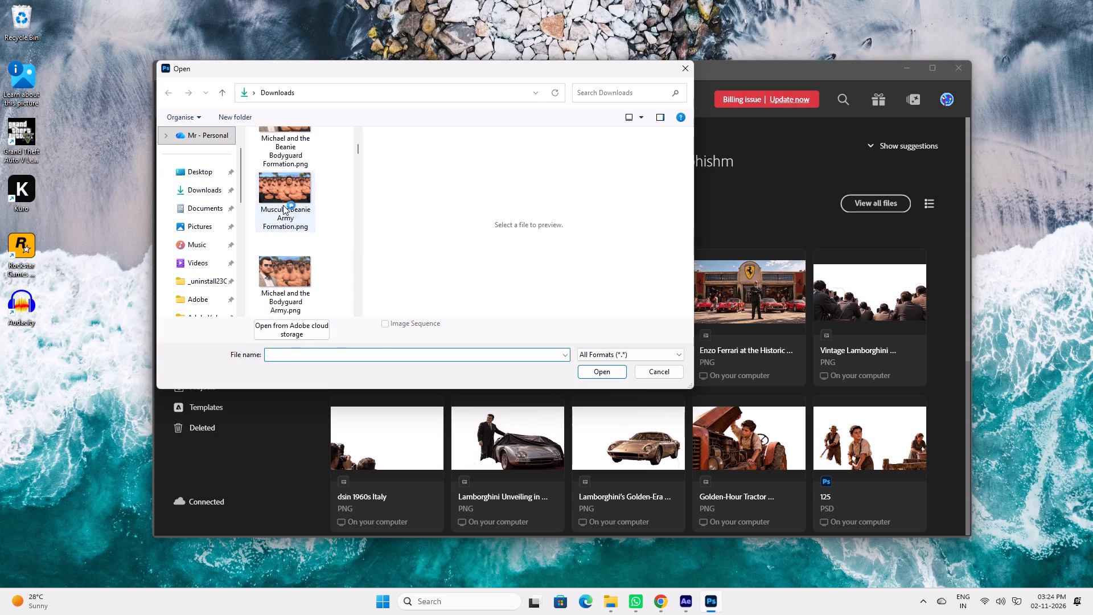
pyautogui.click(283, 200)
pyautogui.scroll(1, 287, 247)
pyautogui.scroll(-4, 287, 247)
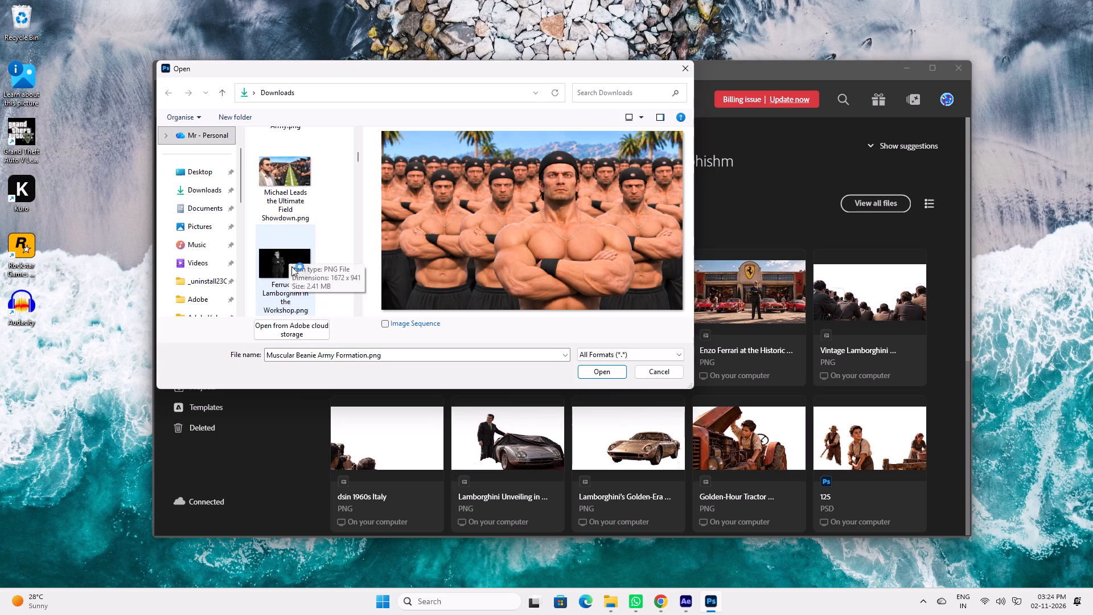
pyautogui.scroll(-1, 291, 265)
pyautogui.scroll(2, 292, 267)
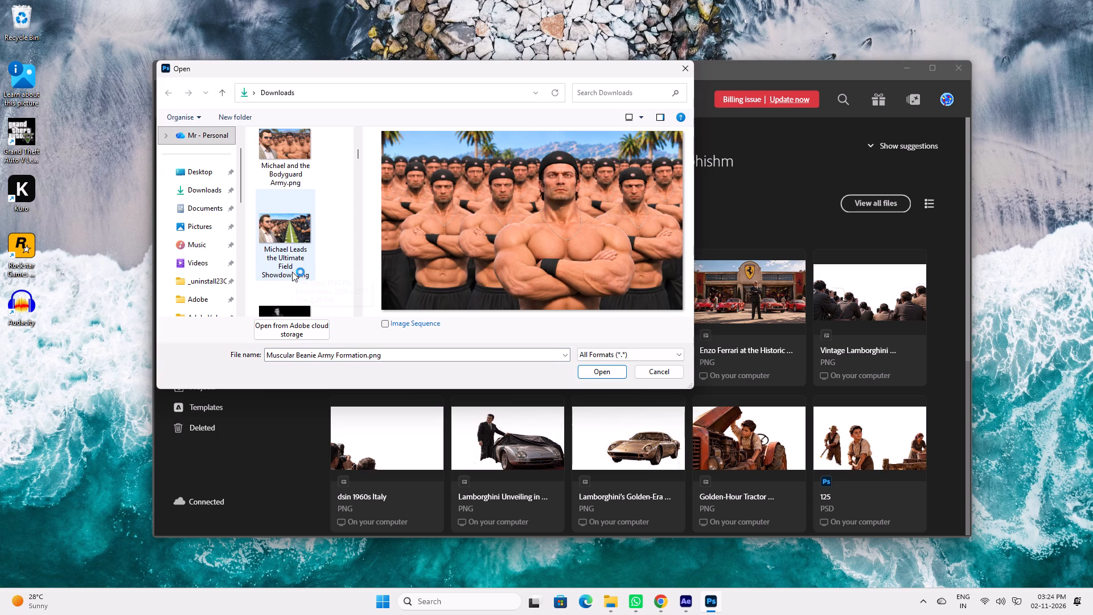
pyautogui.scroll(1, 292, 267)
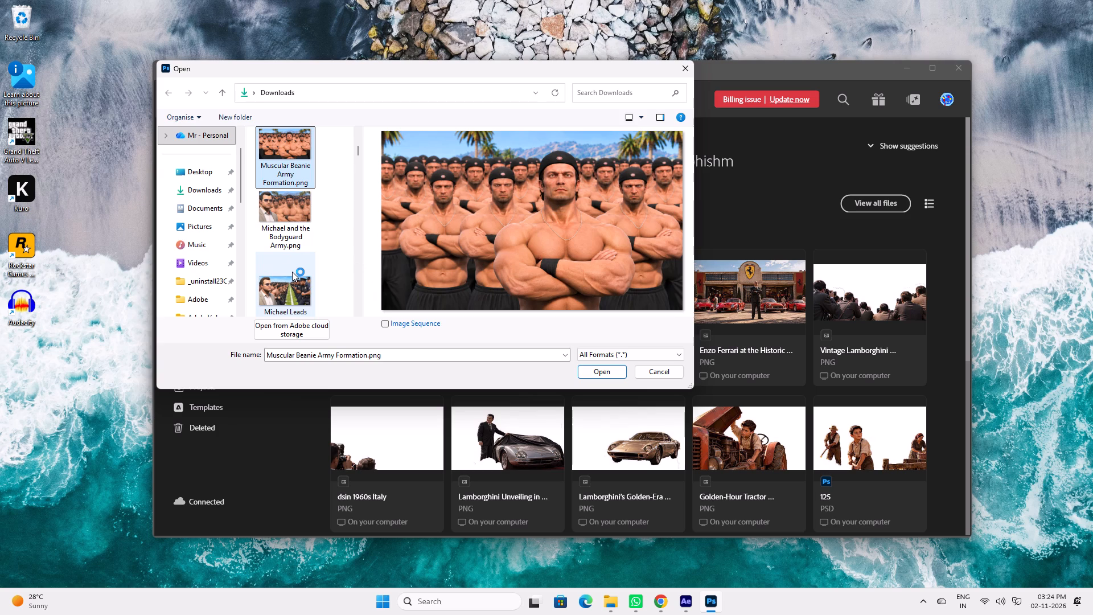
pyautogui.scroll(2, 292, 267)
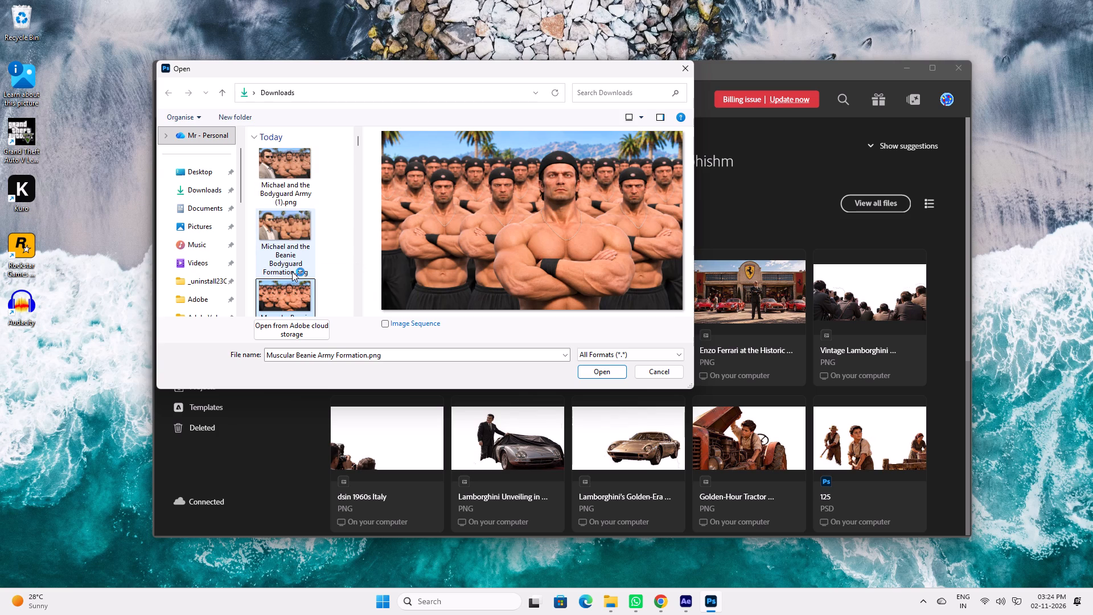
pyautogui.scroll(-1, 292, 267)
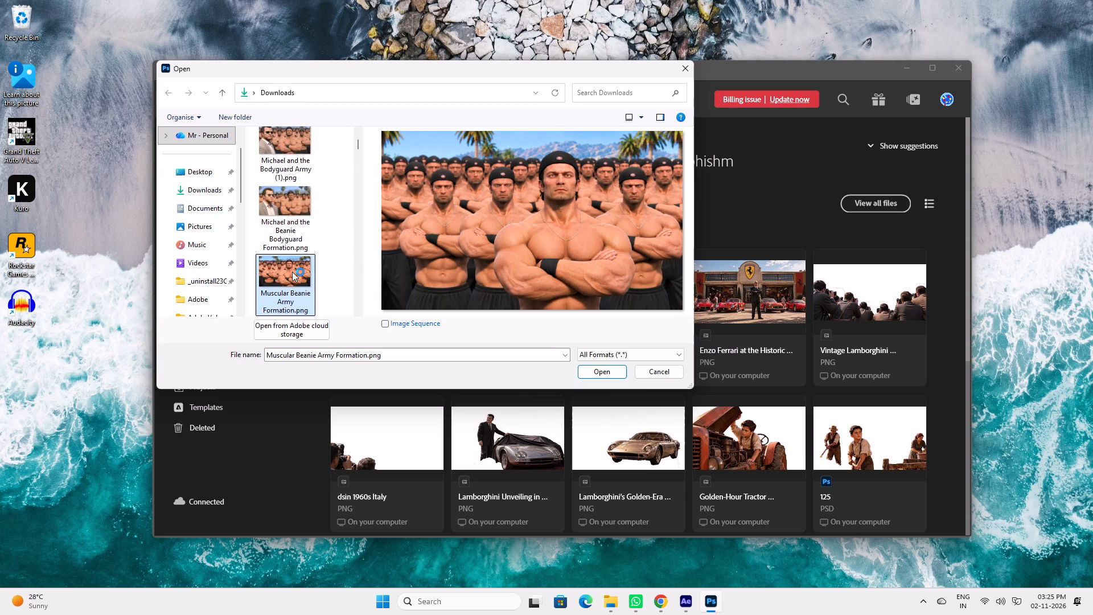
pyautogui.scroll(-2, 292, 267)
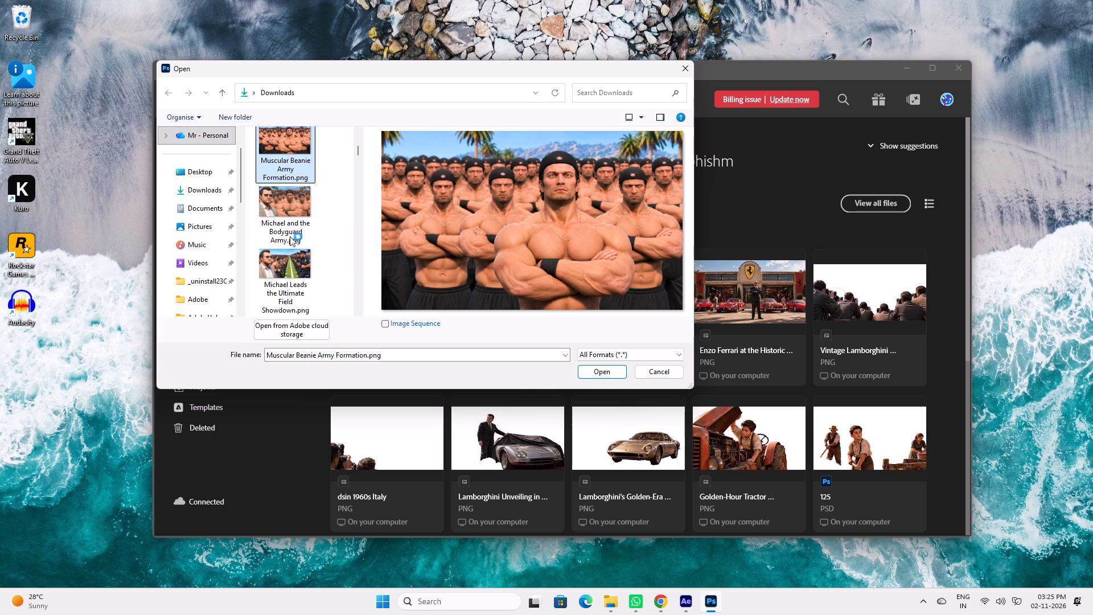
pyautogui.keyDown('ctrl'); pyautogui.click(281, 207); pyautogui.keyUp('ctrl')
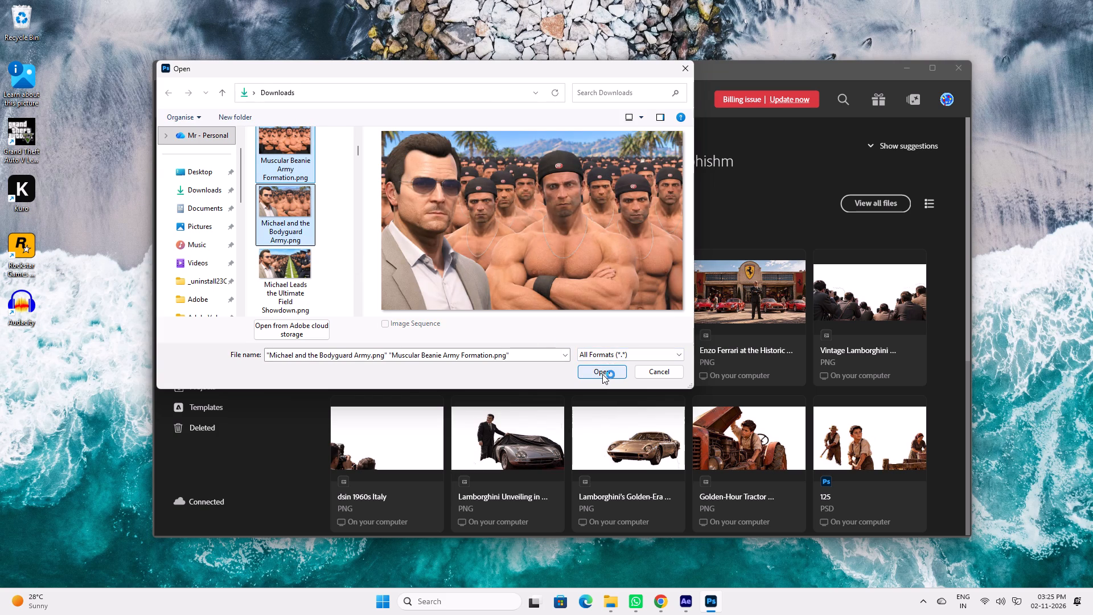
pyautogui.click(286, 216)
pyautogui.click(287, 155)
pyautogui.scroll(3, 293, 212)
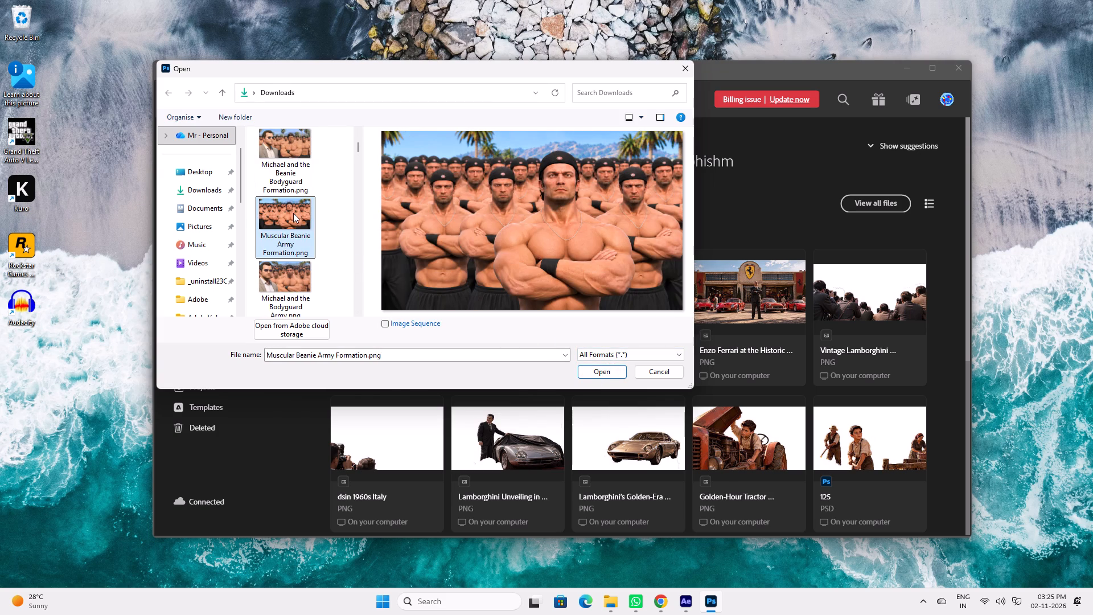
pyautogui.scroll(3, 293, 235)
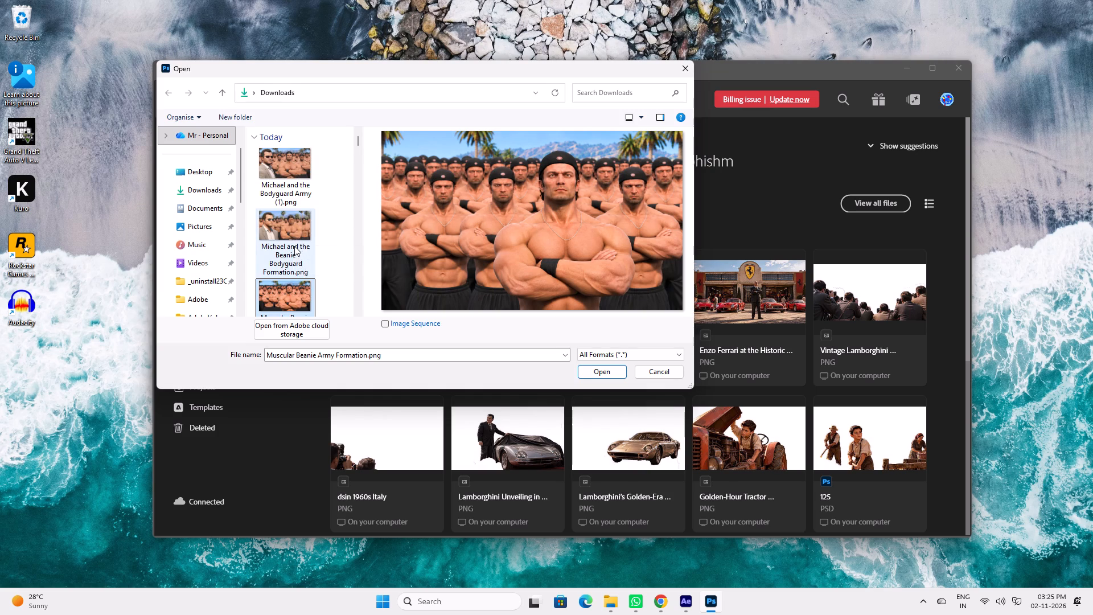
# Compare the previews of the two Bodyguard Army images with the Beanie Bodyguard Formation, Muscular Beanie Army Formation and Ultimate Field Showdown images.
pyautogui.click(291, 234)
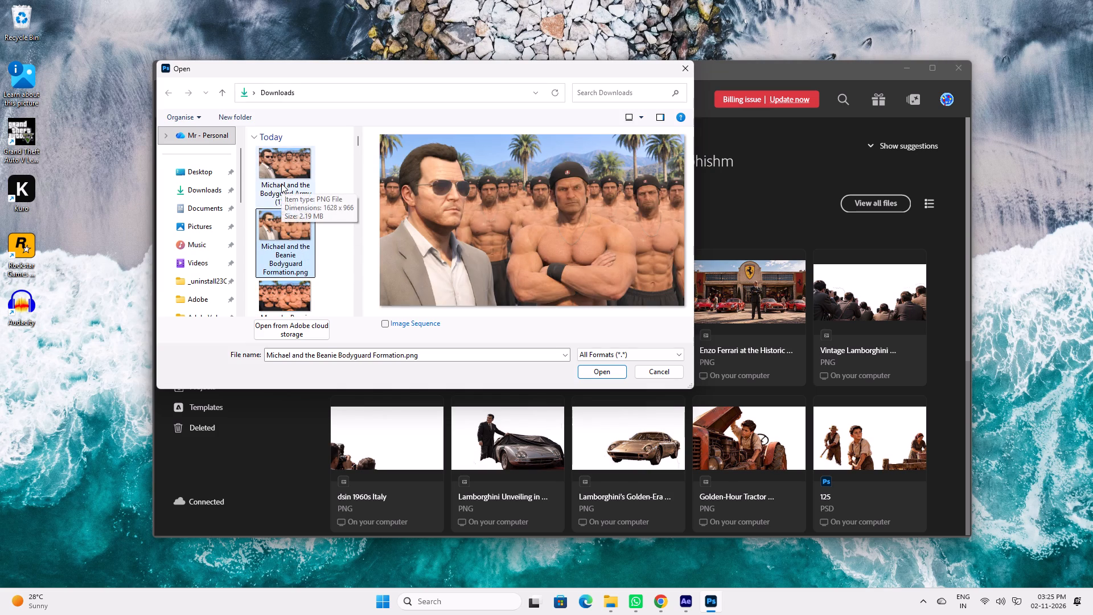
pyautogui.click(289, 163)
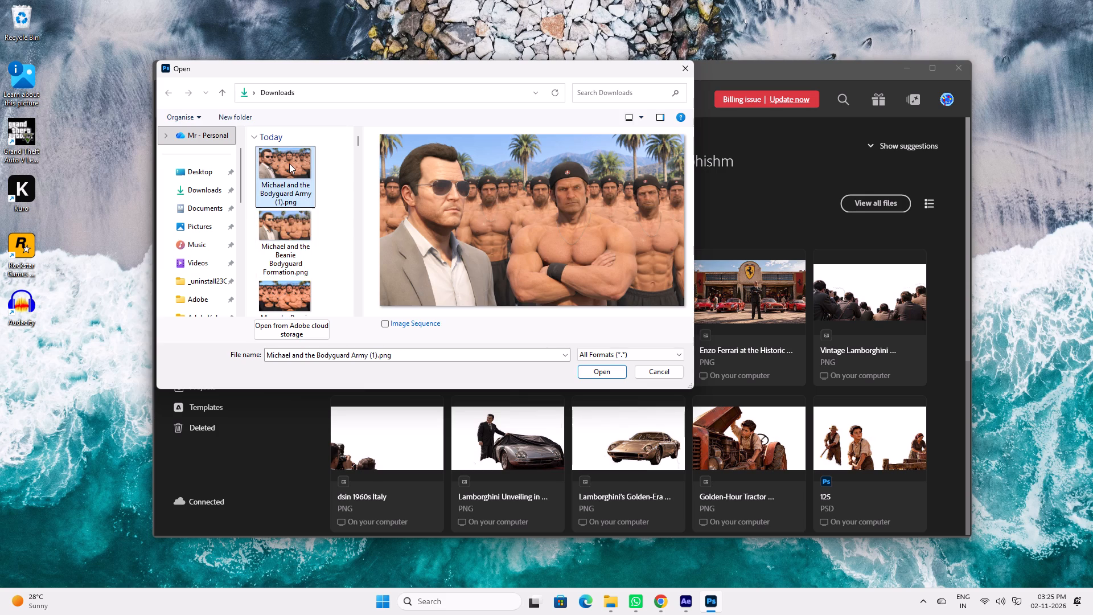
pyautogui.click(289, 234)
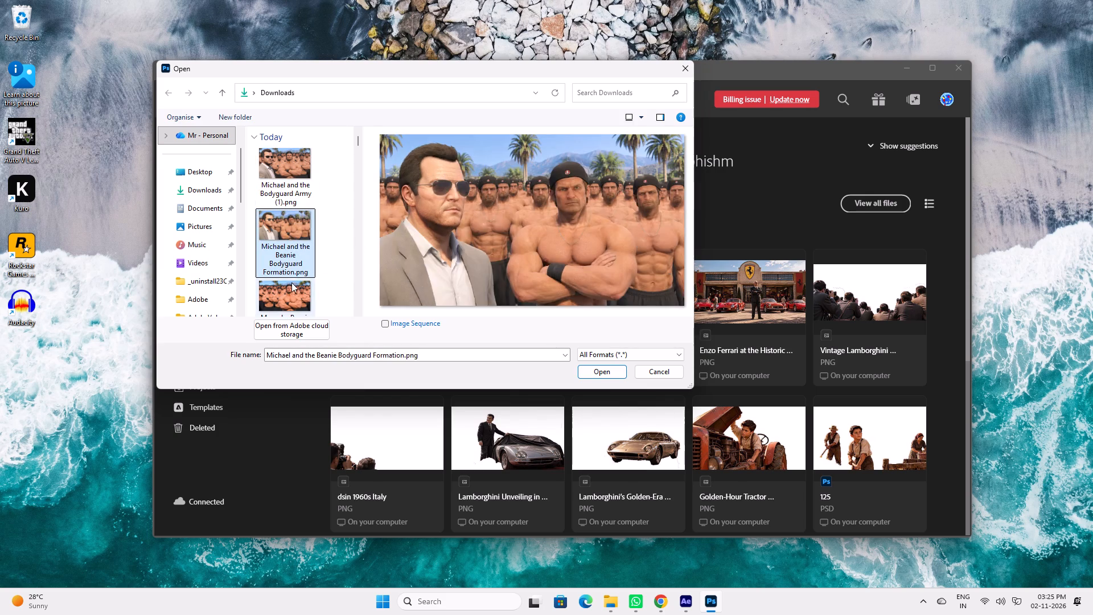
pyautogui.click(291, 288)
pyautogui.scroll(-2, 291, 288)
pyautogui.click(278, 268)
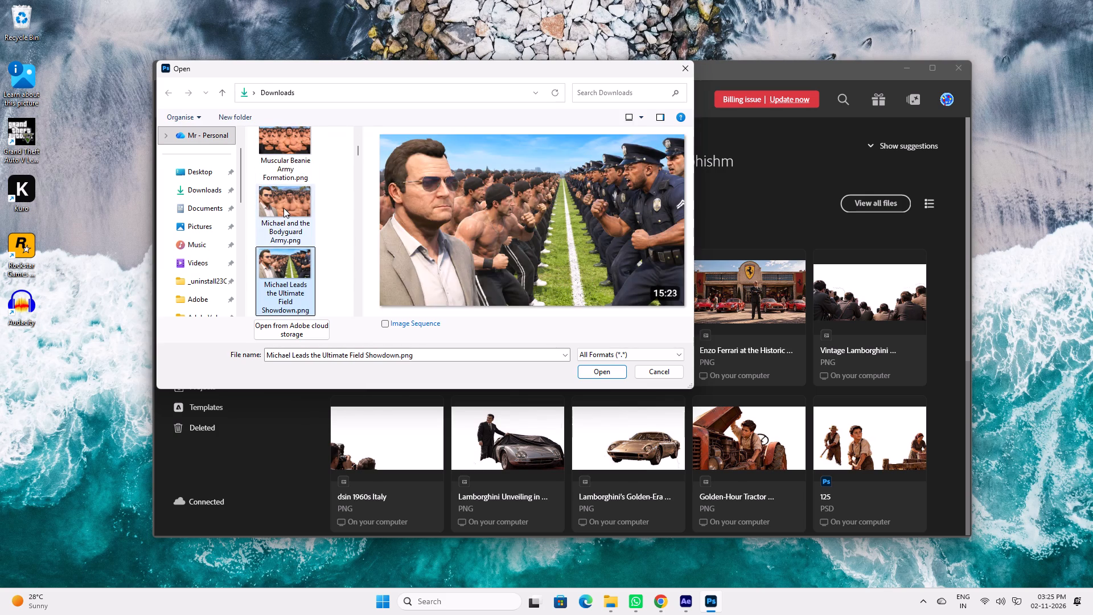
pyautogui.click(283, 208)
pyautogui.click(289, 148)
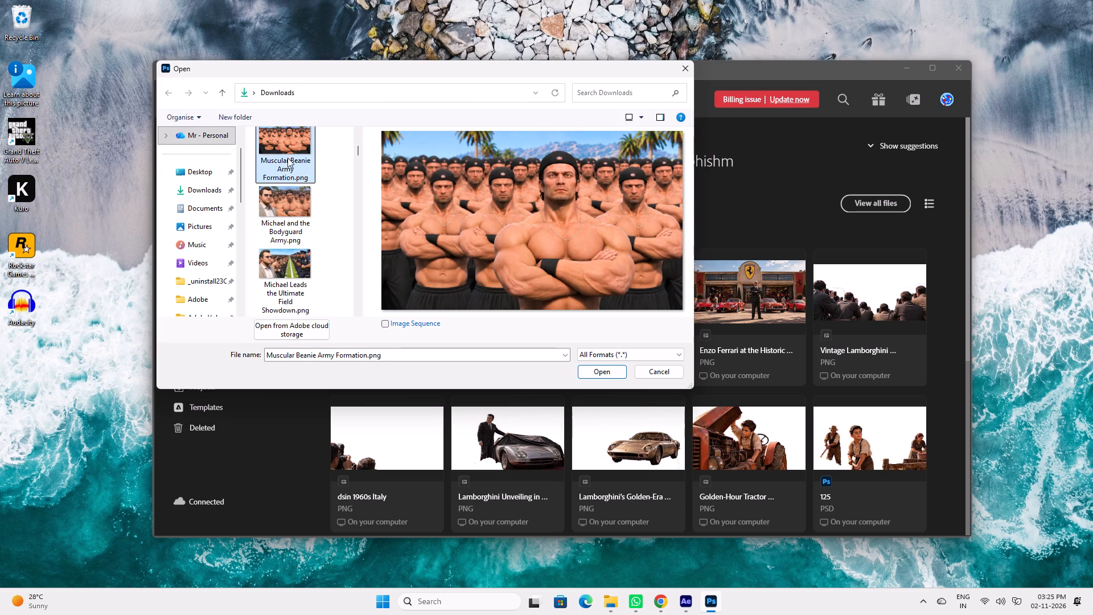
pyautogui.scroll(3, 290, 216)
pyautogui.click(287, 166)
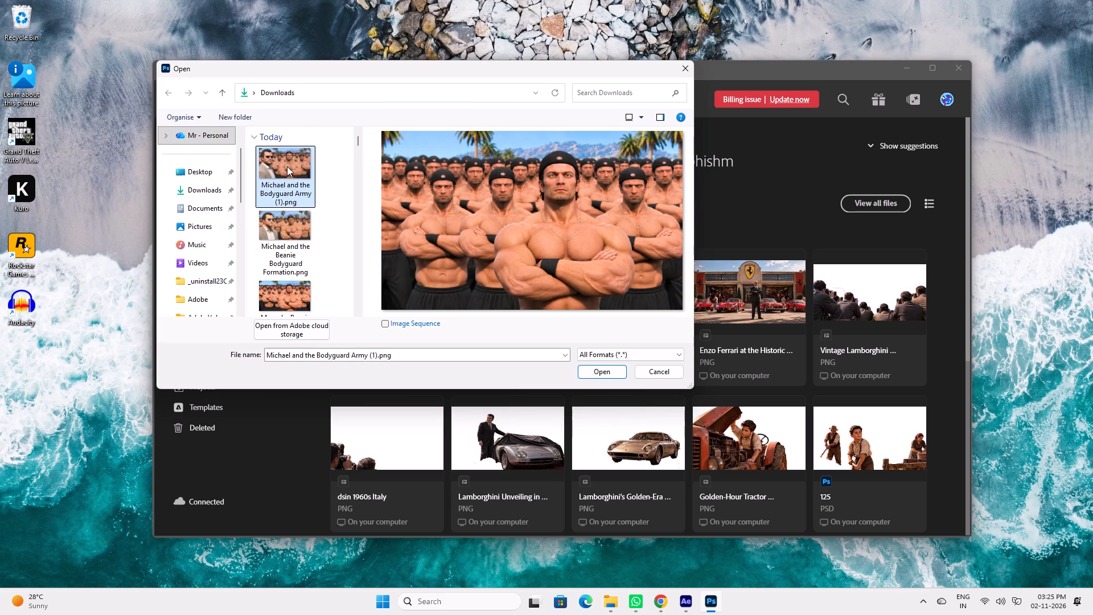
pyautogui.click(282, 249)
pyautogui.click(279, 301)
pyautogui.scroll(-6, 281, 266)
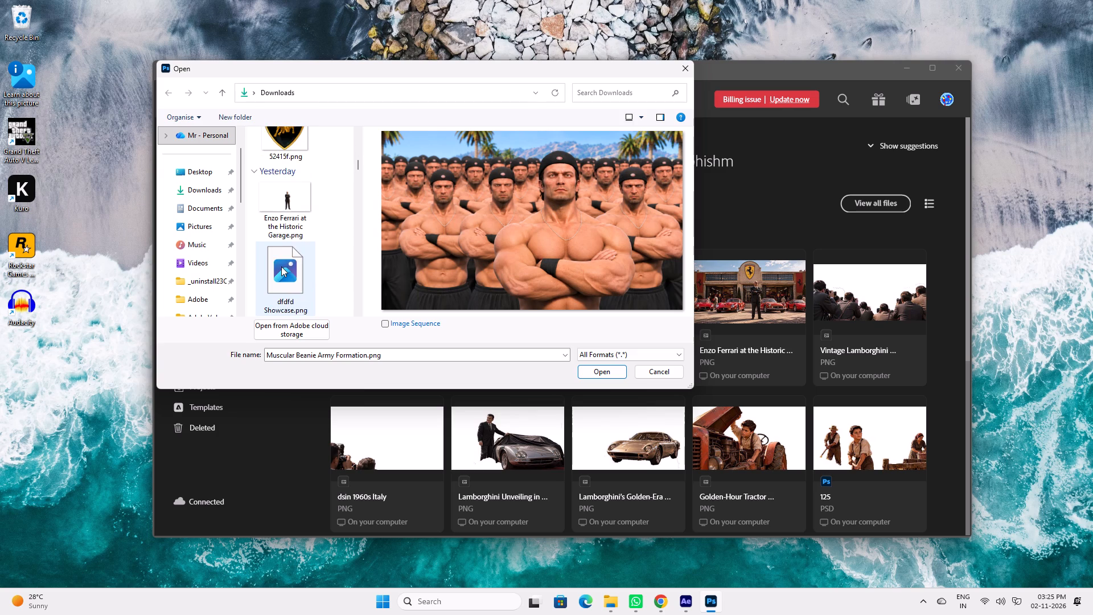
pyautogui.scroll(4, 281, 249)
pyautogui.click(282, 213)
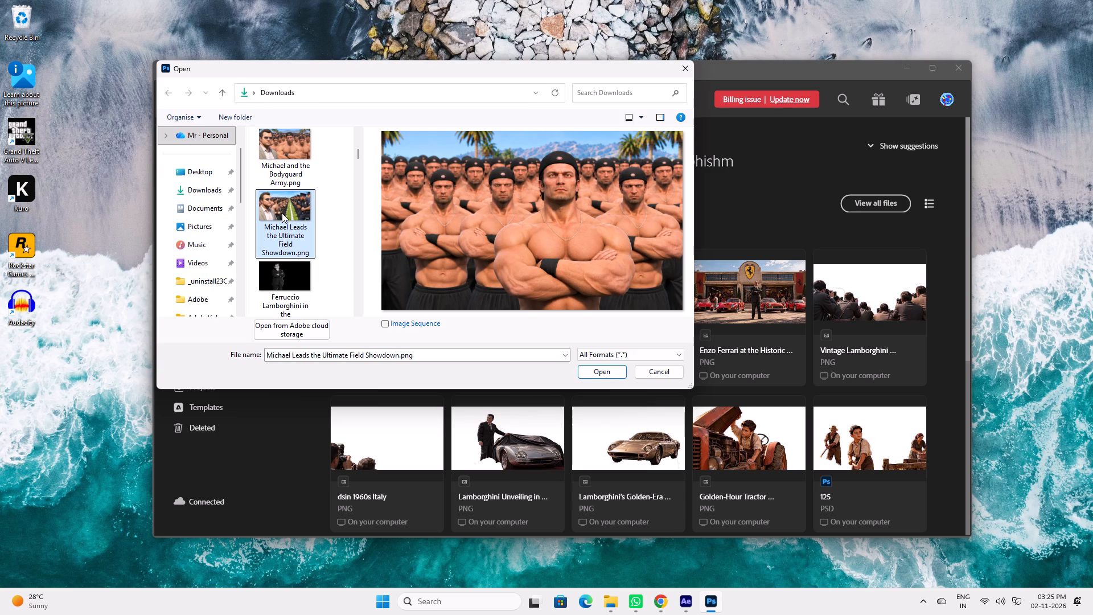
# Open "Michael and the Bodyguard Army.png" and "Muscular Beanie Army Formation.png" together.
pyautogui.click(283, 159)
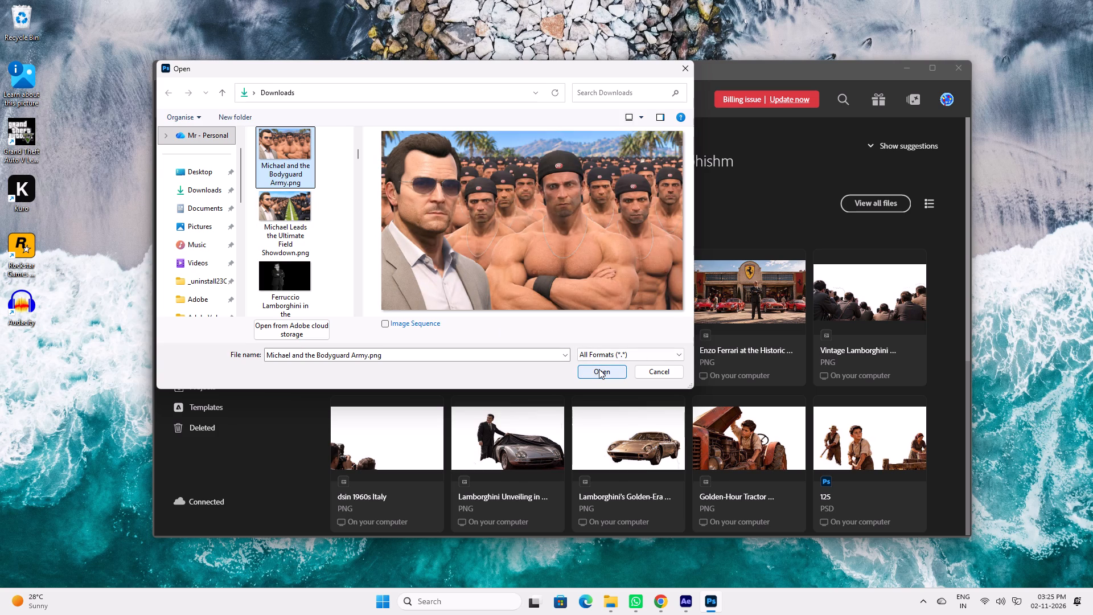
pyautogui.scroll(1, 294, 260)
pyautogui.scroll(-2, 294, 260)
pyautogui.scroll(2, 294, 260)
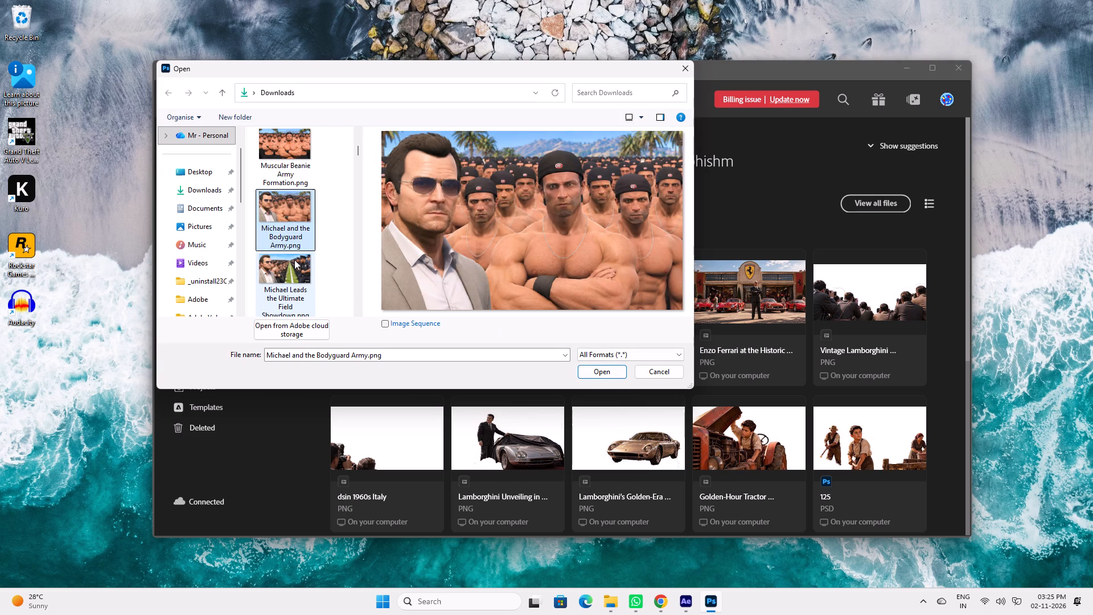
pyautogui.keyDown('ctrl'); pyautogui.click(291, 149); pyautogui.keyUp('ctrl')
pyautogui.click(606, 369)
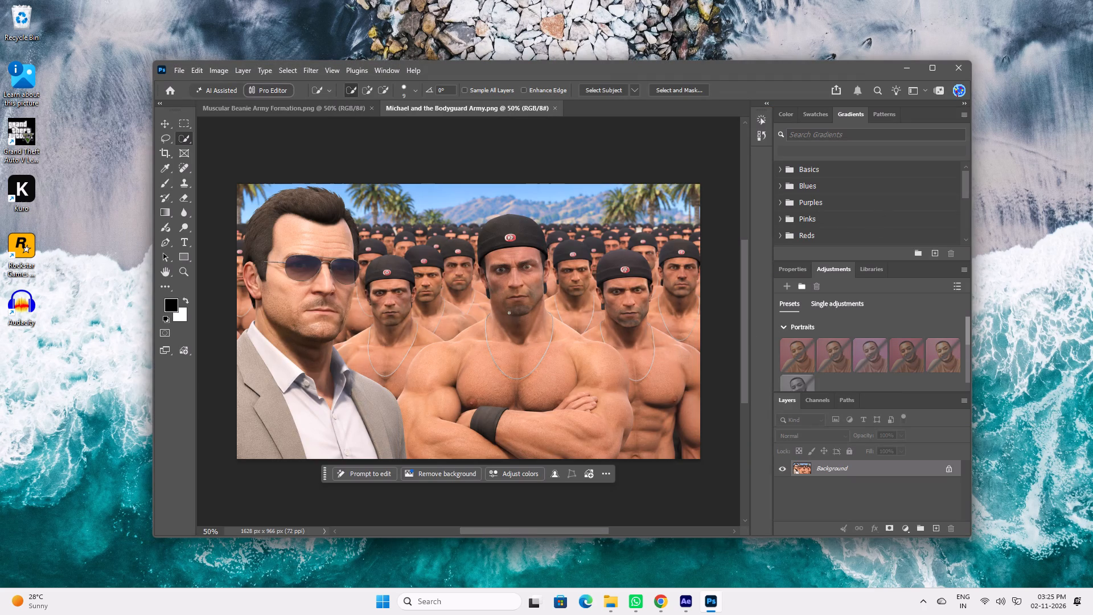
# Check the Muscular Beanie image, then roughly select Michael's hair, face and suit in the Bodyguard Army image with the Quick Selection tool.
pyautogui.click(346, 113)
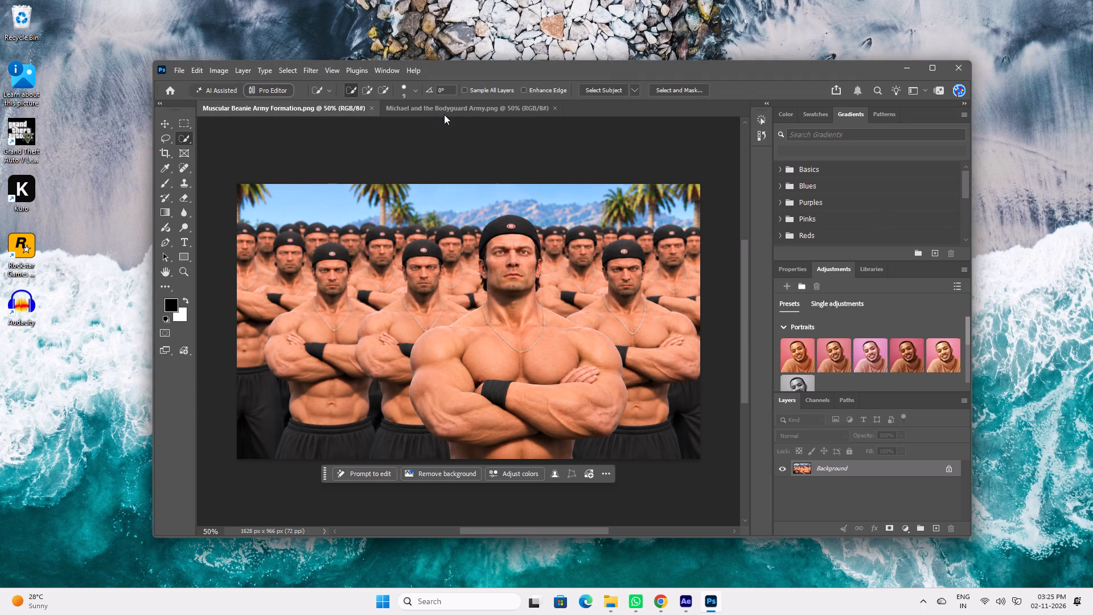
pyautogui.click(446, 111)
pyautogui.moveTo(277, 200); pyautogui.dragTo(271, 211)
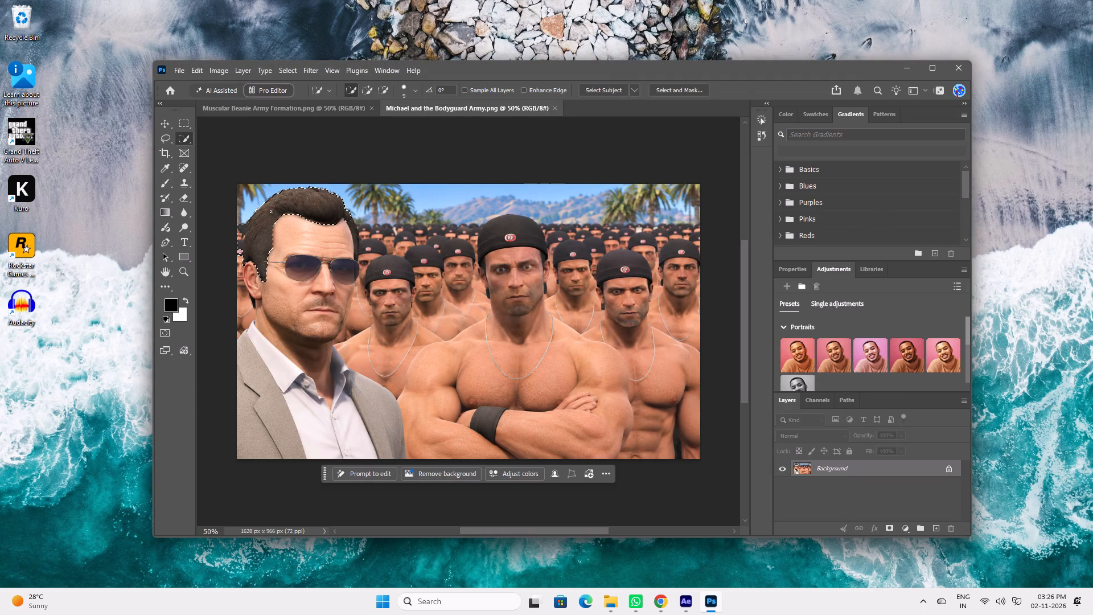
pyautogui.moveTo(271, 211); pyautogui.dragTo(261, 408)
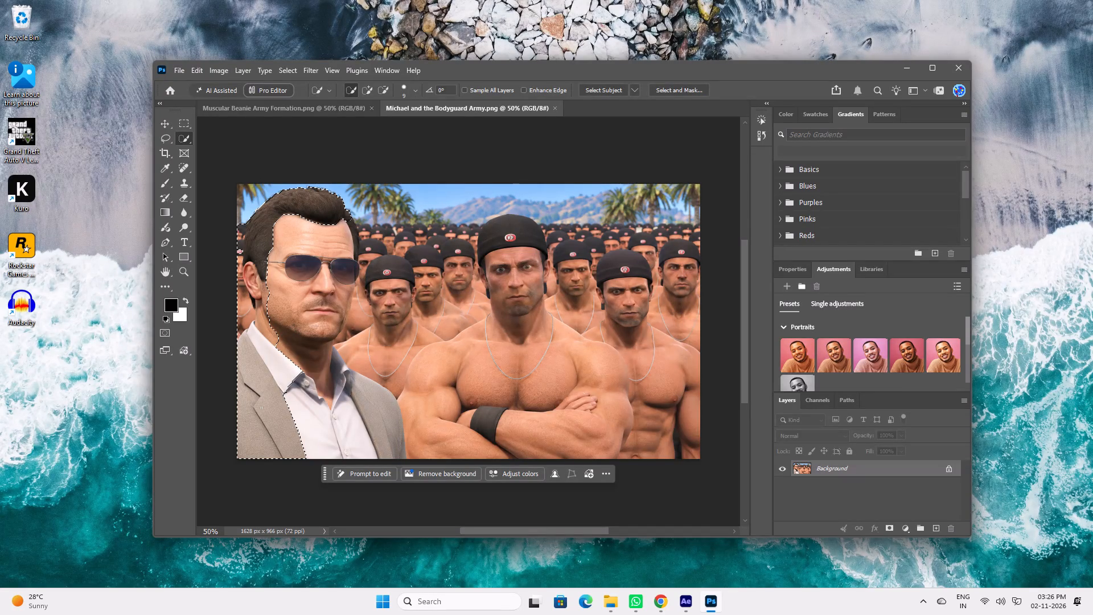
pyautogui.moveTo(261, 408); pyautogui.dragTo(385, 444)
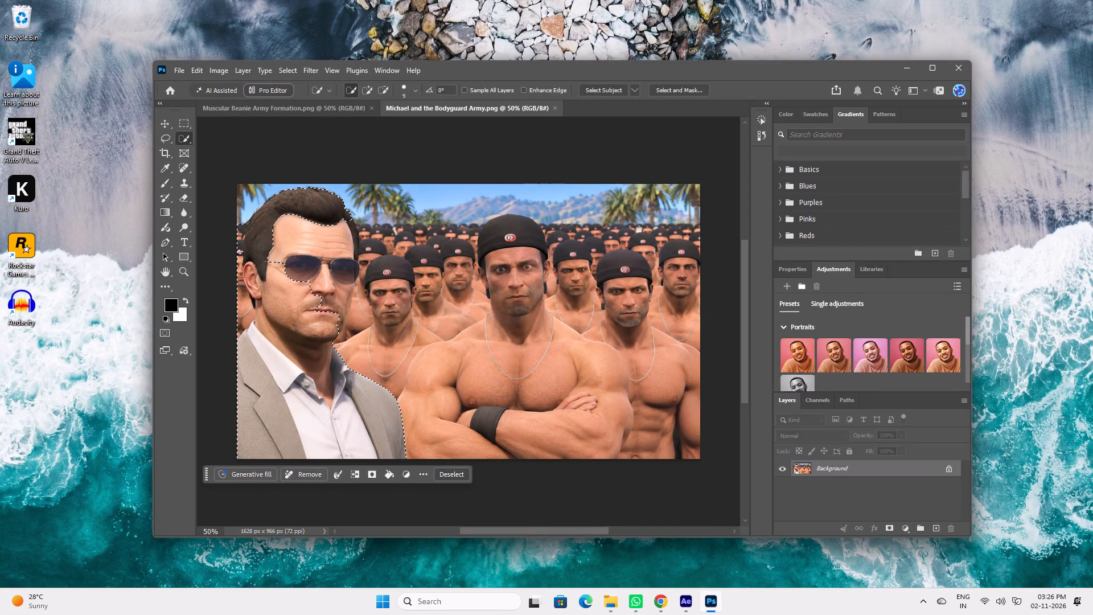
pyautogui.click(343, 303)
pyautogui.click(347, 233)
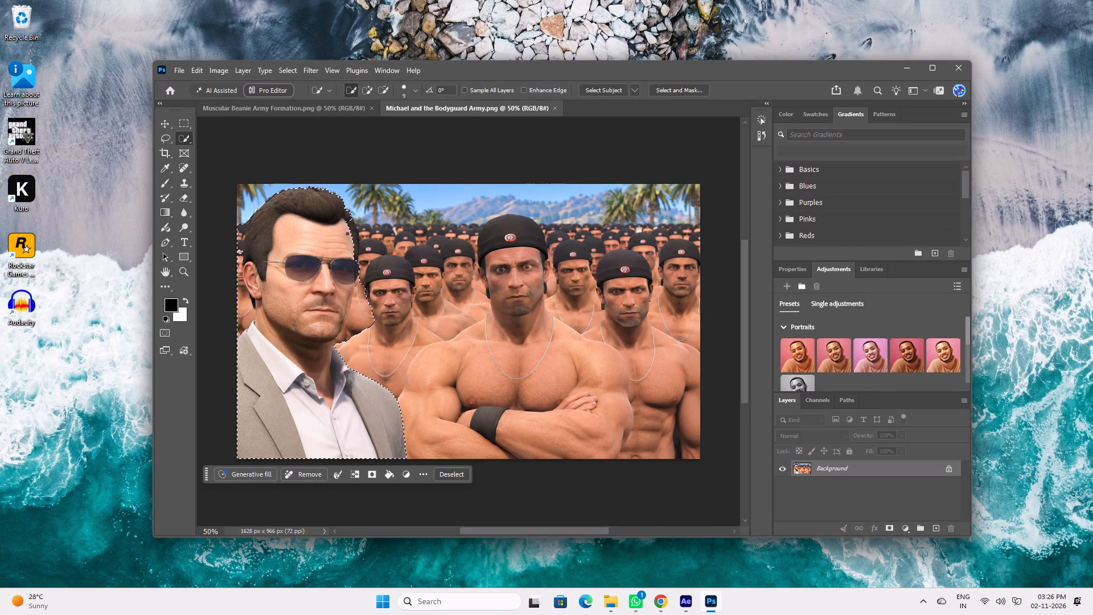
pyautogui.moveTo(351, 230); pyautogui.dragTo(352, 240)
pyautogui.moveTo(354, 245); pyautogui.dragTo(352, 254)
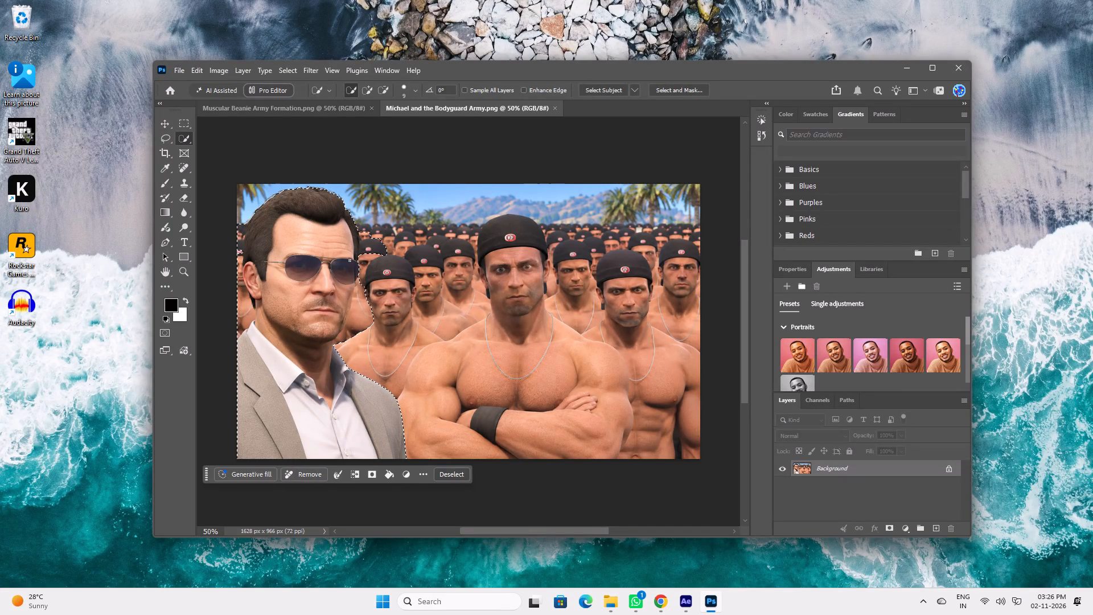
# Enlarge the selection brush and subtract the bodyguard areas beside Michael's face and jaw from the selection.
pyautogui.press(']')
pyautogui.press(']')
pyautogui.press(']')
pyautogui.press(']')
pyautogui.press(']')
pyautogui.press(']')
pyautogui.press(']')
pyautogui.press(']')
pyautogui.press(']')
pyautogui.press(']')
pyautogui.press(']')
pyautogui.press(']')
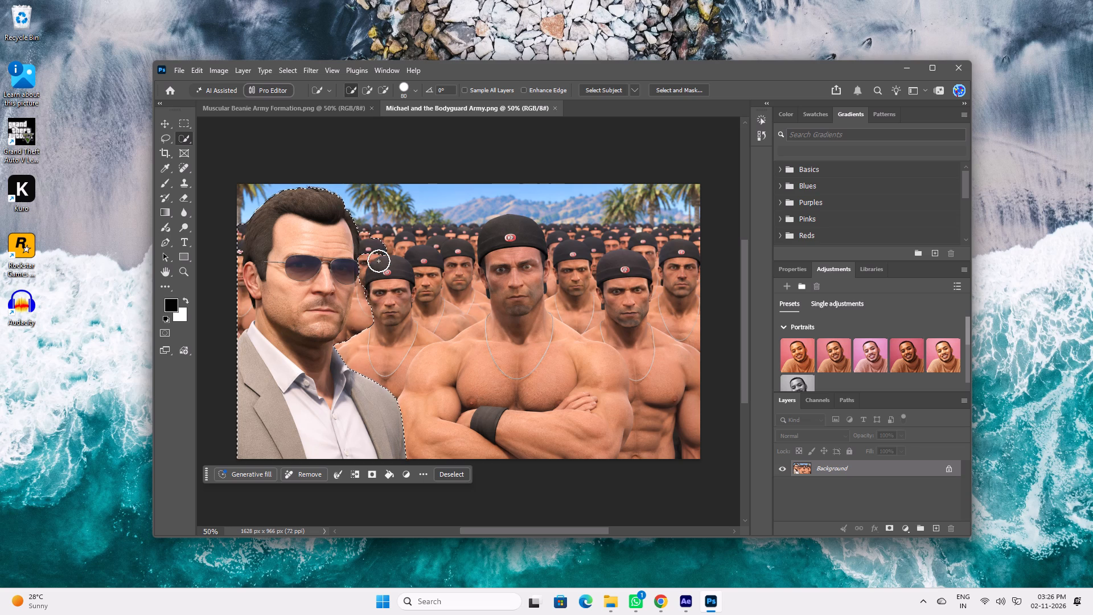
pyautogui.keyDown('alt'); pyautogui.moveTo(373, 235); pyautogui.dragTo(375, 244); pyautogui.keyUp('alt')
pyautogui.keyDown('alt'); pyautogui.moveTo(371, 294); pyautogui.dragTo(369, 318); pyautogui.keyUp('alt')
pyautogui.keyDown('alt'); pyautogui.click(360, 330); pyautogui.keyUp('alt')
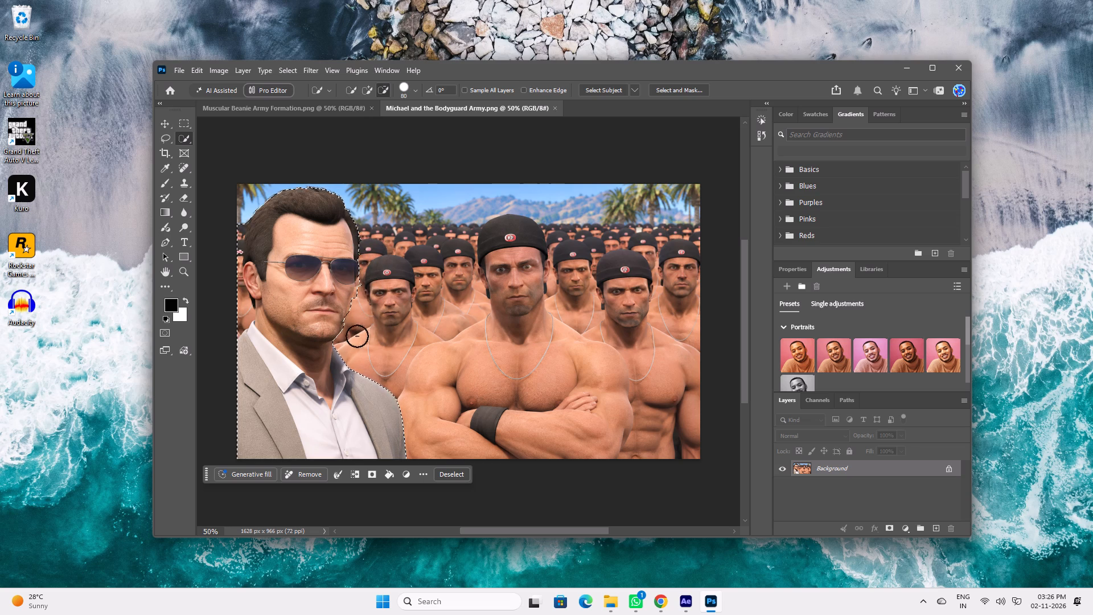
# Refine the selection edge up close along Michael's sunglasses and side hair, excluding the neighbouring bodyguard and restoring the hair at the temple.
pyautogui.keyDown('alt'); pyautogui.scroll(14, 354, 311); pyautogui.keyUp('alt')
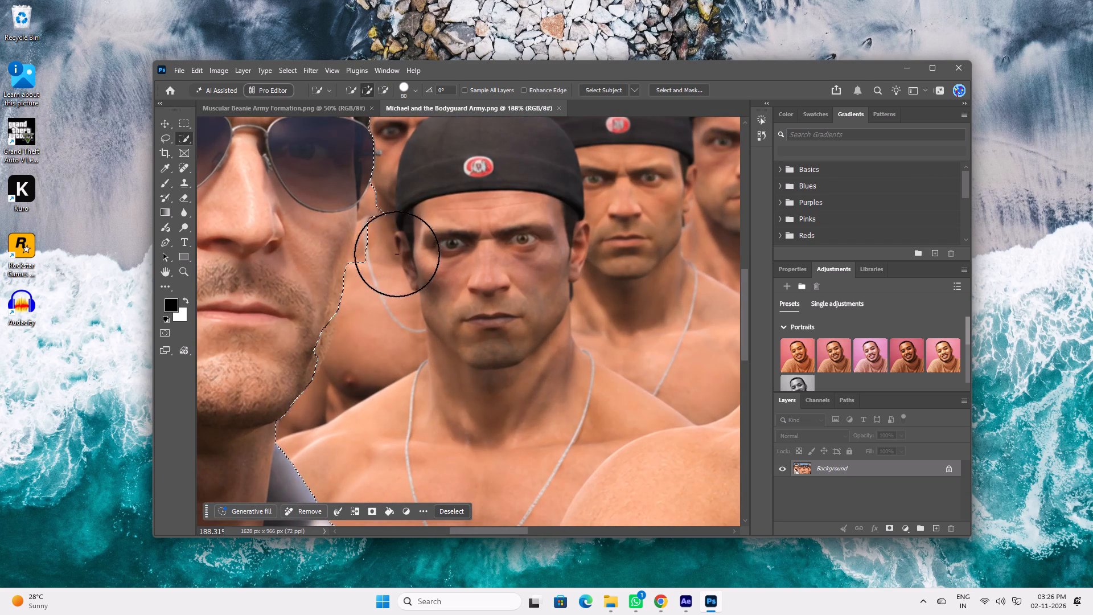
pyautogui.keyDown('alt'); pyautogui.click(399, 248); pyautogui.keyUp('alt')
pyautogui.press('space')
pyautogui.press('space')
pyautogui.press('space')
pyautogui.press('space')
pyautogui.press('space')
pyautogui.press('space')
pyautogui.press('space')
pyautogui.press('space')
pyautogui.press('space')
pyautogui.press('space')
pyautogui.press('space')
pyautogui.press('space')
pyautogui.moveTo(407, 233); pyautogui.dragTo(425, 302)
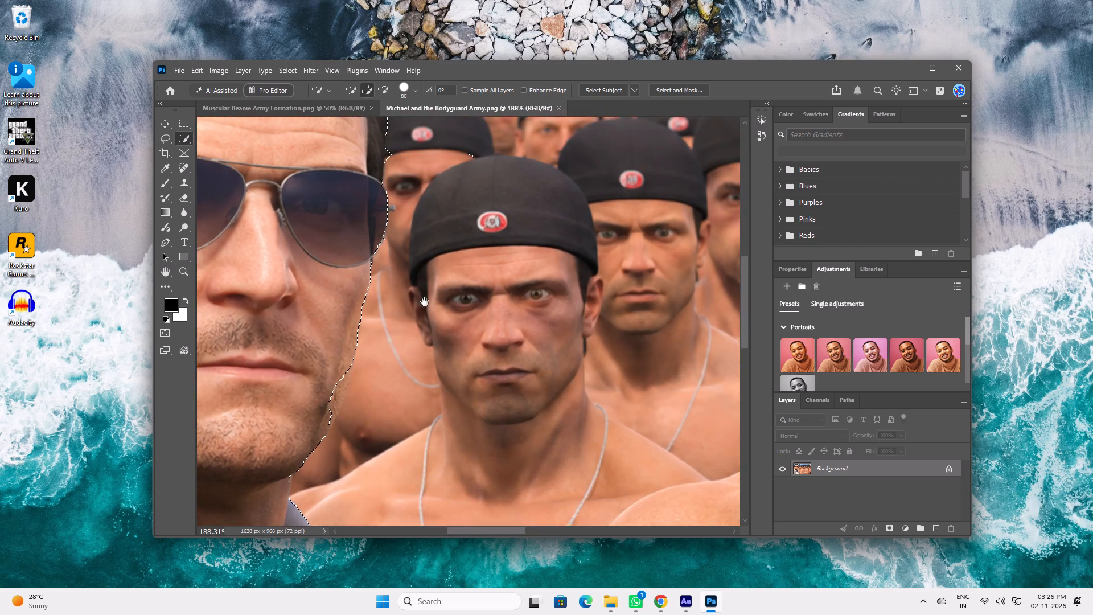
pyautogui.moveTo(425, 302); pyautogui.dragTo(451, 431)
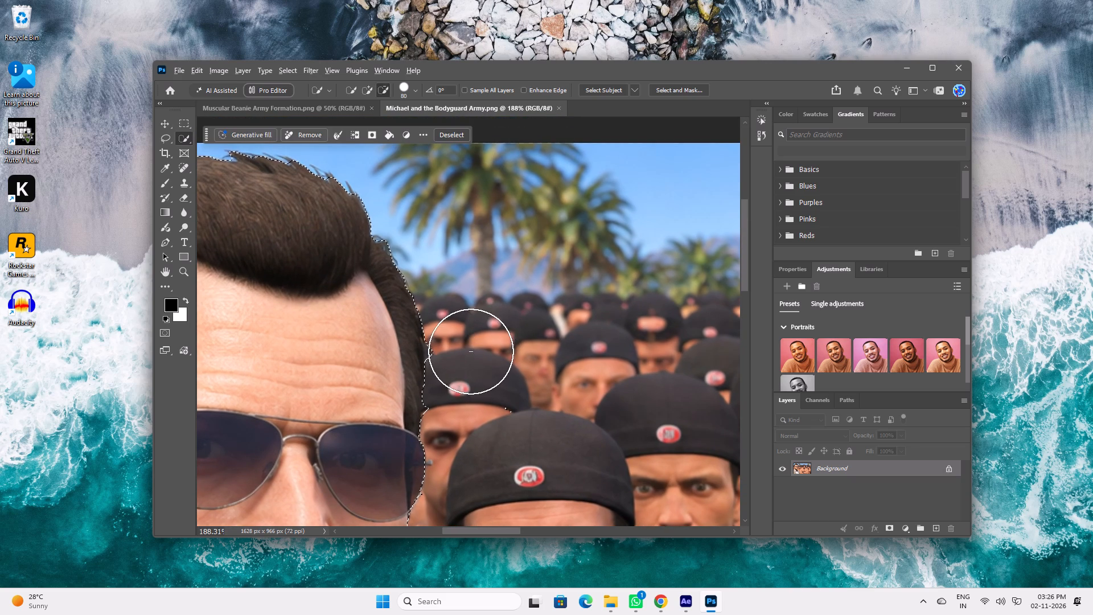
pyautogui.keyDown('alt'); pyautogui.click(468, 348); pyautogui.keyUp('alt')
pyautogui.keyDown('alt'); pyautogui.click(466, 405); pyautogui.keyUp('alt')
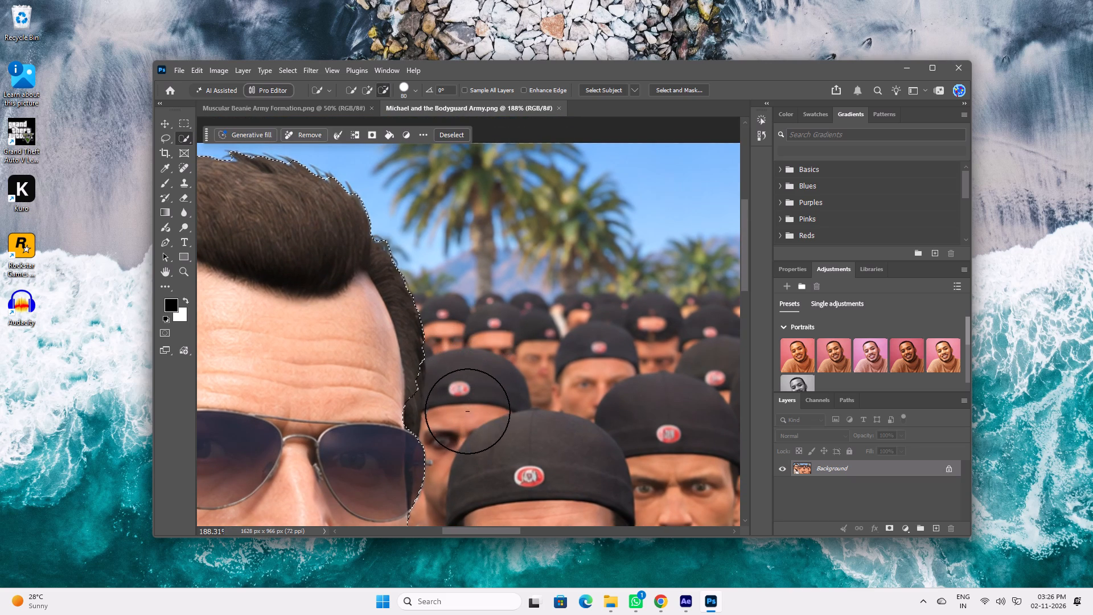
pyautogui.click(381, 375)
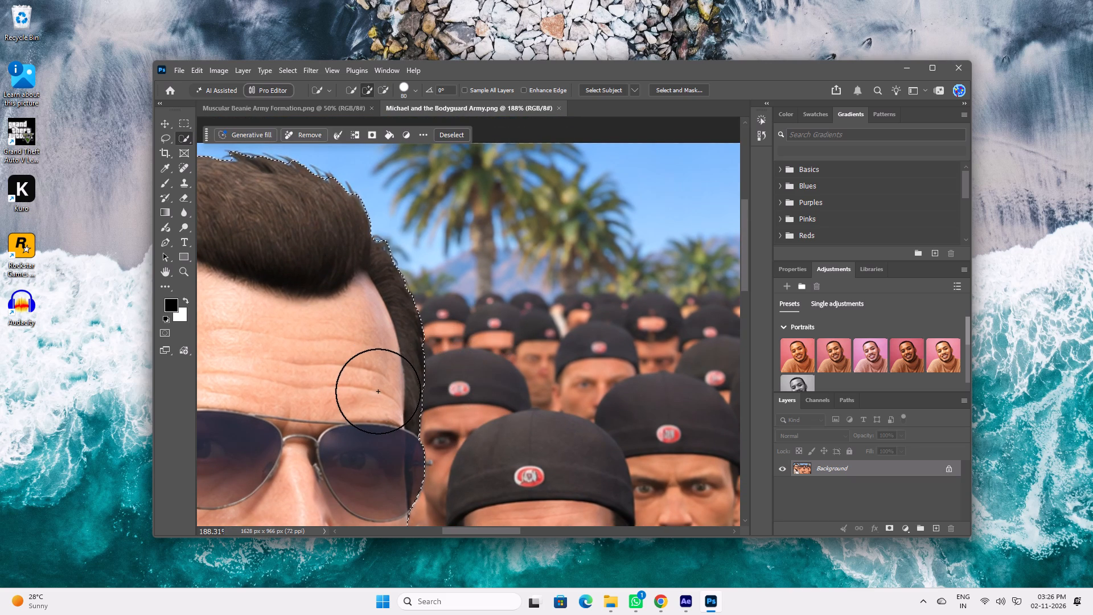
# Subtract the bodyguards behind Michael's hair, above his ear, from the selection at the image's outer edge.
pyautogui.press('space')
pyautogui.press('space')
pyautogui.press('space')
pyautogui.press('space')
pyautogui.press('space')
pyautogui.press('space')
pyautogui.press('space')
pyautogui.press('space')
pyautogui.press('space')
pyautogui.press('space')
pyautogui.press('space')
pyautogui.press('space')
pyautogui.press('space')
pyautogui.press('space')
pyautogui.press('space')
pyautogui.press('space')
pyautogui.press('space')
pyautogui.press('space')
pyautogui.press('space')
pyautogui.press('space')
pyautogui.moveTo(352, 304); pyautogui.dragTo(533, 408)
pyautogui.press('space')
pyautogui.press('space')
pyautogui.press('space')
pyautogui.press('space')
pyautogui.press('space')
pyautogui.press('space')
pyautogui.press('space')
pyautogui.press('space')
pyautogui.press('space')
pyautogui.press('space')
pyautogui.press('space')
pyautogui.press('space')
pyautogui.press('space')
pyautogui.press('space')
pyautogui.press('space')
pyautogui.press('space')
pyautogui.moveTo(402, 360); pyautogui.dragTo(521, 294)
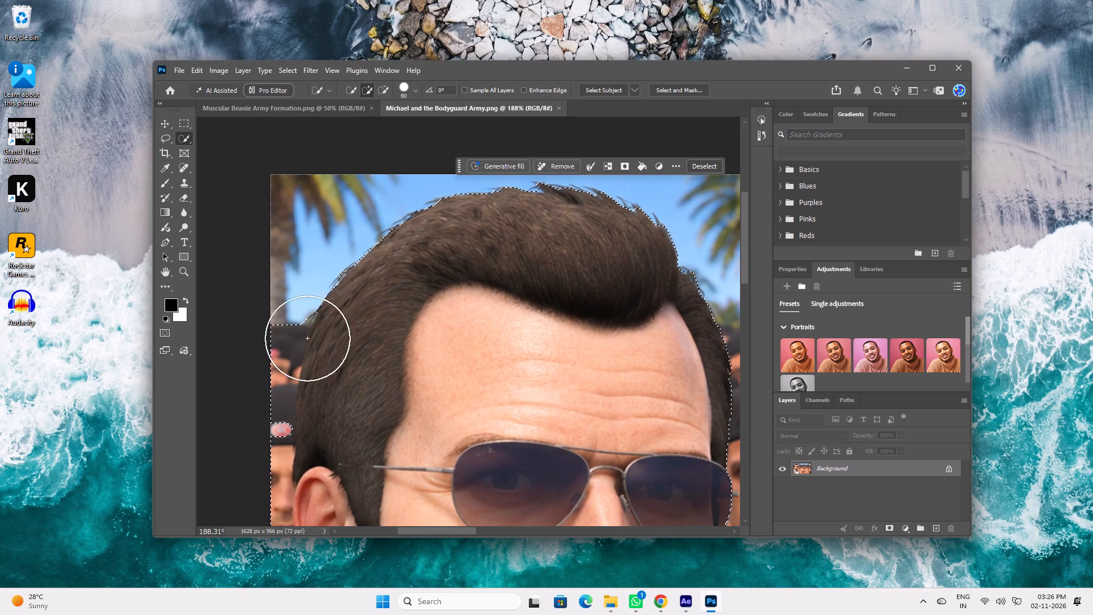
pyautogui.click(260, 331)
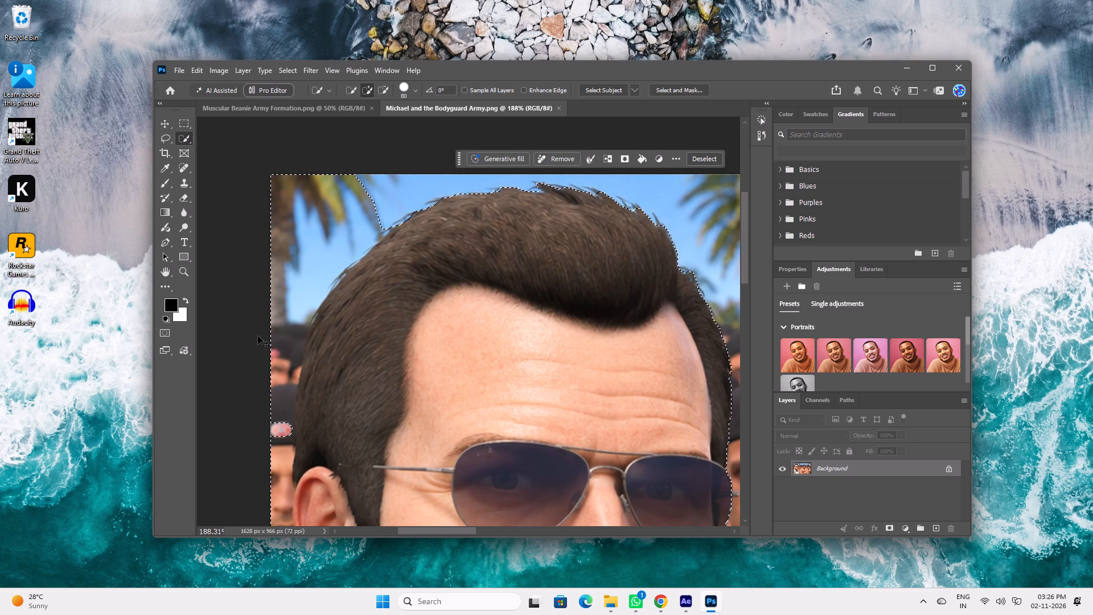
pyautogui.hotkey('ctrl', 'z')
pyautogui.keyDown('alt'); pyautogui.click(255, 337); pyautogui.keyUp('alt')
pyautogui.keyDown('alt'); pyautogui.click(268, 317); pyautogui.keyUp('alt')
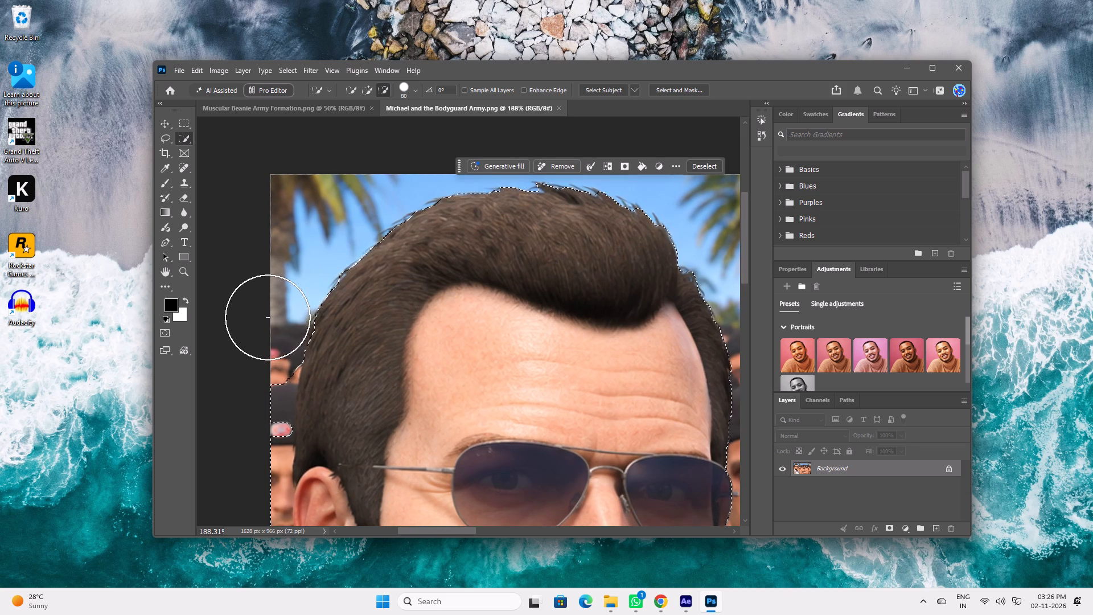
# Subtract the bodyguards beside Michael's side hair and ear from the selection, following the edge down to the back of his neck.
pyautogui.press('space')
pyautogui.press('space')
pyautogui.press('space')
pyautogui.press('space')
pyautogui.press('space')
pyautogui.press('space')
pyautogui.press('space')
pyautogui.press('space')
pyautogui.moveTo(254, 371); pyautogui.dragTo(296, 202)
pyautogui.keyDown('alt'); pyautogui.click(296, 208); pyautogui.keyUp('alt')
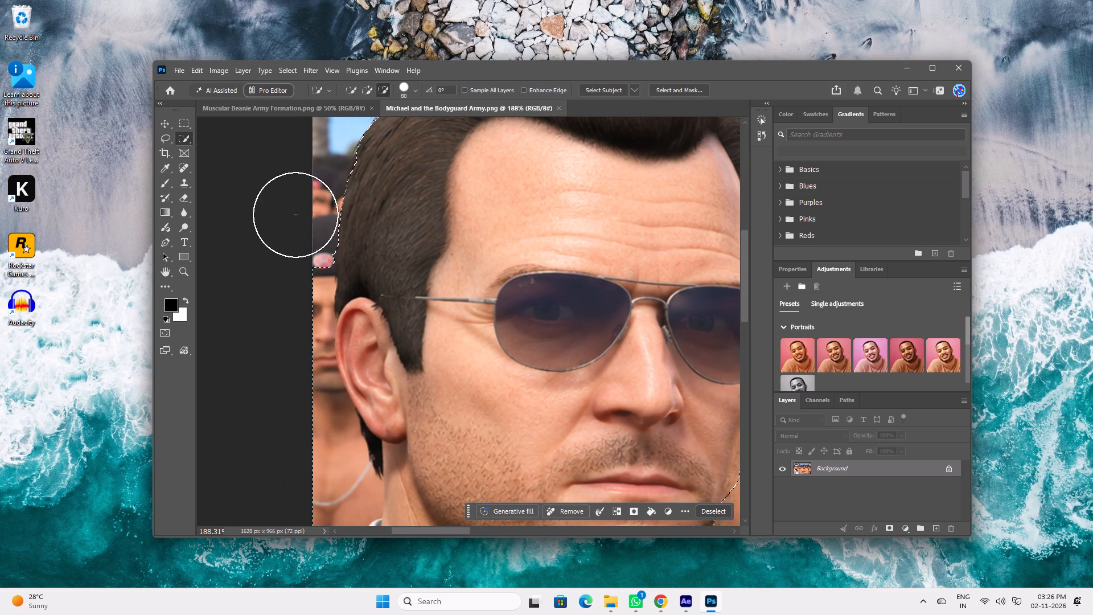
pyautogui.keyDown('alt'); pyautogui.click(285, 270); pyautogui.keyUp('alt')
pyautogui.keyDown('alt'); pyautogui.click(284, 318); pyautogui.keyUp('alt')
pyautogui.keyDown('alt'); pyautogui.click(288, 333); pyautogui.keyUp('alt')
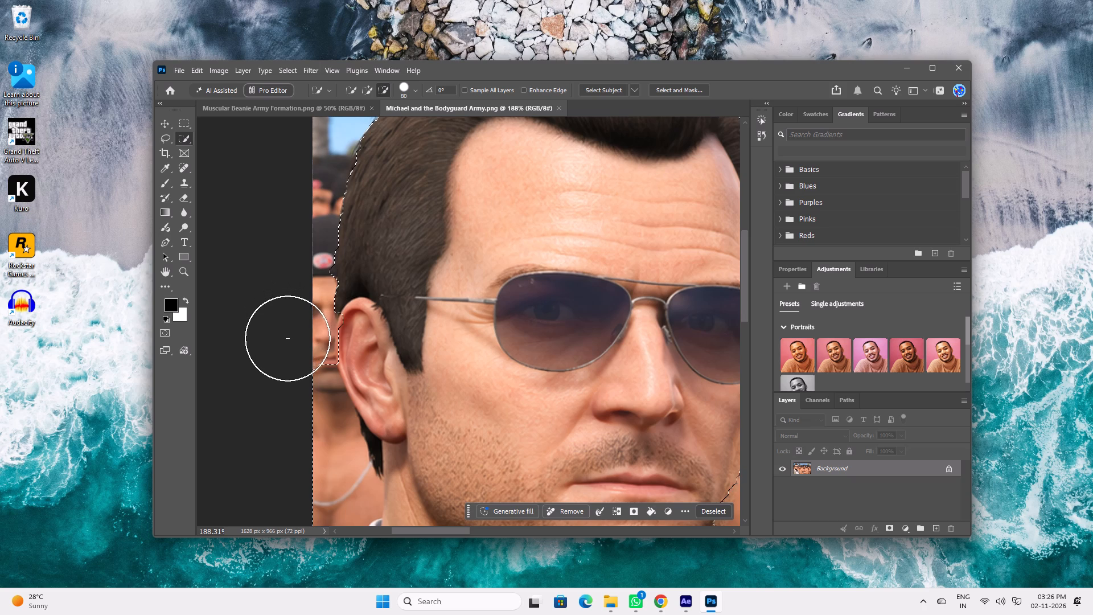
pyautogui.keyDown('alt'); pyautogui.click(288, 378); pyautogui.keyUp('alt')
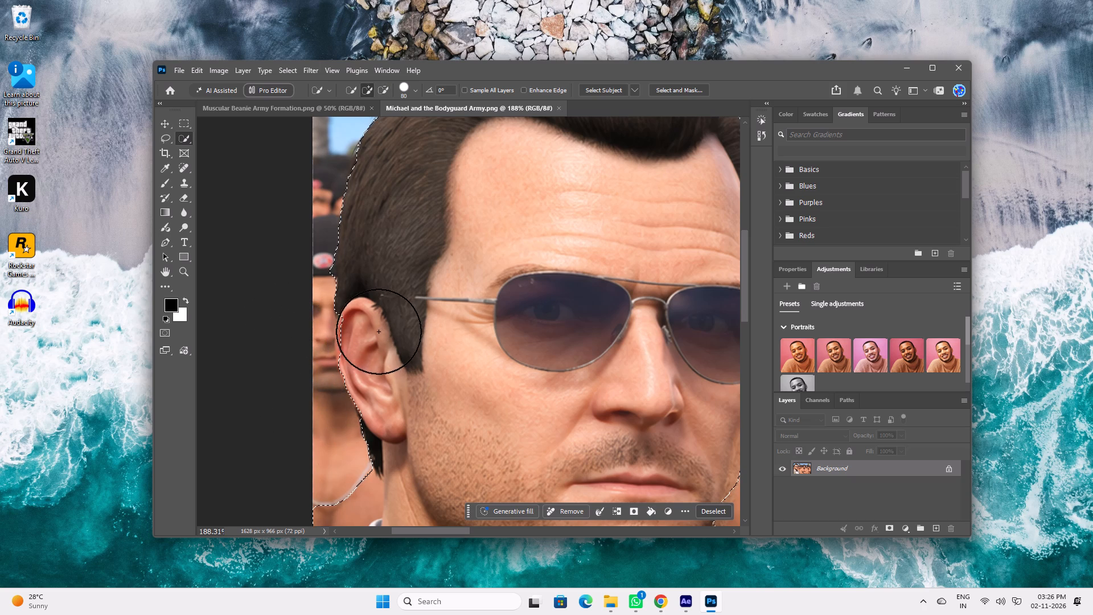
# Add Michael's ear and lobe back to the selection and clean up the edge beside the ear and hair.
pyautogui.click(378, 334)
pyautogui.click(380, 358)
pyautogui.click(385, 371)
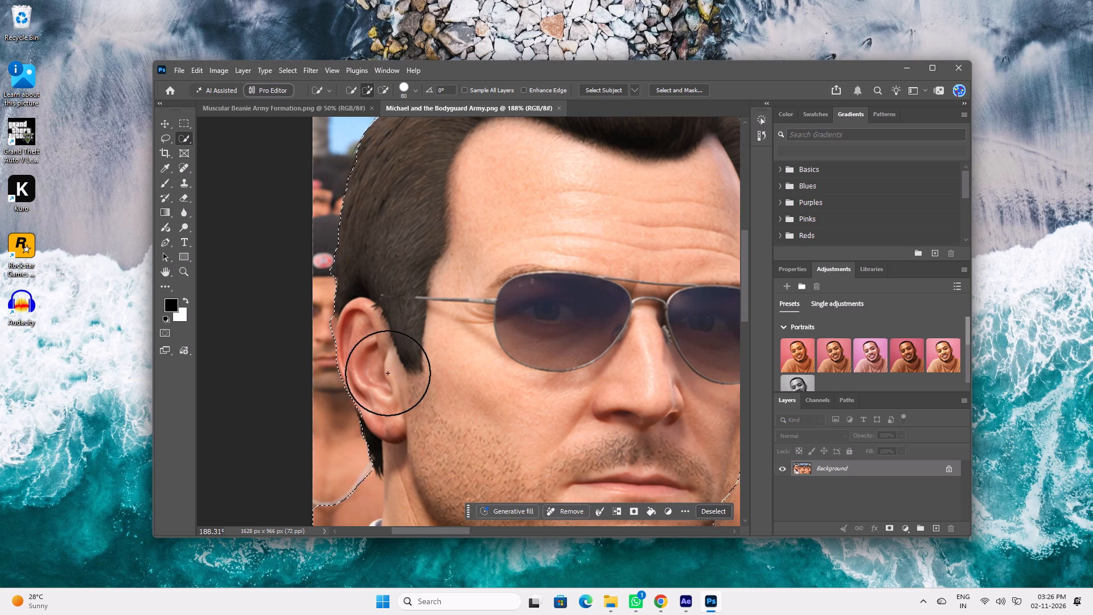
pyautogui.click(393, 386)
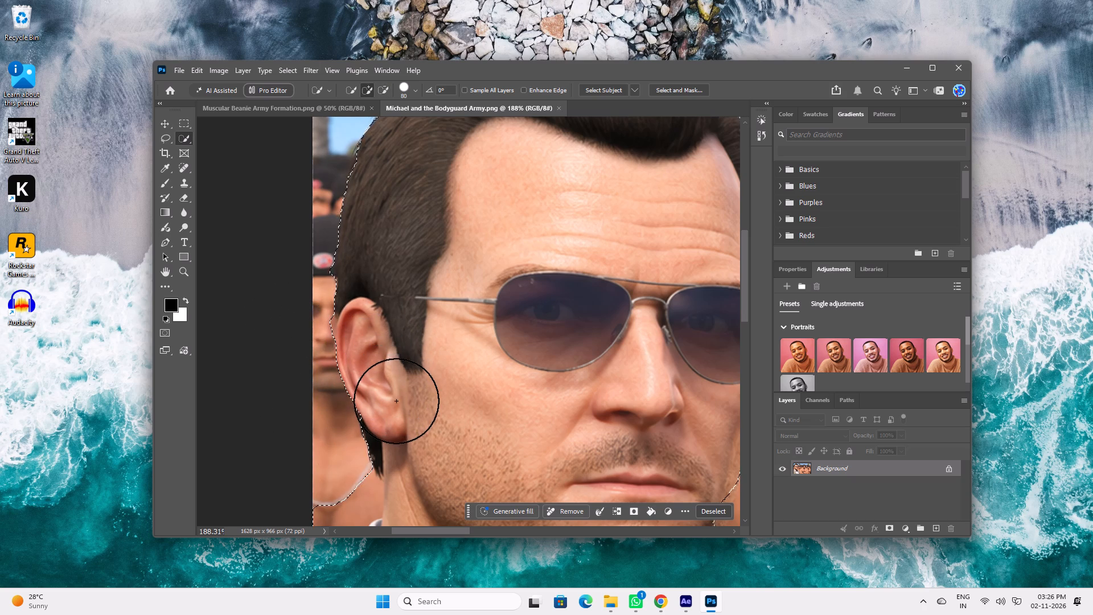
pyautogui.click(396, 401)
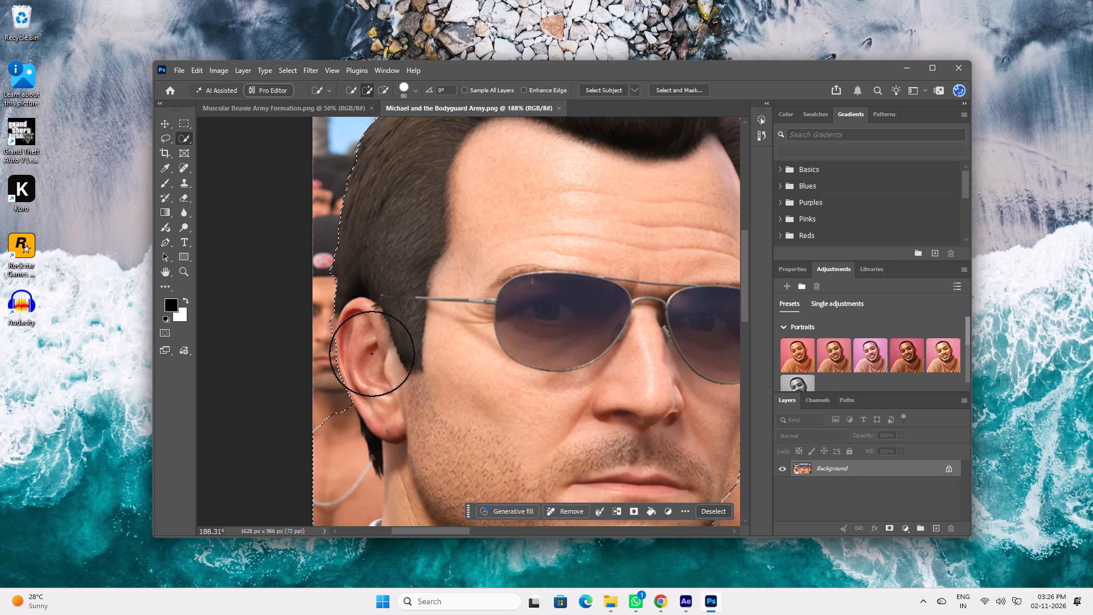
pyautogui.keyDown('alt'); pyautogui.click(290, 326); pyautogui.keyUp('alt')
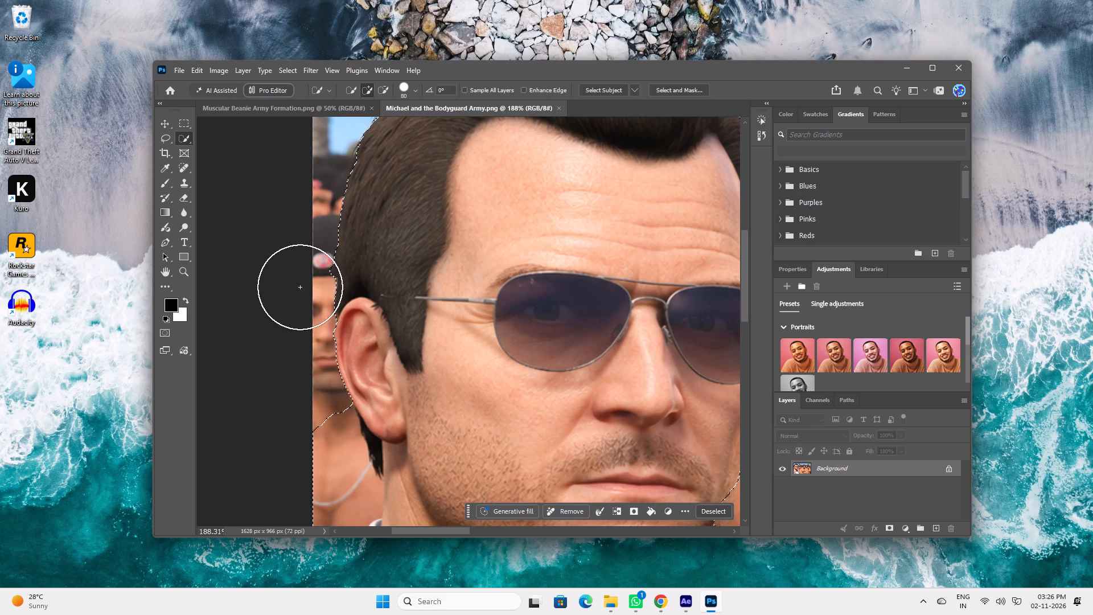
pyautogui.keyDown('alt'); pyautogui.click(289, 268); pyautogui.keyUp('alt')
# Subtract the bodyguard's bare skin and chain between Michael's ear, neck and jacket shoulder from the selection.
pyautogui.press('space')
pyautogui.press('space')
pyautogui.press('space')
pyautogui.press('space')
pyautogui.press('space')
pyautogui.press('space')
pyautogui.press('space')
pyautogui.press('space')
pyautogui.press('space')
pyautogui.press('space')
pyautogui.press('space')
pyautogui.moveTo(362, 334); pyautogui.dragTo(405, 199)
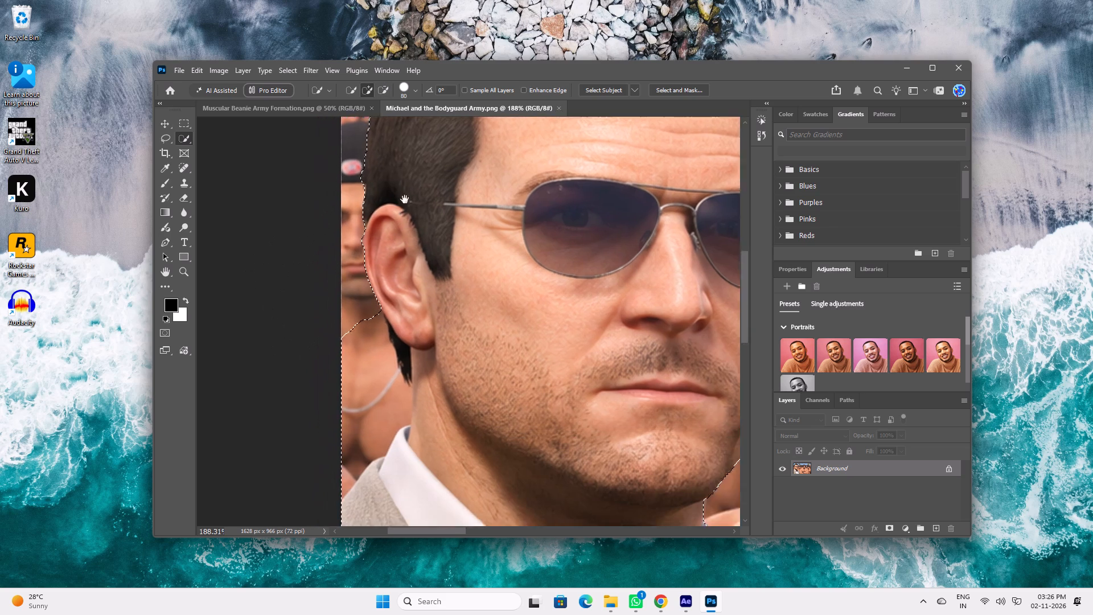
pyautogui.moveTo(405, 199); pyautogui.dragTo(418, 163)
pyautogui.keyDown('alt'); pyautogui.click(376, 279); pyautogui.keyUp('alt')
pyautogui.keyDown('alt'); pyautogui.click(372, 330); pyautogui.keyUp('alt')
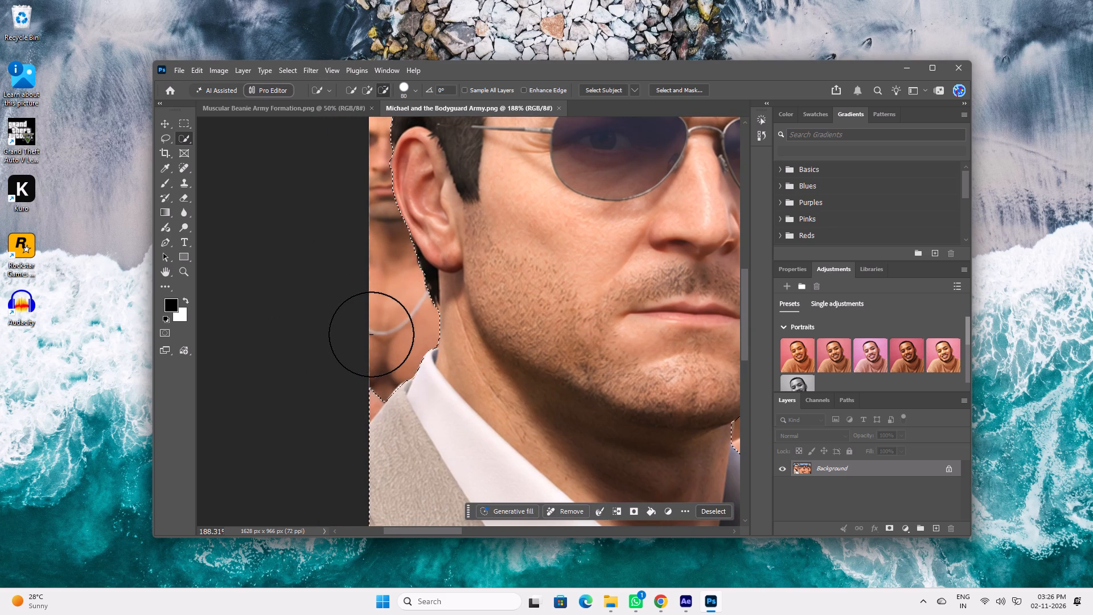
pyautogui.keyDown('alt'); pyautogui.click(350, 370); pyautogui.keyUp('alt')
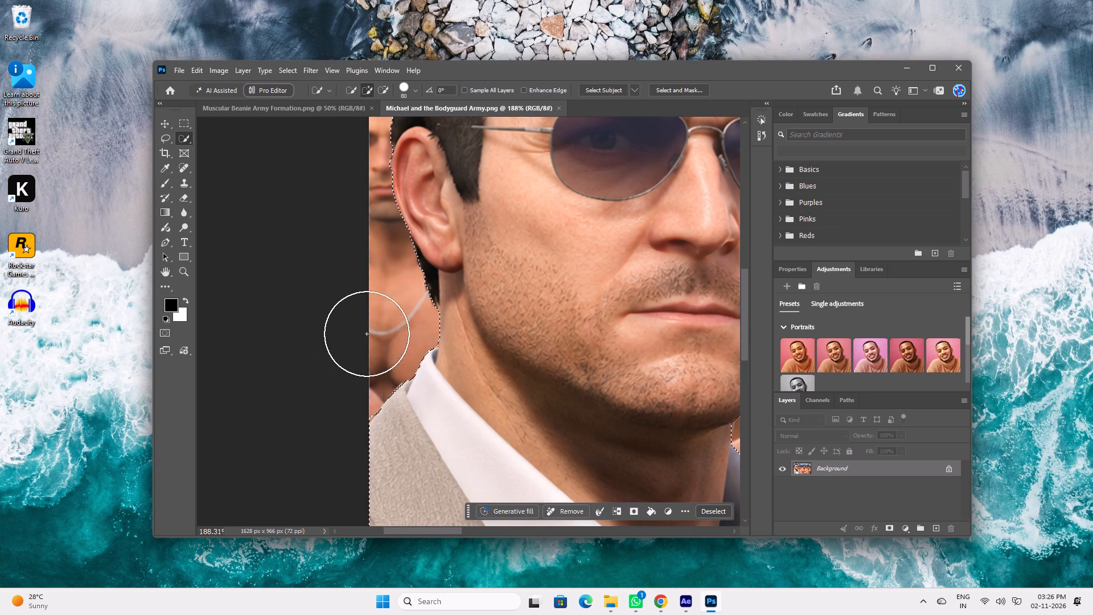
# Refine the selection on the other side of the face along Michael's cheek and jaw, excluding the bodyguard's skin beside it.
pyautogui.press('space')
pyautogui.press('space')
pyautogui.press('space')
pyautogui.press('space')
pyautogui.press('space')
pyautogui.press('space')
pyautogui.press('space')
pyautogui.press('space')
pyautogui.press('space')
pyautogui.press('space')
pyautogui.press('space')
pyautogui.press('space')
pyautogui.press('space')
pyautogui.moveTo(350, 260); pyautogui.dragTo(262, 366)
pyautogui.press('space')
pyautogui.press('space')
pyautogui.press('space')
pyautogui.press('space')
pyautogui.press('space')
pyautogui.press('space')
pyautogui.press('space')
pyautogui.press('space')
pyautogui.moveTo(561, 404); pyautogui.dragTo(550, 382)
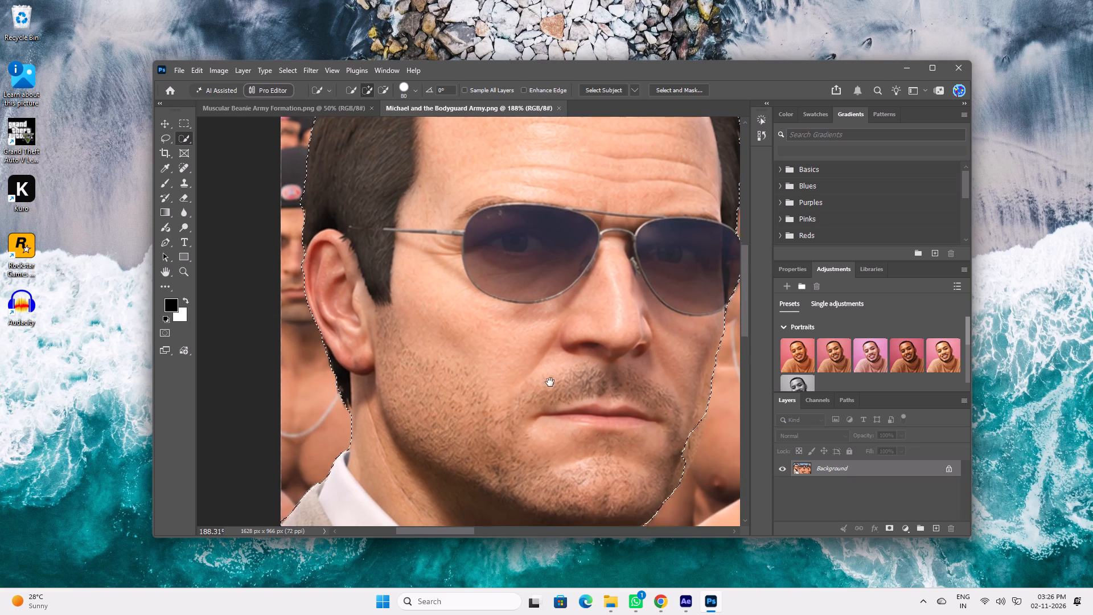
pyautogui.moveTo(550, 382); pyautogui.dragTo(454, 310)
pyautogui.click(554, 330)
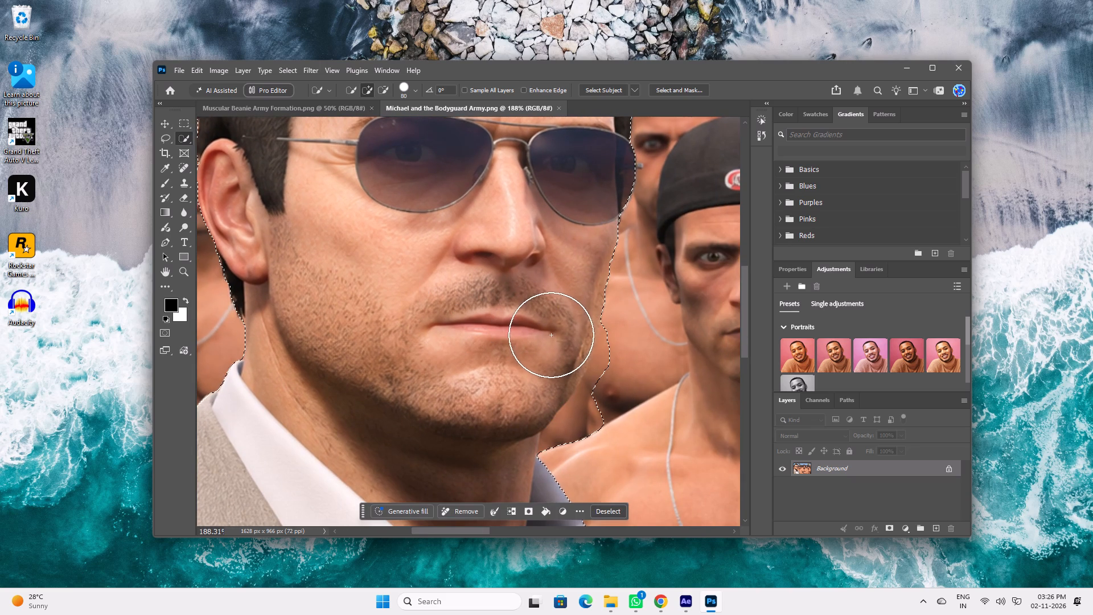
pyautogui.keyDown('alt'); pyautogui.click(638, 372); pyautogui.keyUp('alt')
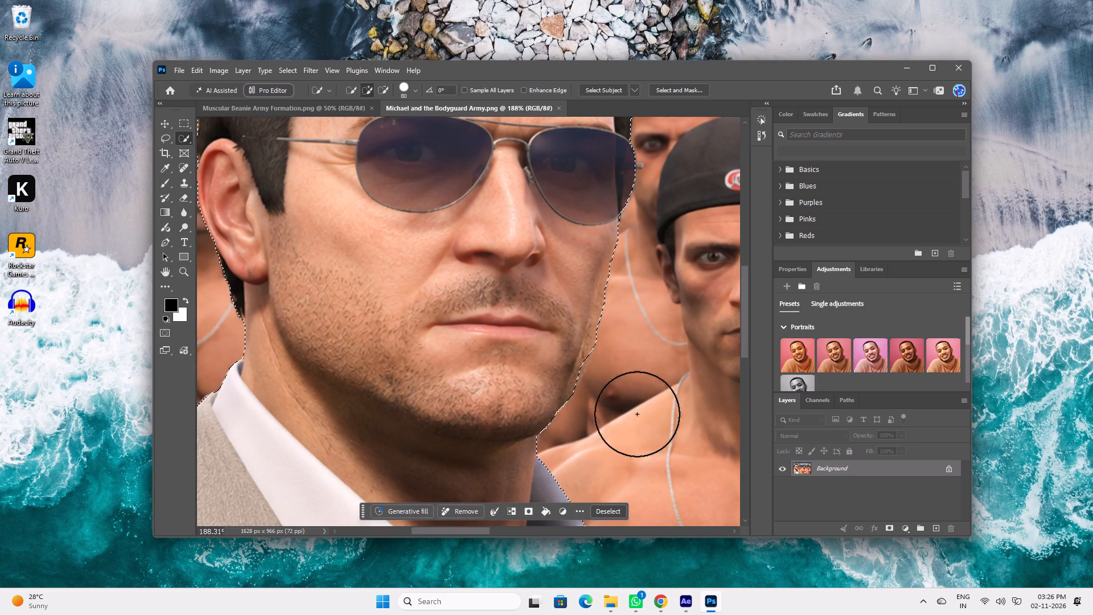
# Fine-tune the selection edge along Michael's lower jaw and chin, down to where the neck meets the collar.
pyautogui.press('space')
pyautogui.press('space')
pyautogui.press('space')
pyautogui.press('space')
pyautogui.press('space')
pyautogui.press('space')
pyautogui.press('space')
pyautogui.press('space')
pyautogui.press('space')
pyautogui.press('space')
pyautogui.press('space')
pyautogui.press('space')
pyautogui.press('space')
pyautogui.press('space')
pyautogui.press('space')
pyautogui.press('space')
pyautogui.moveTo(650, 356); pyautogui.dragTo(587, 374)
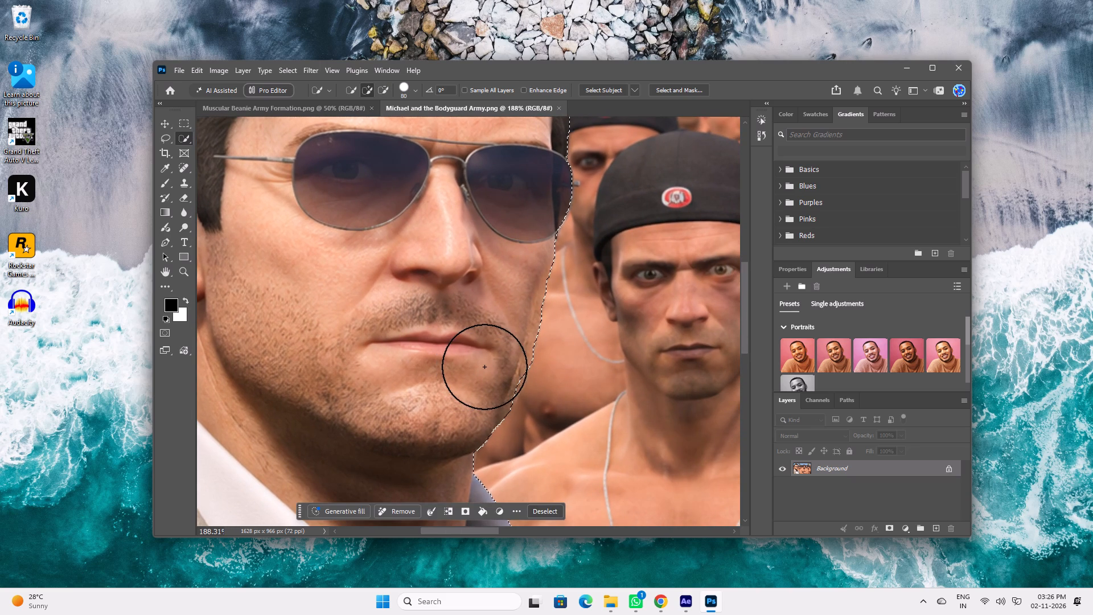
pyautogui.click(484, 367)
pyautogui.keyDown('alt'); pyautogui.click(544, 442); pyautogui.keyUp('alt')
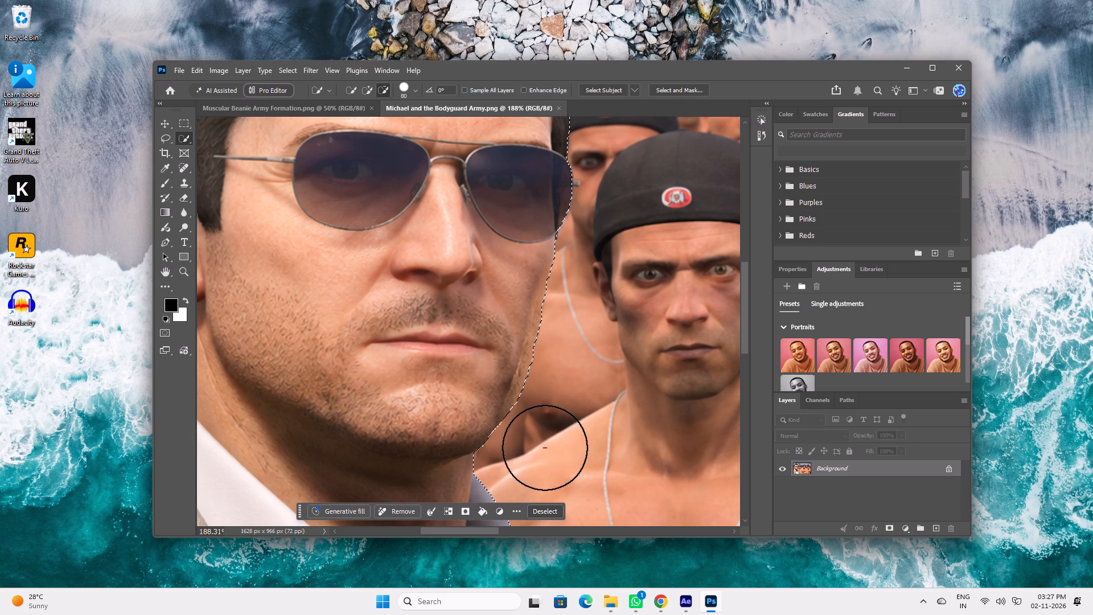
pyautogui.click(432, 457)
pyautogui.click(433, 446)
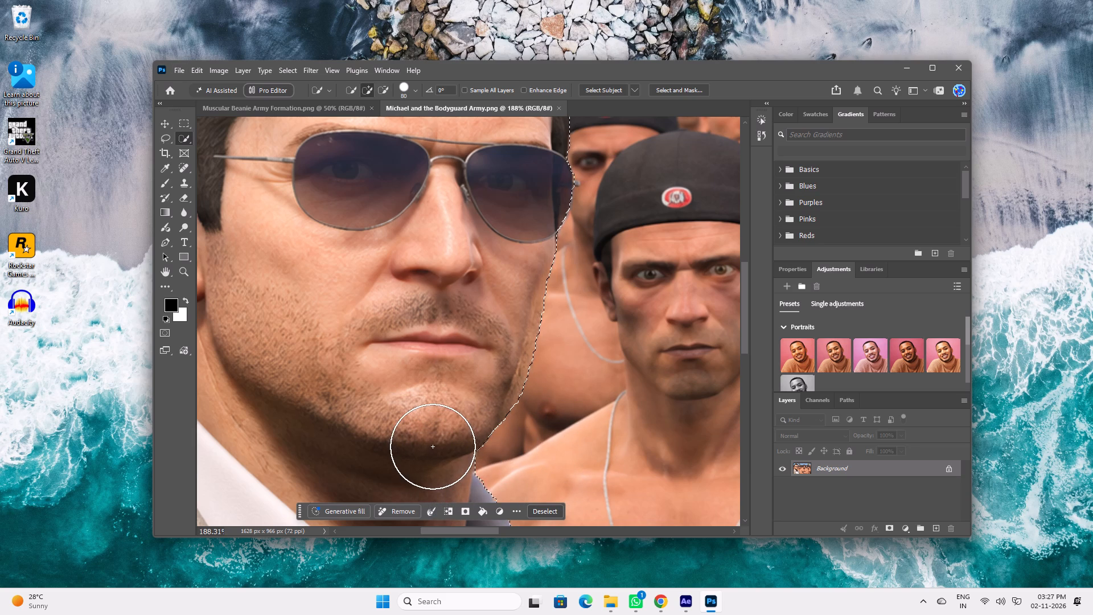
pyautogui.click(434, 446)
# Zoom out to 66% and check the selection outline around Michael's head, neck and suit.
pyautogui.press('space')
pyautogui.press('space')
pyautogui.press('space')
pyautogui.press('space')
pyautogui.press('space')
pyautogui.press('space')
pyautogui.press('space')
pyautogui.press('space')
pyautogui.press('space')
pyautogui.press('space')
pyautogui.press('space')
pyautogui.press('space')
pyautogui.moveTo(548, 387); pyautogui.dragTo(534, 386)
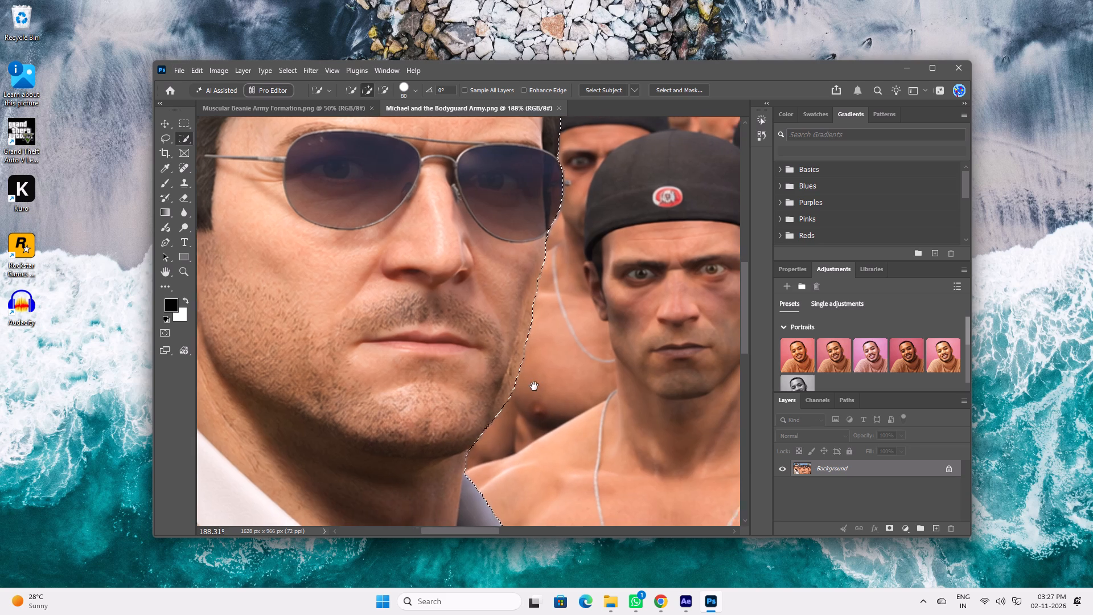
pyautogui.moveTo(534, 386); pyautogui.dragTo(477, 409)
pyautogui.keyDown('alt'); pyautogui.scroll(-11, 475, 346); pyautogui.keyUp('alt')
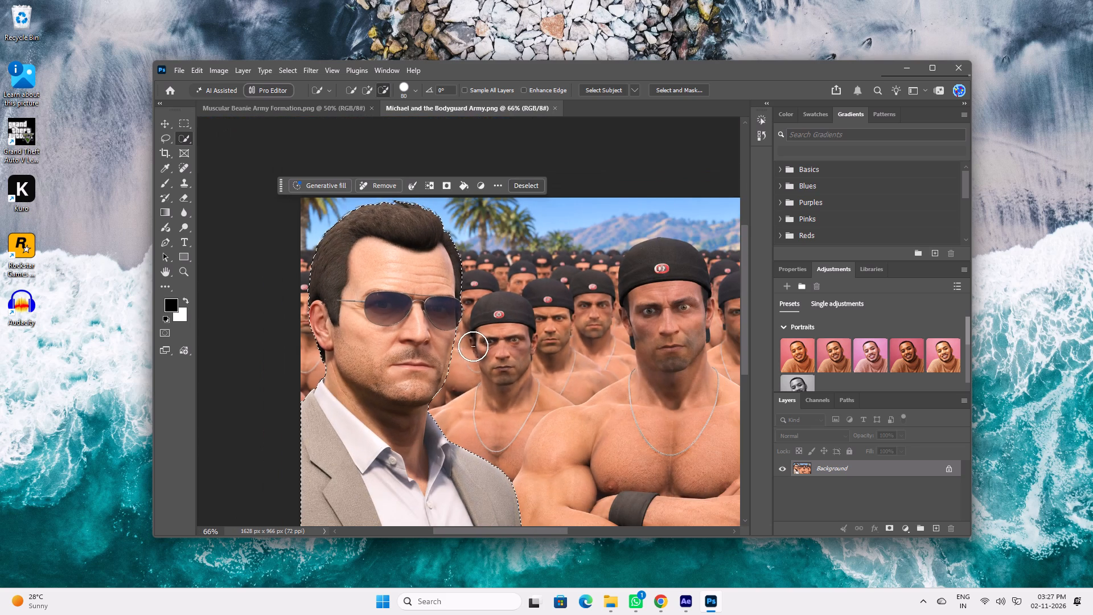
# Feather the selection around Michael with a radius of 0.5 px.
pyautogui.press('space')
pyautogui.press('space')
pyautogui.press('space')
pyautogui.press('space')
pyautogui.press('space')
pyautogui.press('space')
pyautogui.press('space')
pyautogui.press('space')
pyautogui.press('space')
pyautogui.press('space')
pyautogui.press('space')
pyautogui.press('space')
pyautogui.press('space')
pyautogui.press('space')
pyautogui.press('space')
pyautogui.press('space')
pyautogui.press('space')
pyautogui.press('space')
pyautogui.press('space')
pyautogui.moveTo(386, 338); pyautogui.dragTo(410, 281)
pyautogui.keyDown('alt'); pyautogui.scroll(-7, 427, 308); pyautogui.keyUp('alt')
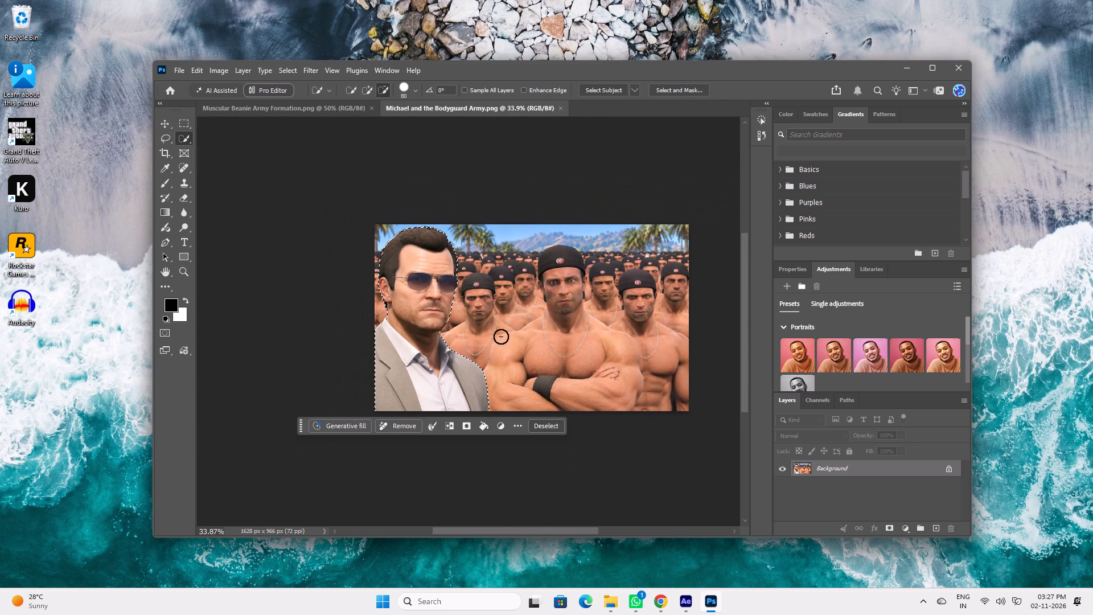
pyautogui.rightClick(430, 291)
pyautogui.click(470, 316)
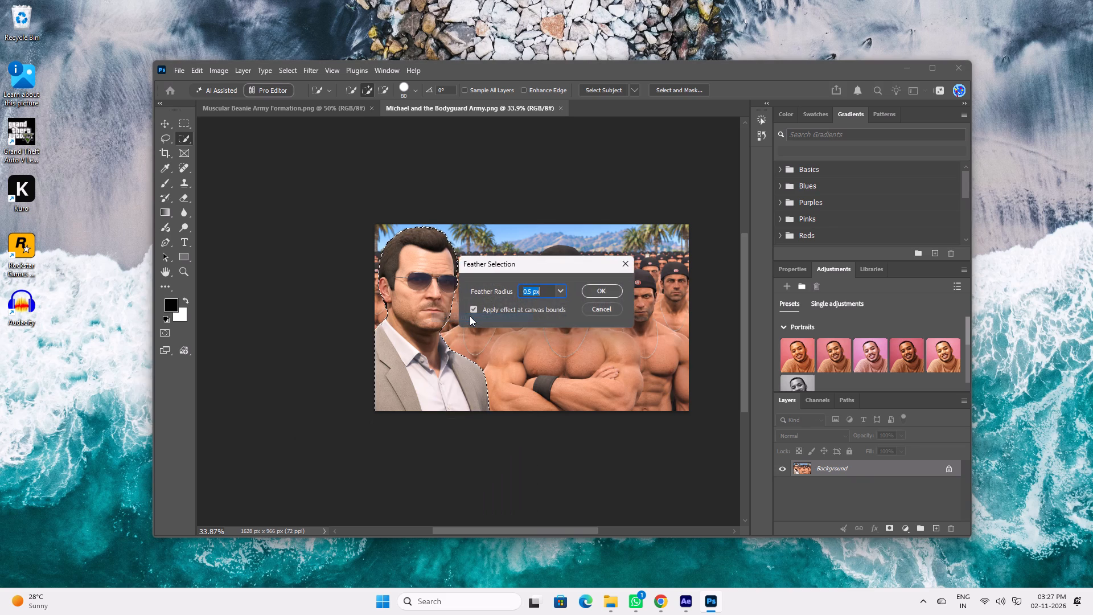
pyautogui.click(603, 289)
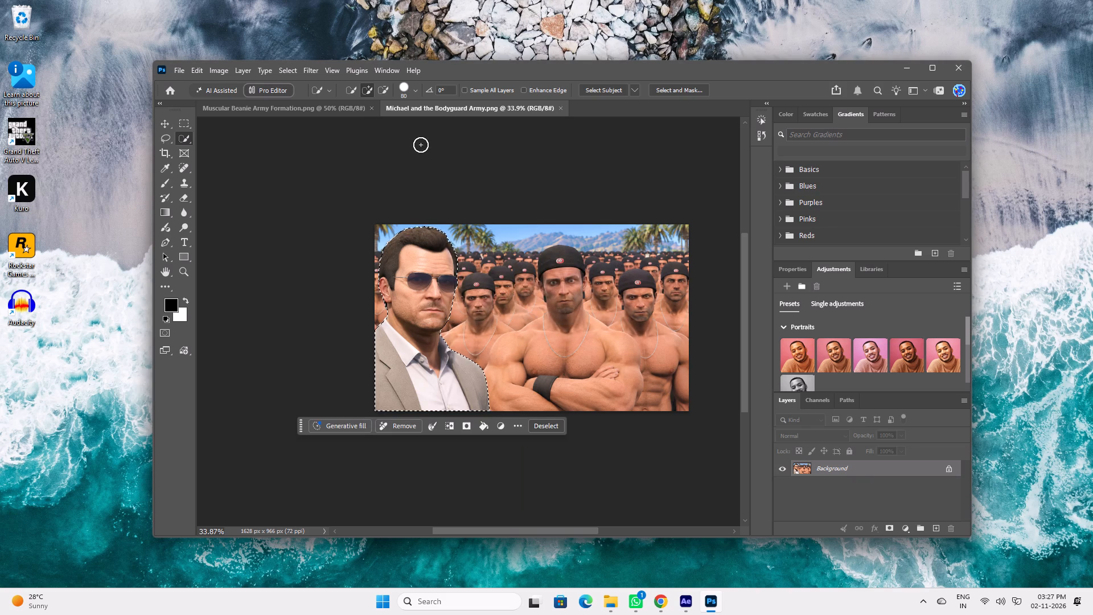
# Move the selected Michael cutout into the Muscular Beanie Army Formation image and place it against the canvas's left edge.
pyautogui.click(163, 124)
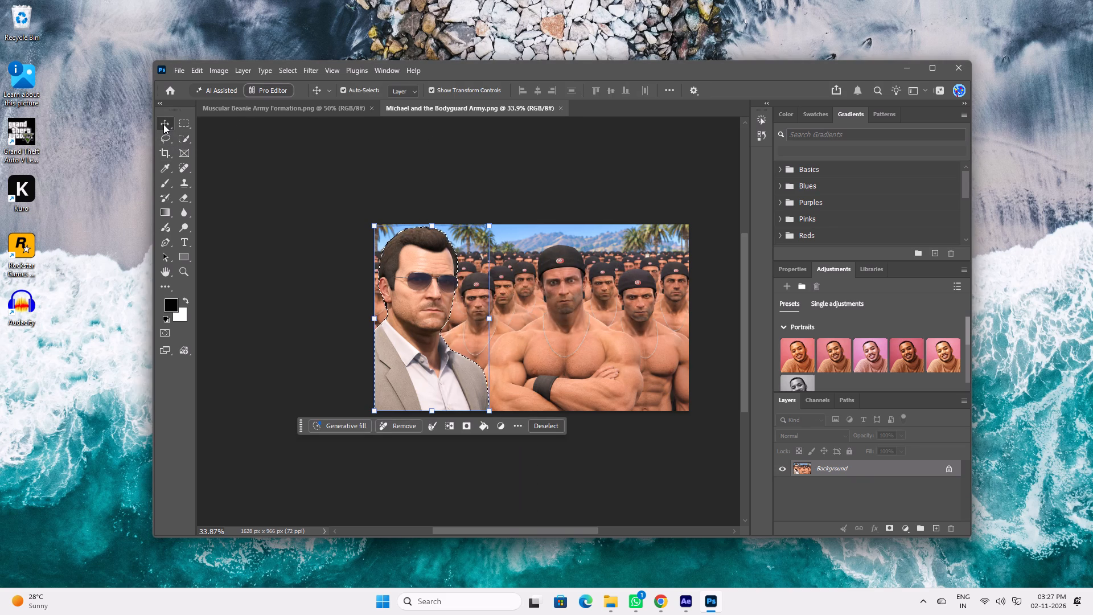
pyautogui.moveTo(417, 305); pyautogui.dragTo(326, 107)
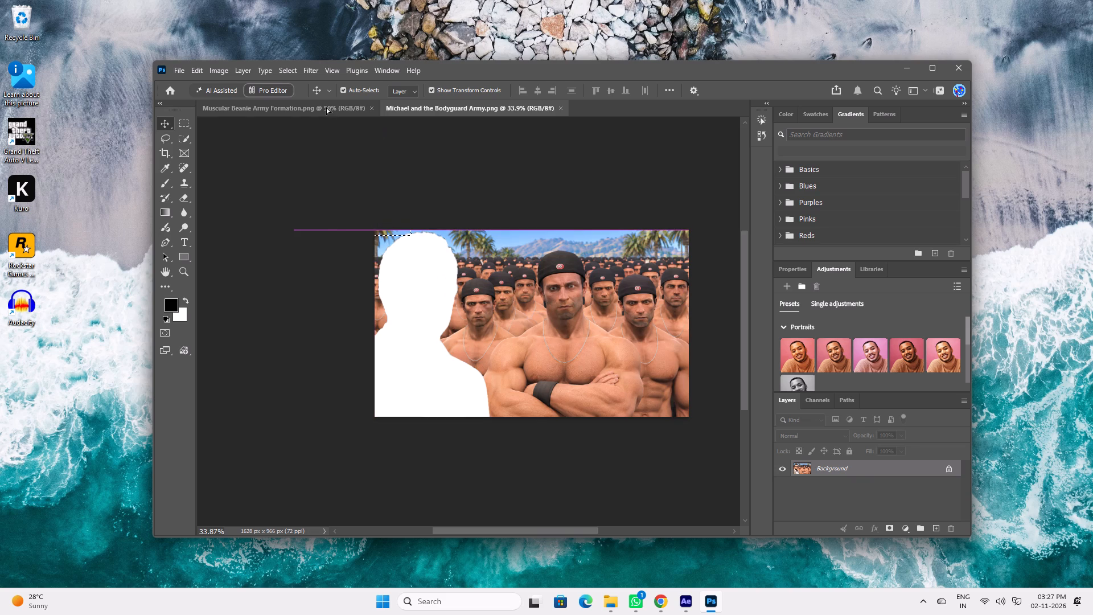
pyautogui.moveTo(326, 107); pyautogui.dragTo(366, 330)
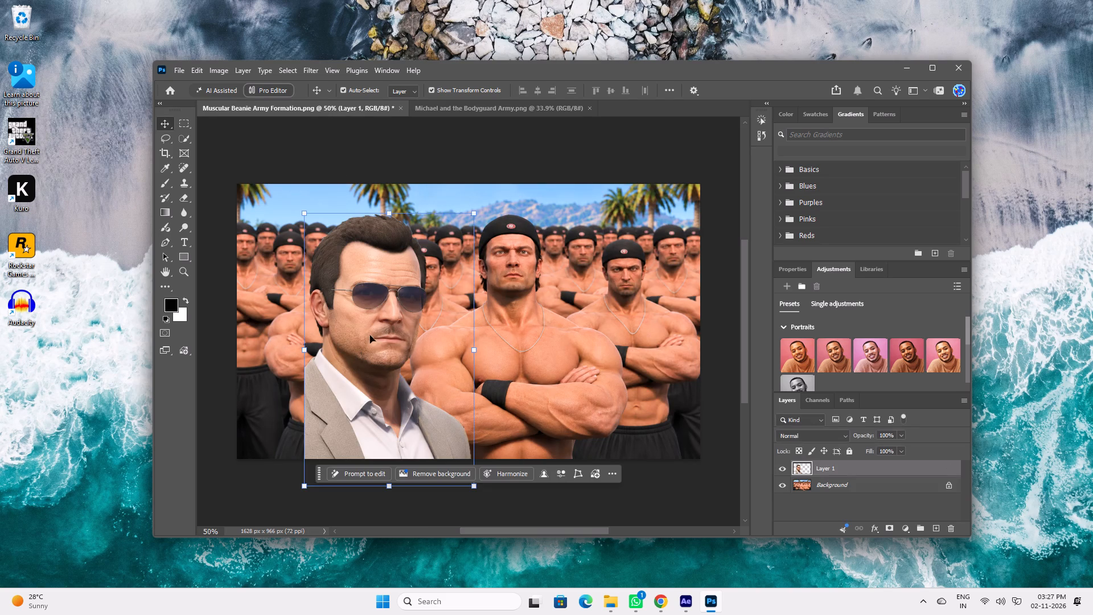
pyautogui.moveTo(375, 350); pyautogui.dragTo(307, 329)
pyautogui.click(658, 501)
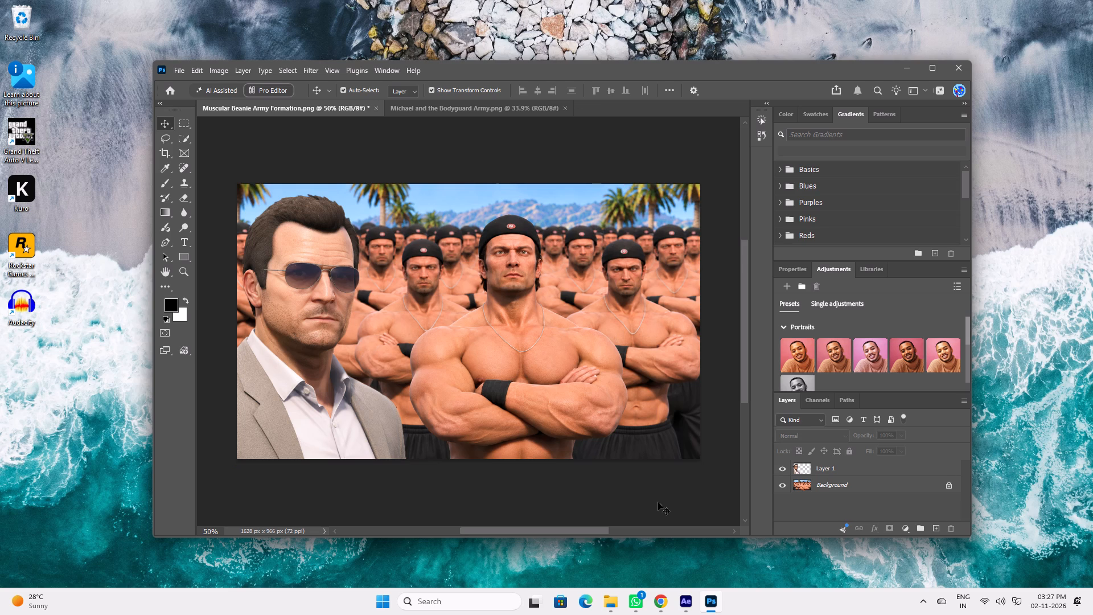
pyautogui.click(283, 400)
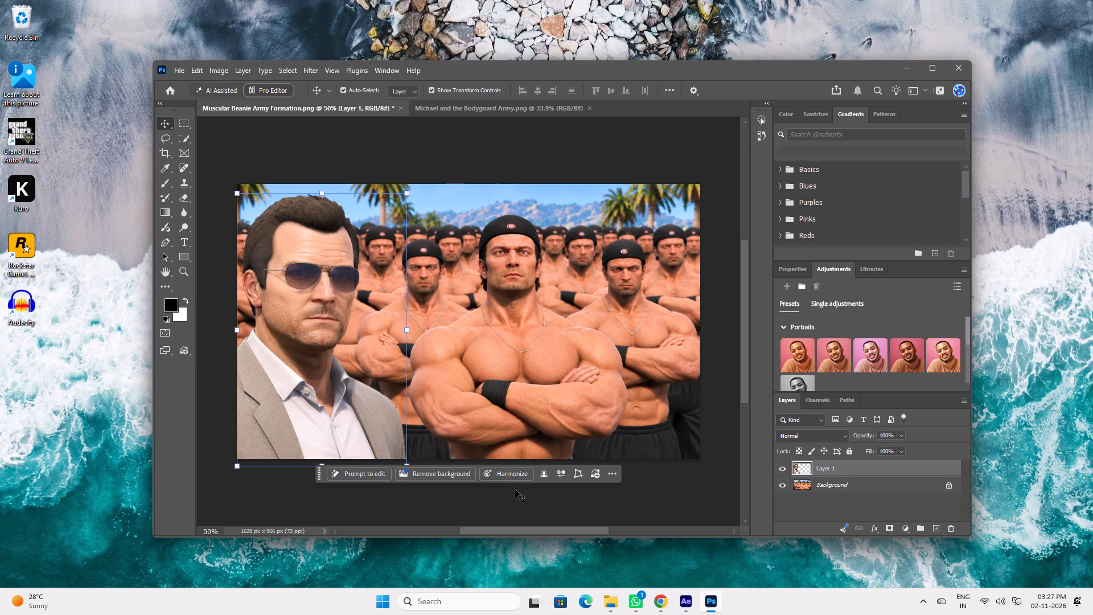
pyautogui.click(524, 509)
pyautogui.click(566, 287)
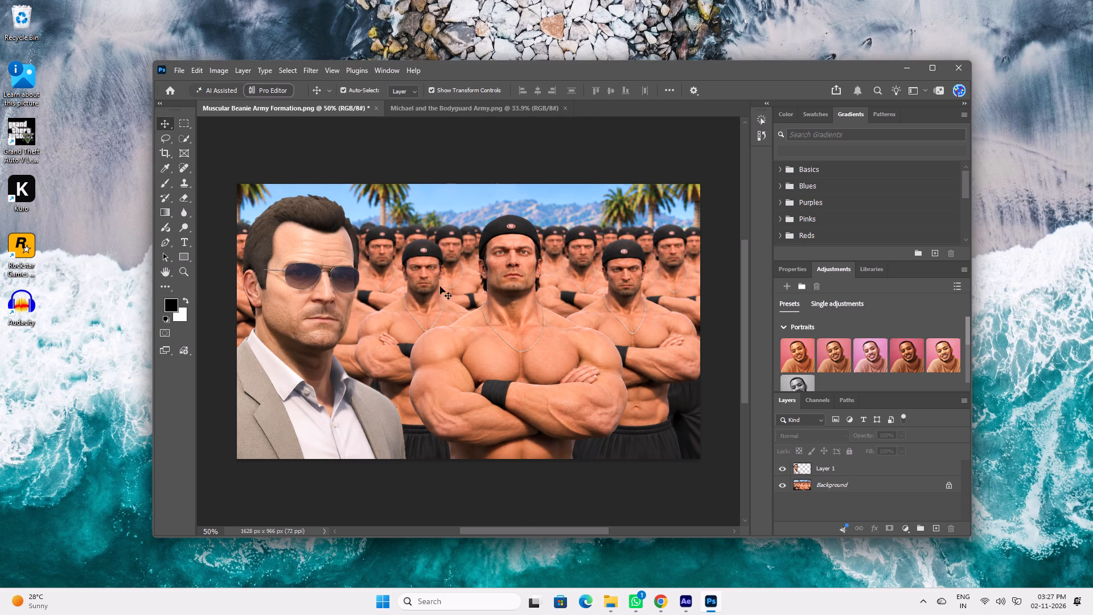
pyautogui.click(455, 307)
# Unlock the Background layer containing the beanie army.
pyautogui.click(950, 486)
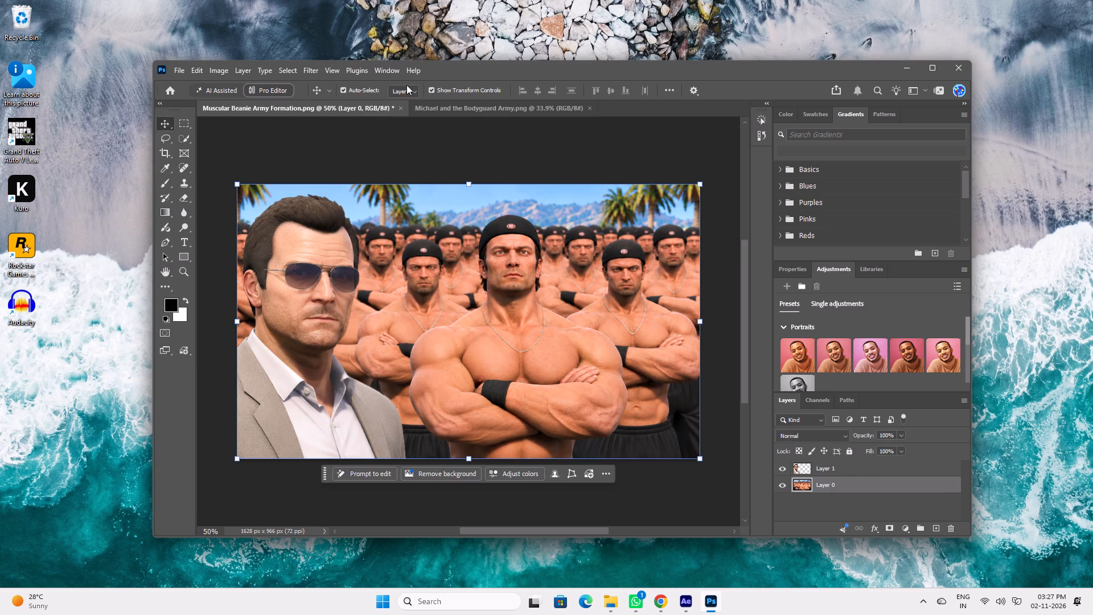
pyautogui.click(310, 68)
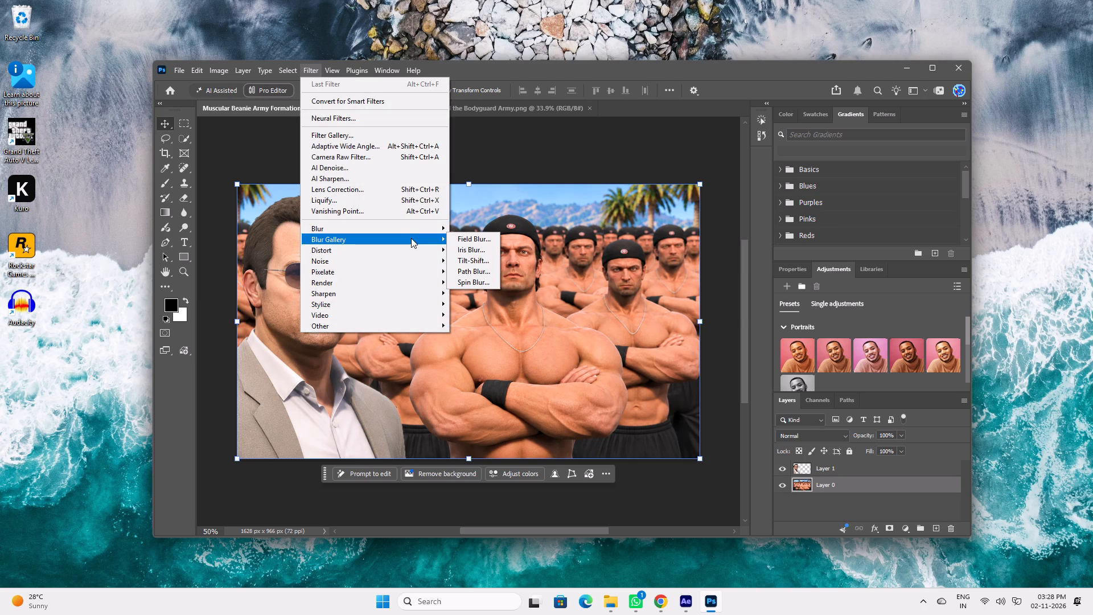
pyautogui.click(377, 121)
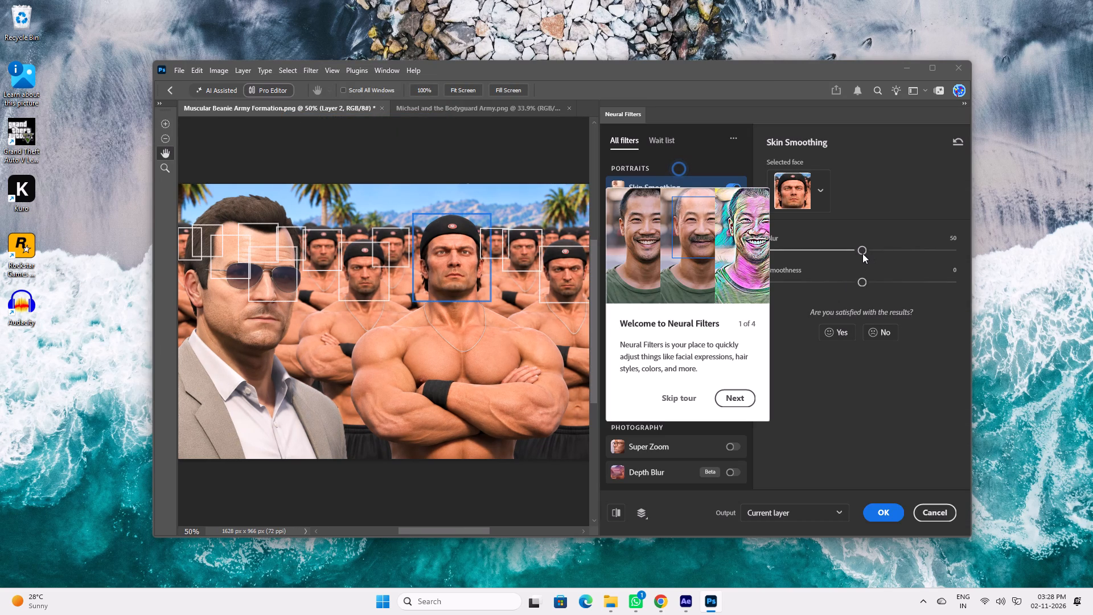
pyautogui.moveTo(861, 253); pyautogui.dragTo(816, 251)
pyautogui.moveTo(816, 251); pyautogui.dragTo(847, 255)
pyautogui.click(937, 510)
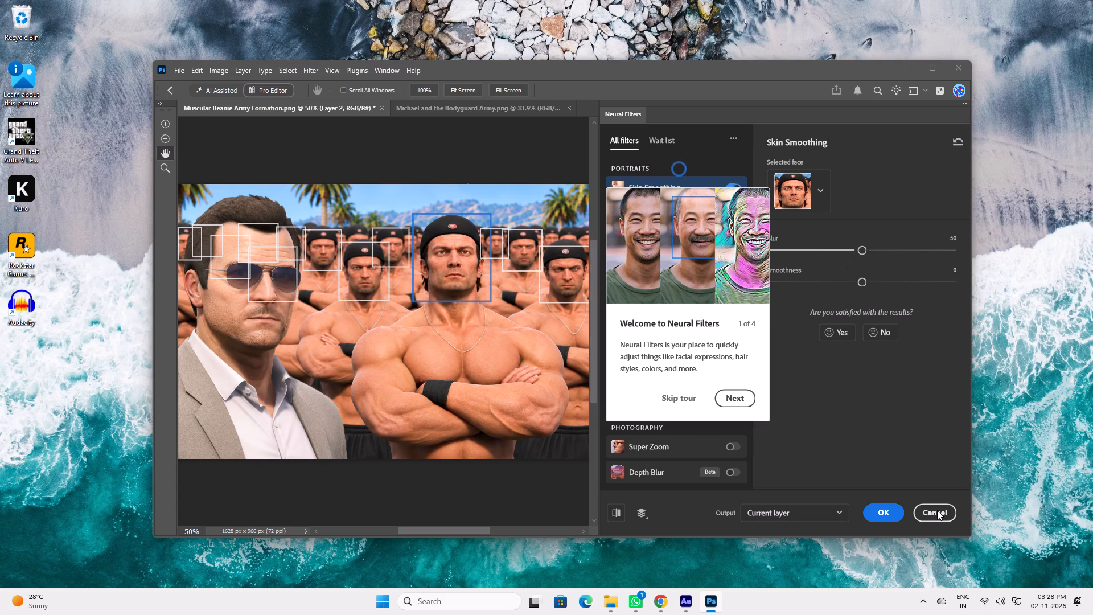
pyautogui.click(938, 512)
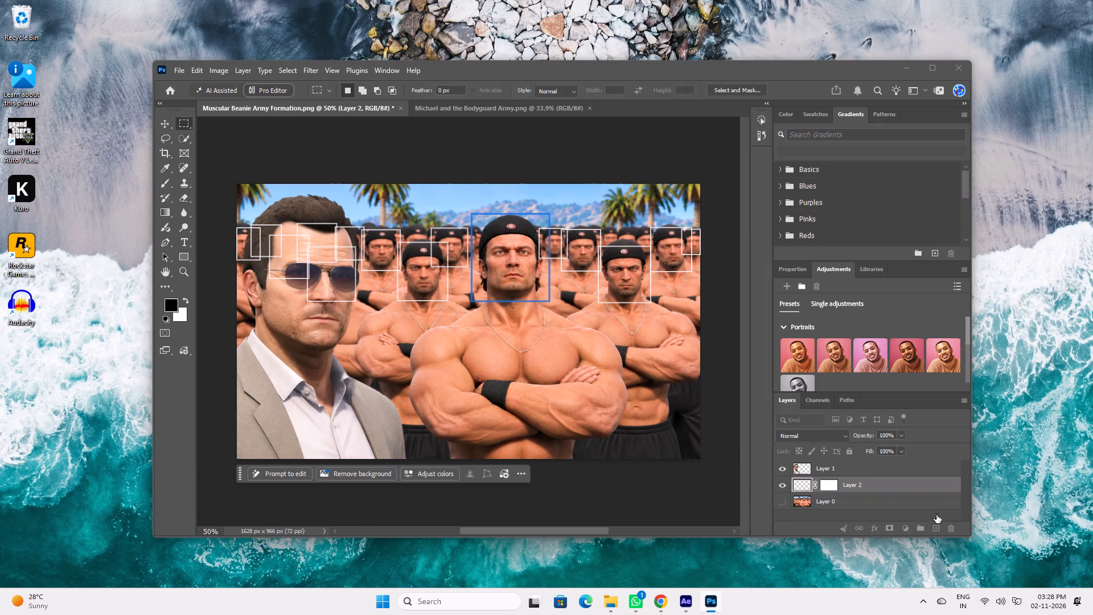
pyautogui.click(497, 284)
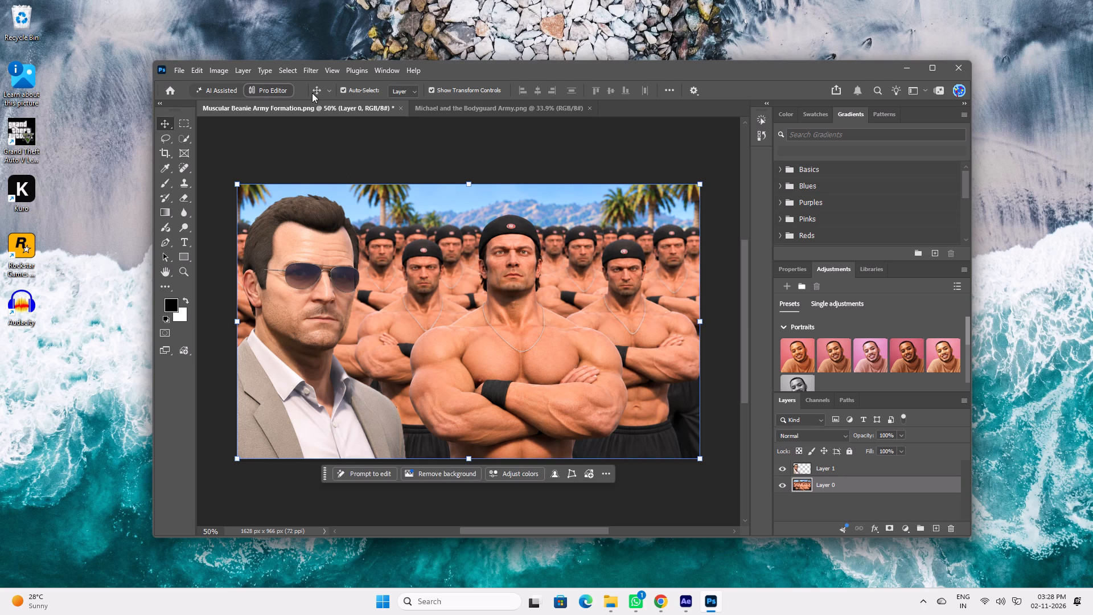
# Start a Hue/Saturation adjustment on the beanie army layer and set Hue to 7 and Saturation to -3.
pyautogui.click(221, 69)
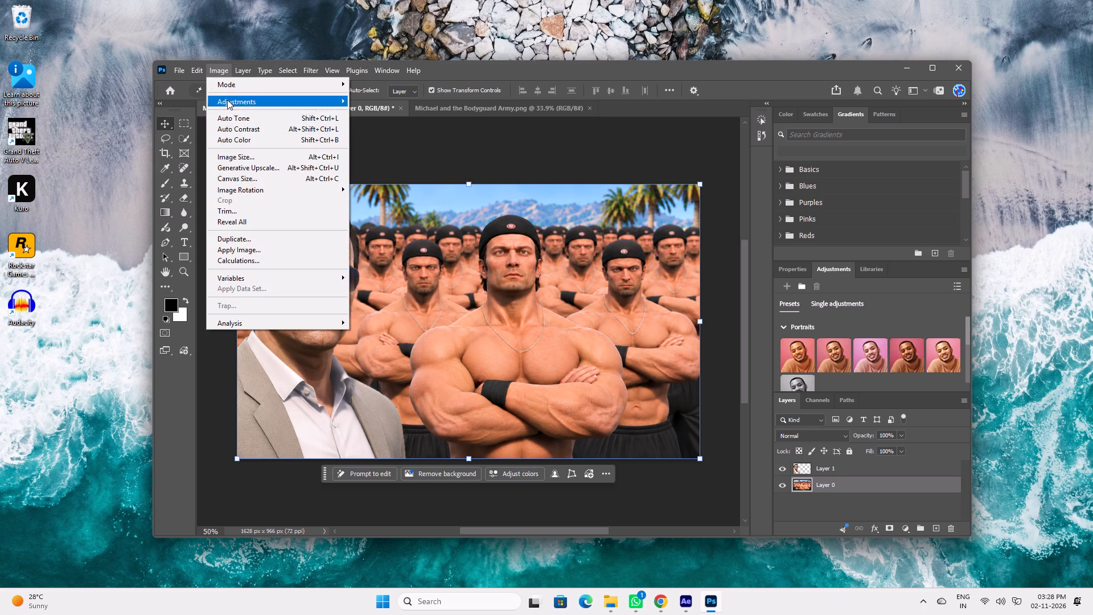
pyautogui.click(288, 104)
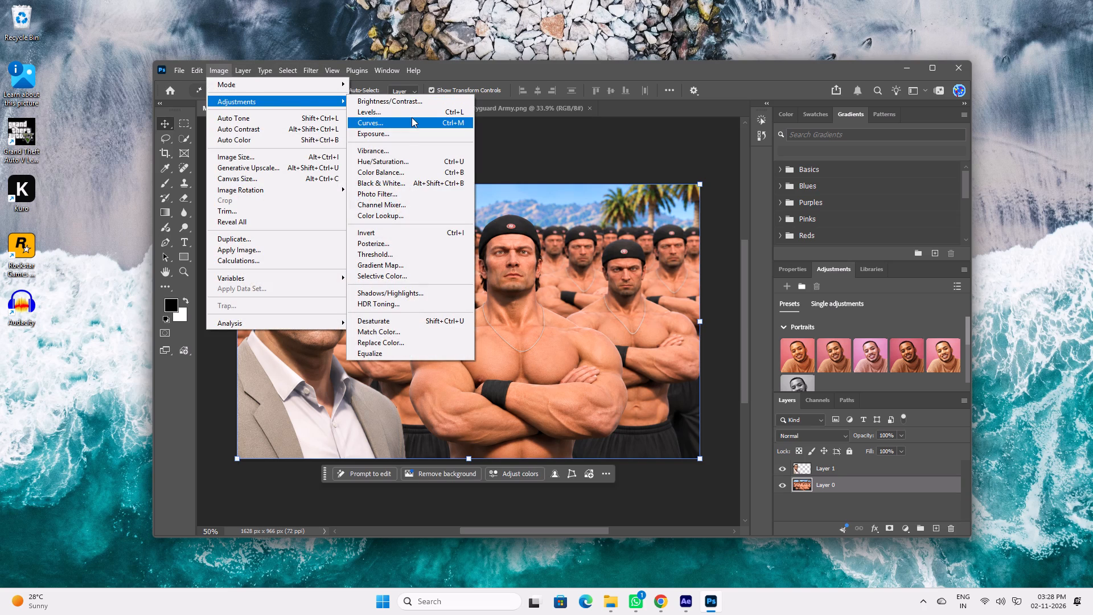
pyautogui.click(408, 161)
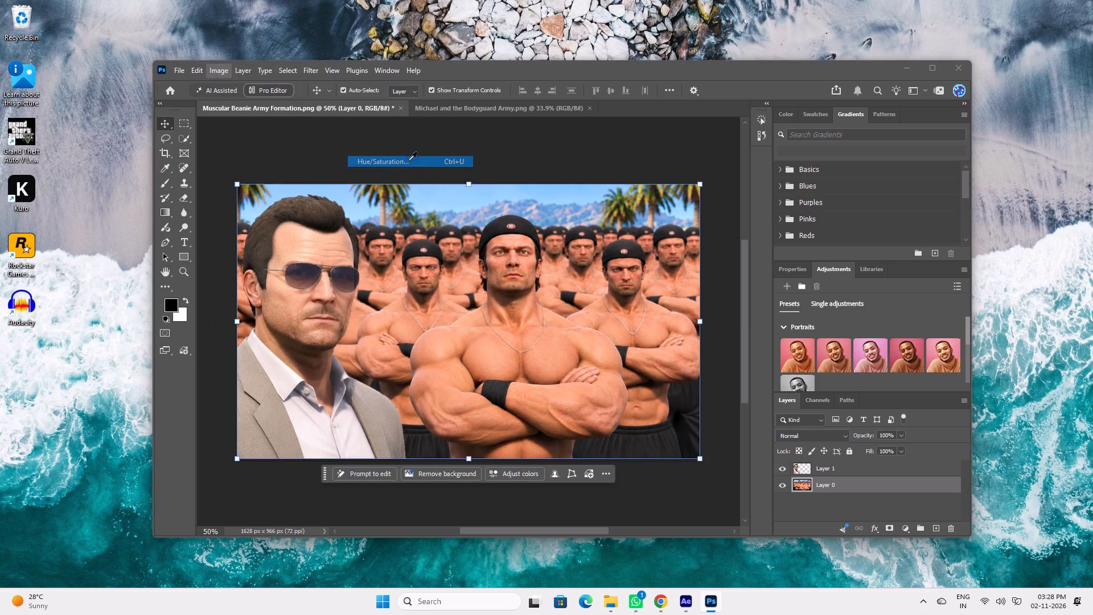
pyautogui.moveTo(584, 187); pyautogui.dragTo(791, 180)
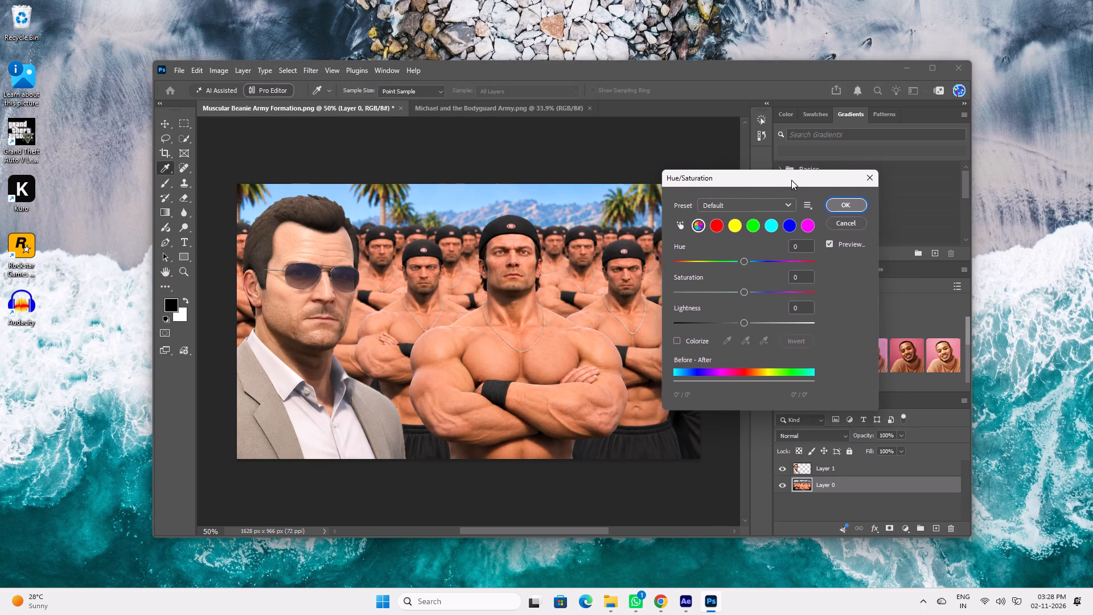
pyautogui.moveTo(791, 180); pyautogui.dragTo(804, 182)
pyautogui.click(755, 261)
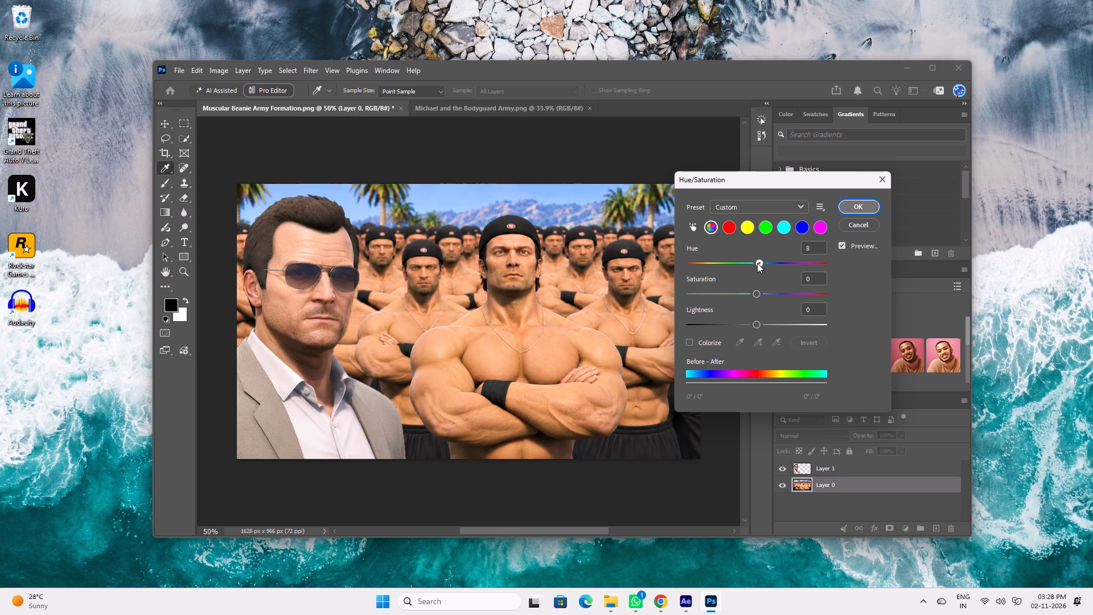
pyautogui.moveTo(758, 294); pyautogui.dragTo(748, 294)
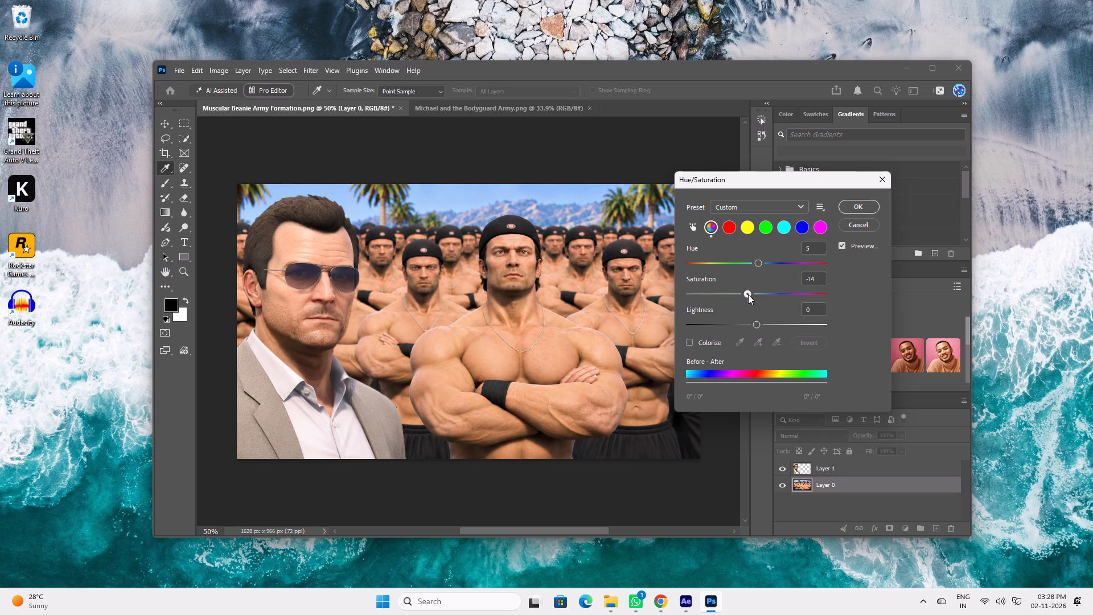
pyautogui.moveTo(748, 294); pyautogui.dragTo(745, 295)
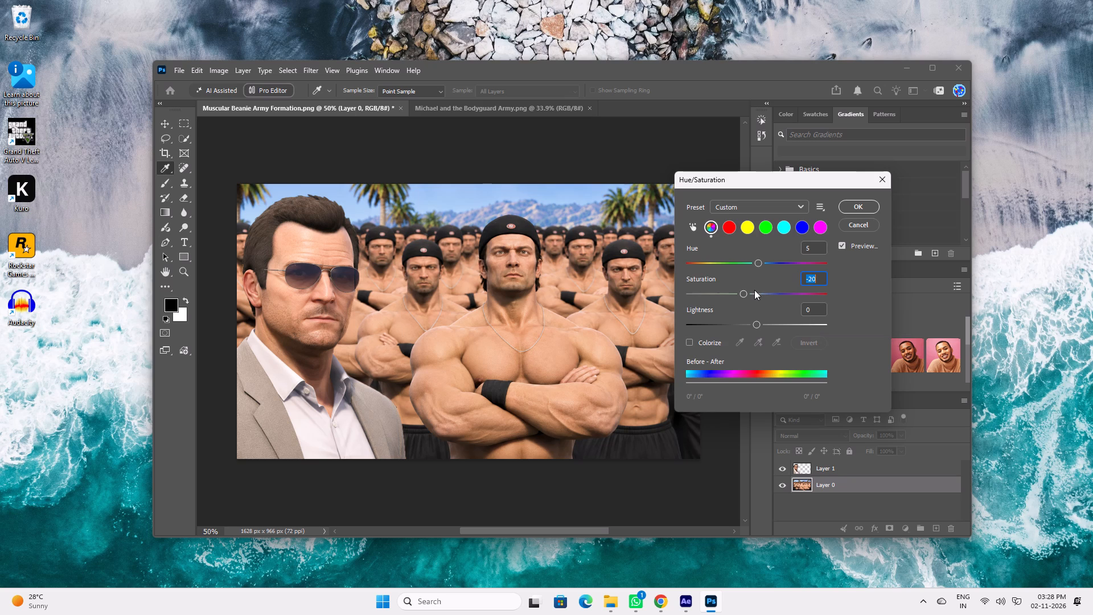
pyautogui.moveTo(746, 295); pyautogui.dragTo(763, 296)
pyautogui.moveTo(763, 296); pyautogui.dragTo(762, 297)
pyautogui.moveTo(762, 297); pyautogui.dragTo(754, 296)
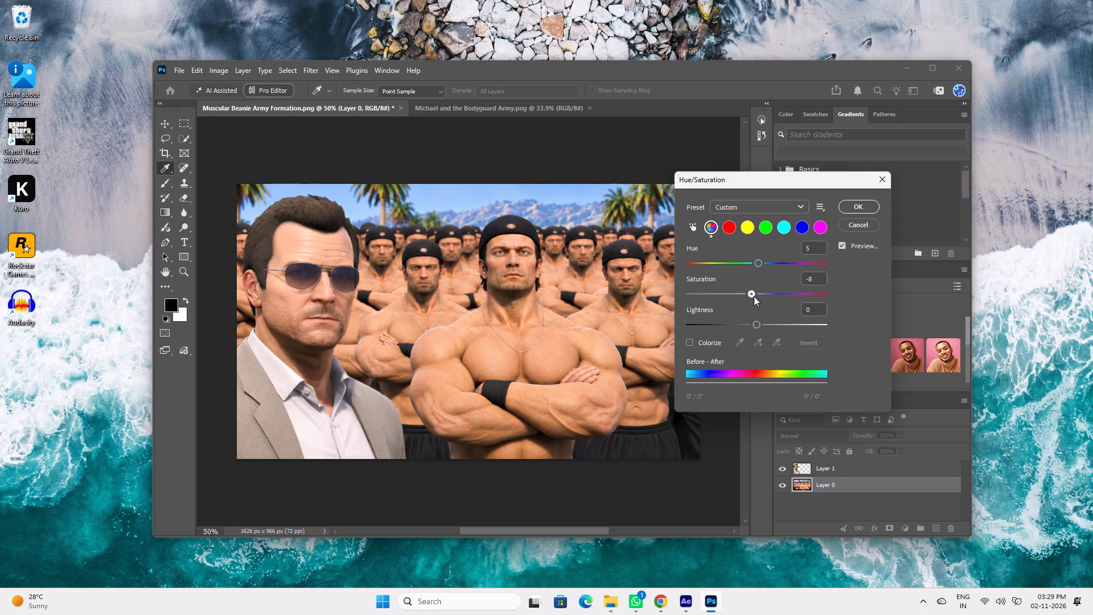
pyautogui.moveTo(754, 296); pyautogui.dragTo(747, 296)
pyautogui.moveTo(747, 296); pyautogui.dragTo(756, 296)
pyautogui.moveTo(756, 296); pyautogui.dragTo(758, 296)
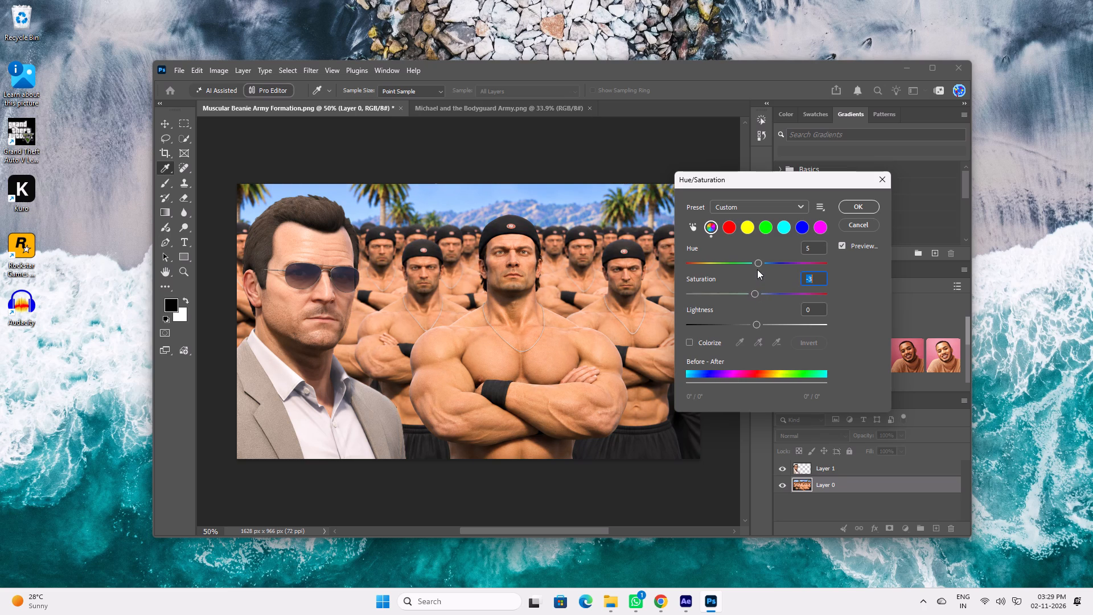
pyautogui.click(759, 264)
# Set the army layer's Lightness to 6 and Saturation to 3 in the Hue/Saturation adjustment.
pyautogui.moveTo(756, 325); pyautogui.dragTo(767, 325)
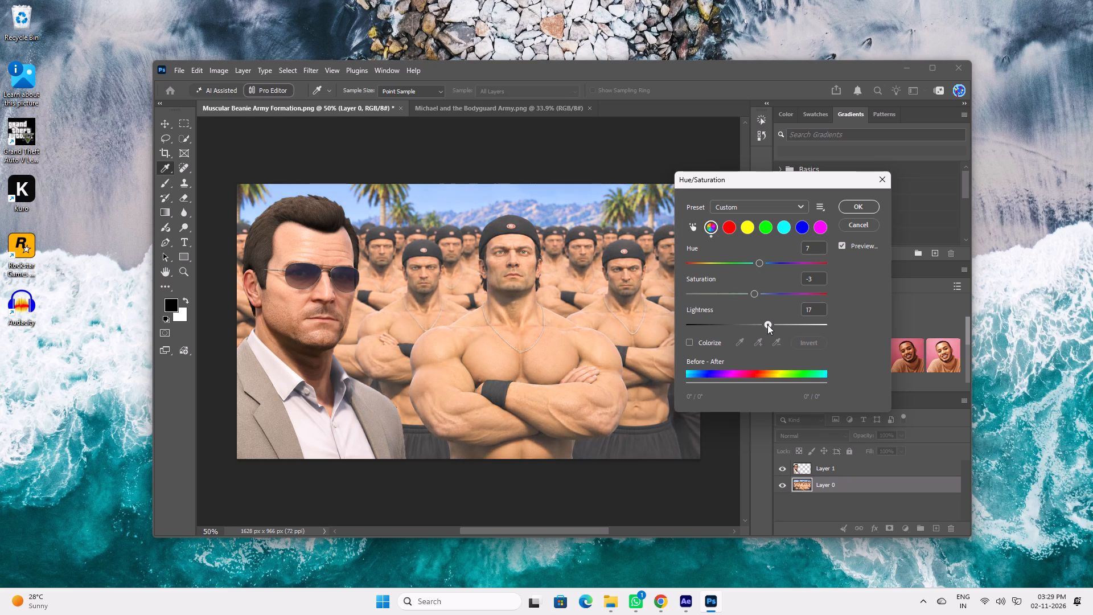
pyautogui.moveTo(767, 325); pyautogui.dragTo(765, 325)
pyautogui.click(755, 292)
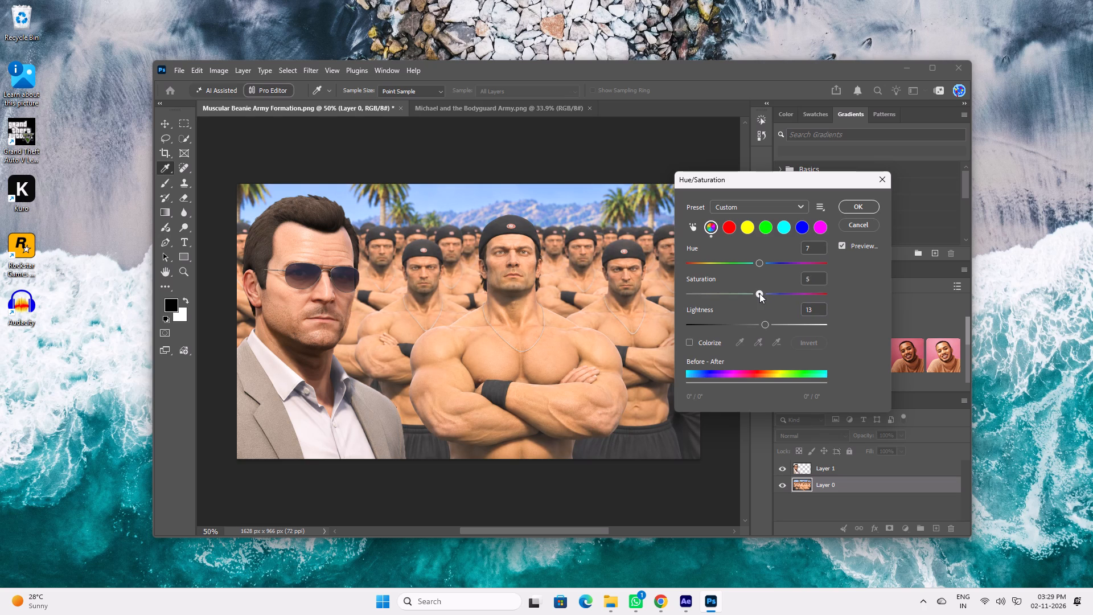
pyautogui.click(765, 325)
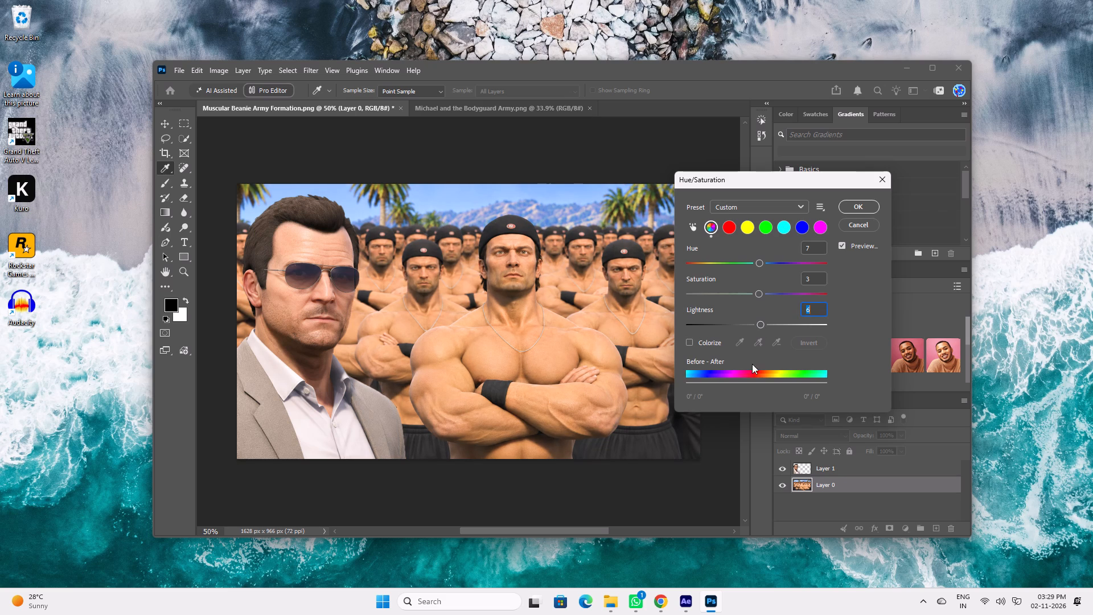
# Set the Yellows Saturation to -29 in the beanie army layer's Hue/Saturation adjustment, keeping Colorize off.
pyautogui.click(689, 344)
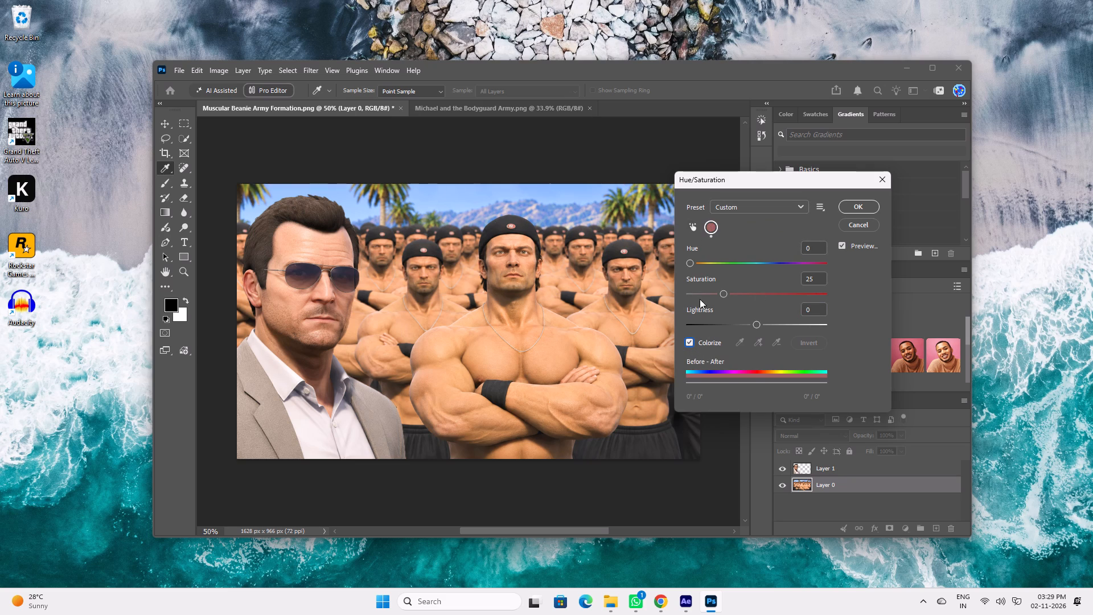
pyautogui.click(713, 342)
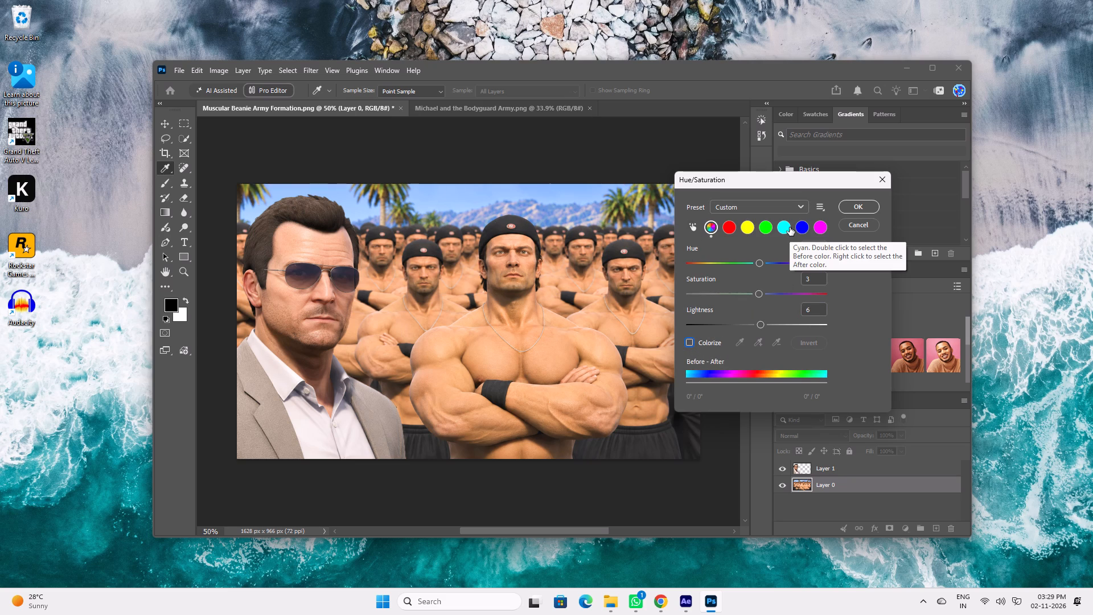
pyautogui.click(751, 228)
pyautogui.moveTo(757, 293); pyautogui.dragTo(745, 293)
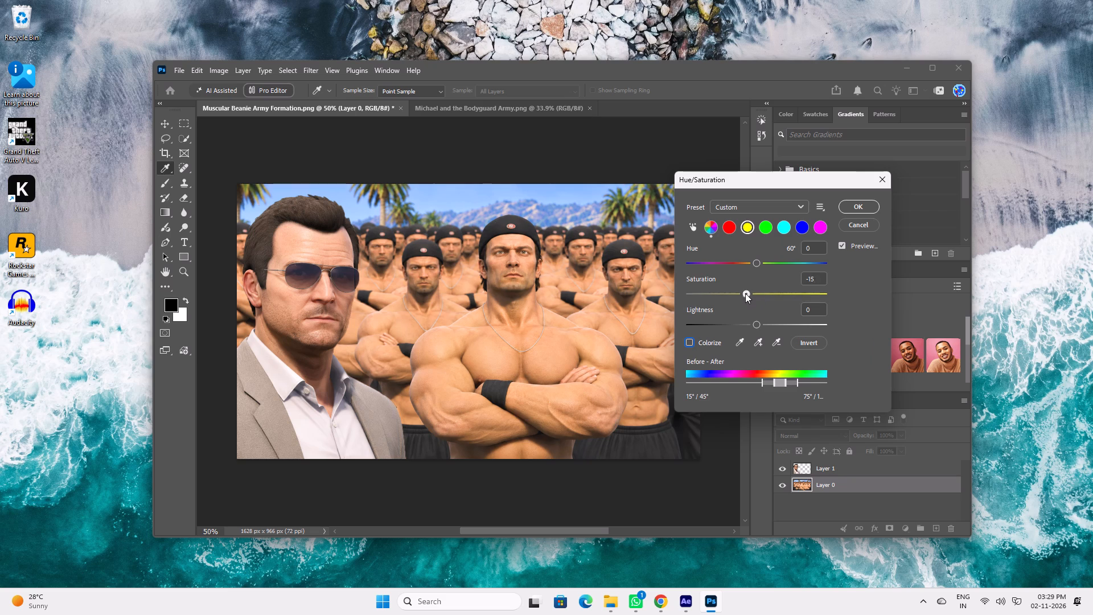
pyautogui.moveTo(745, 293); pyautogui.dragTo(771, 298)
pyautogui.moveTo(771, 298); pyautogui.dragTo(735, 296)
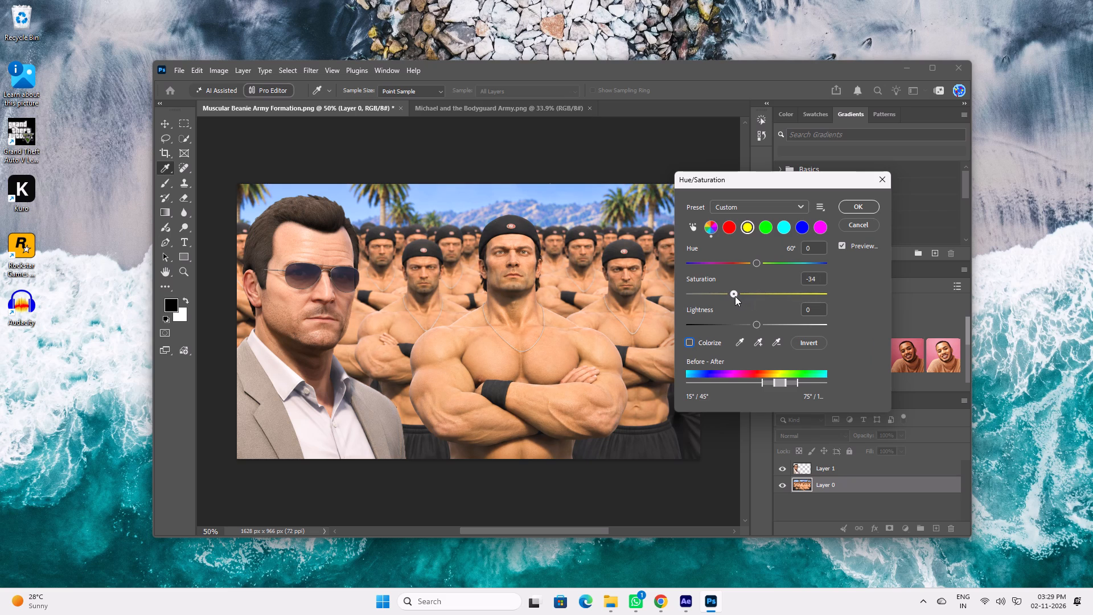
pyautogui.moveTo(735, 296); pyautogui.dragTo(737, 296)
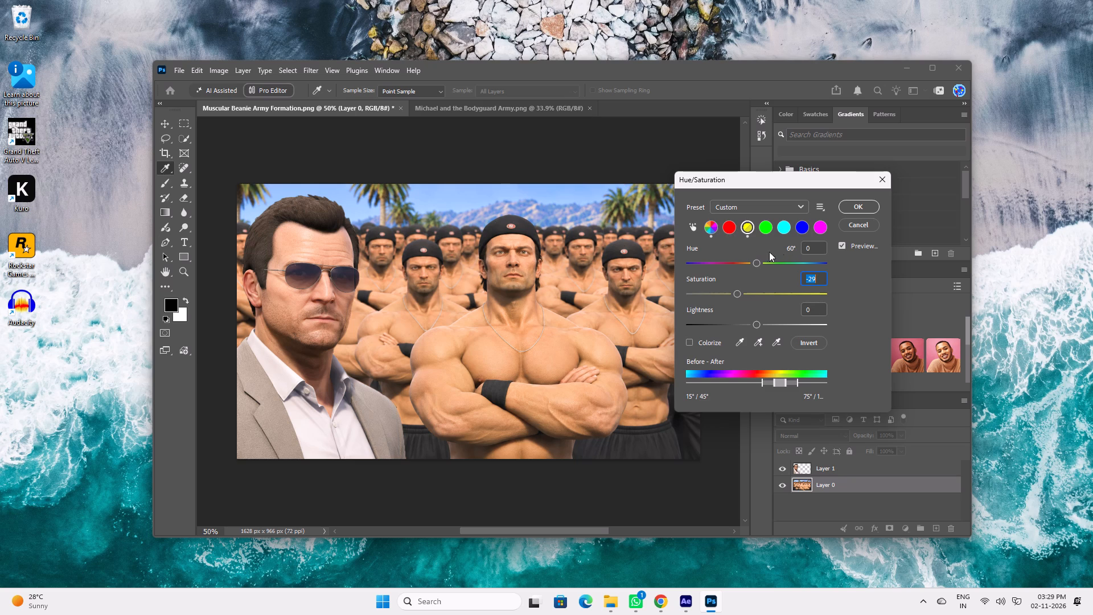
# Raise the army layer's global Saturation to 10 and apply the Hue/Saturation adjustment.
pyautogui.click(714, 223)
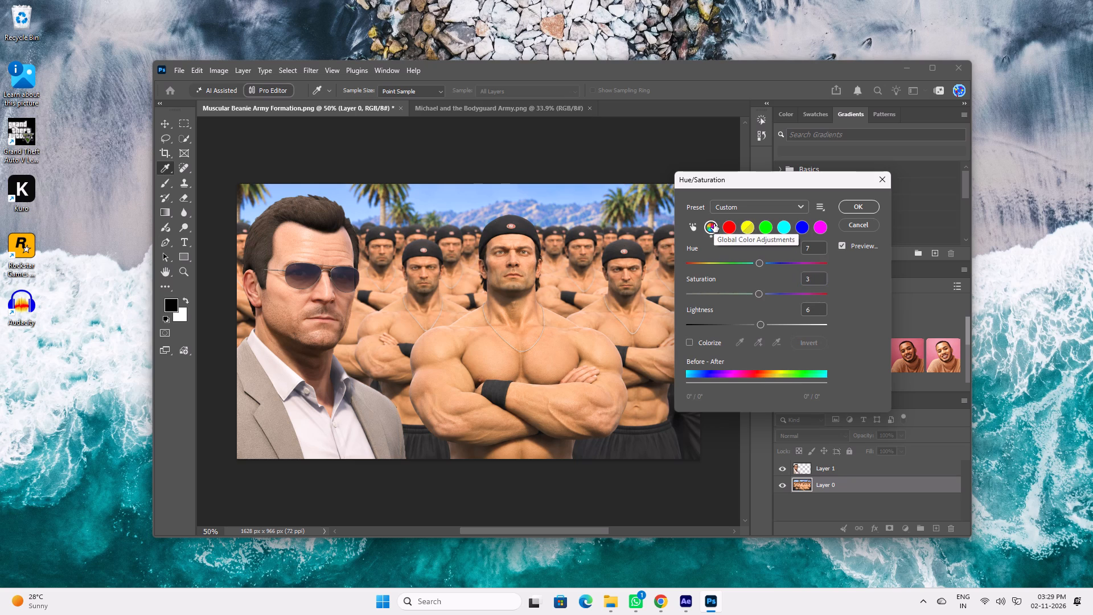
pyautogui.click(759, 293)
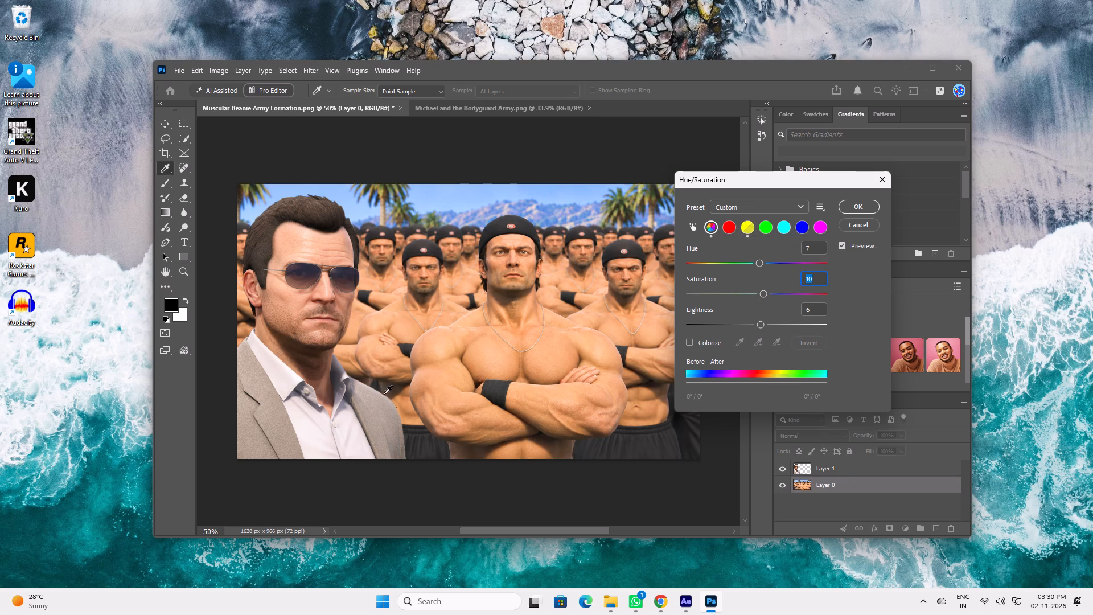
pyautogui.click(859, 209)
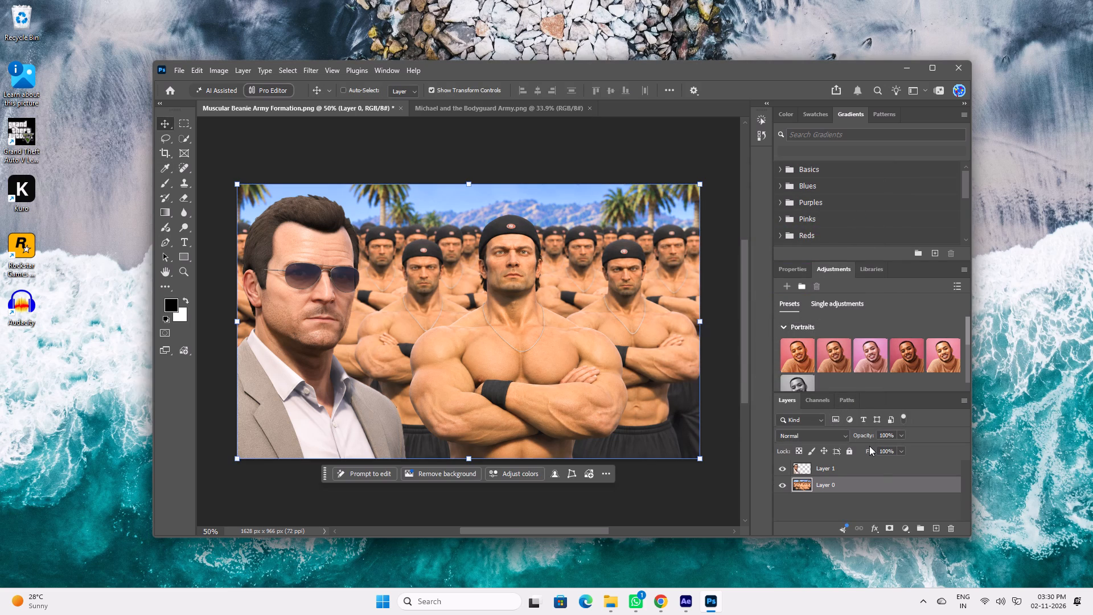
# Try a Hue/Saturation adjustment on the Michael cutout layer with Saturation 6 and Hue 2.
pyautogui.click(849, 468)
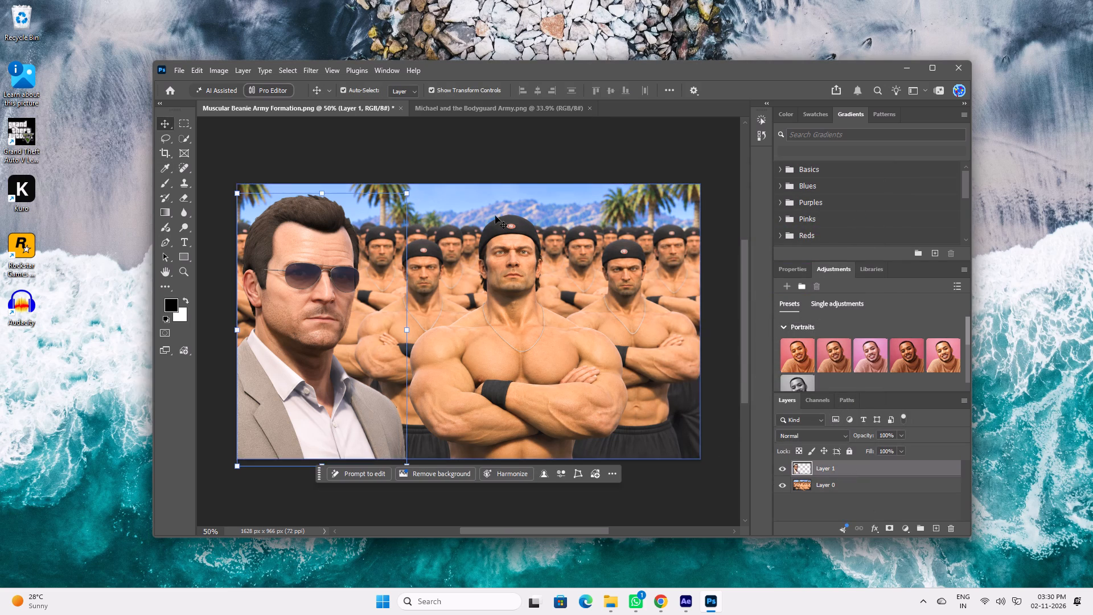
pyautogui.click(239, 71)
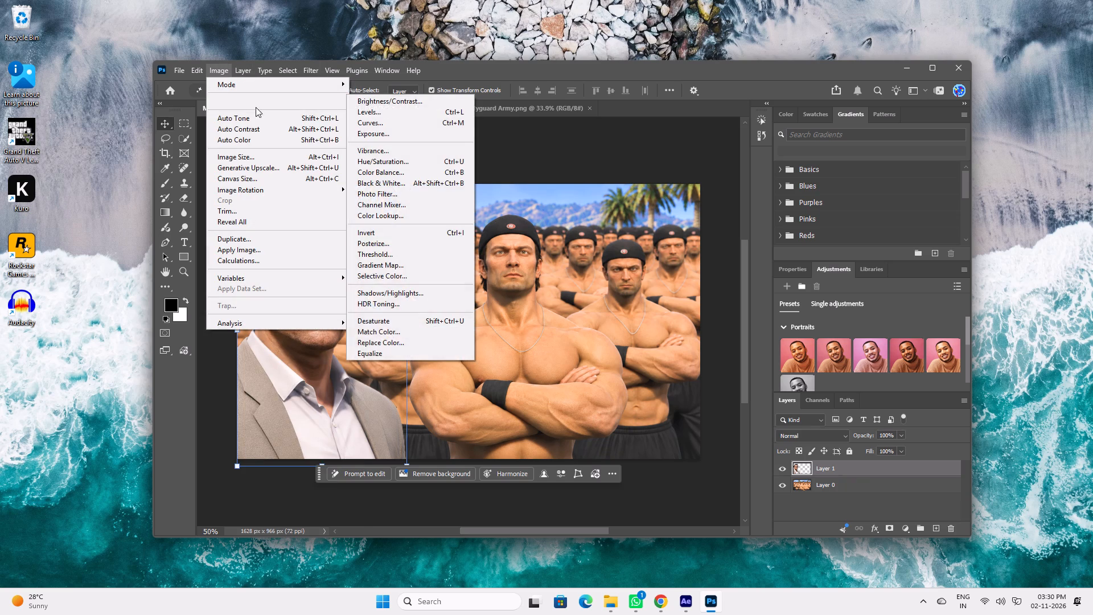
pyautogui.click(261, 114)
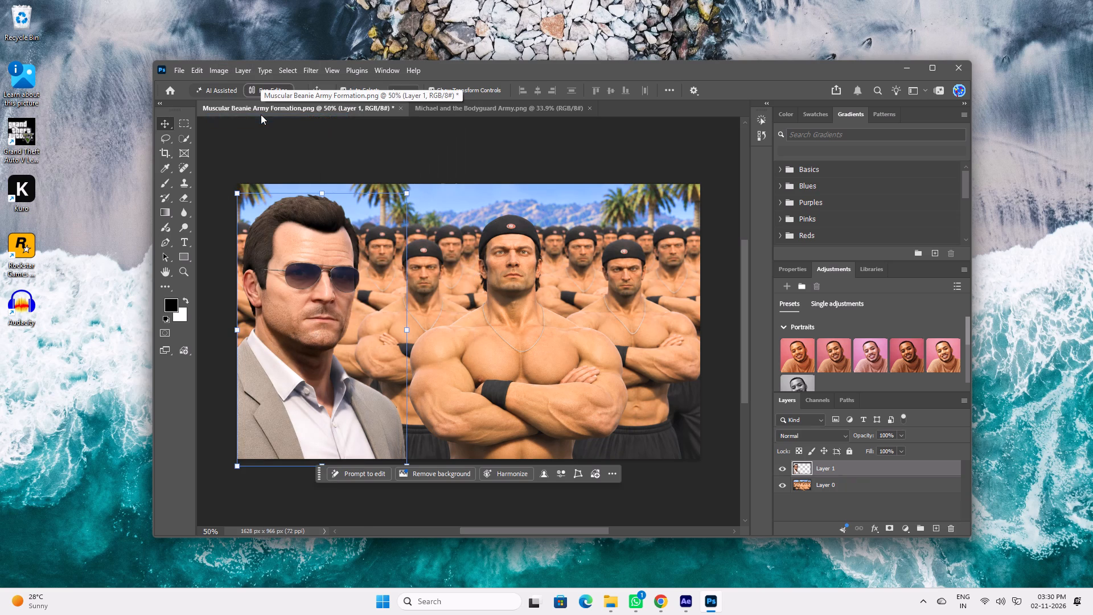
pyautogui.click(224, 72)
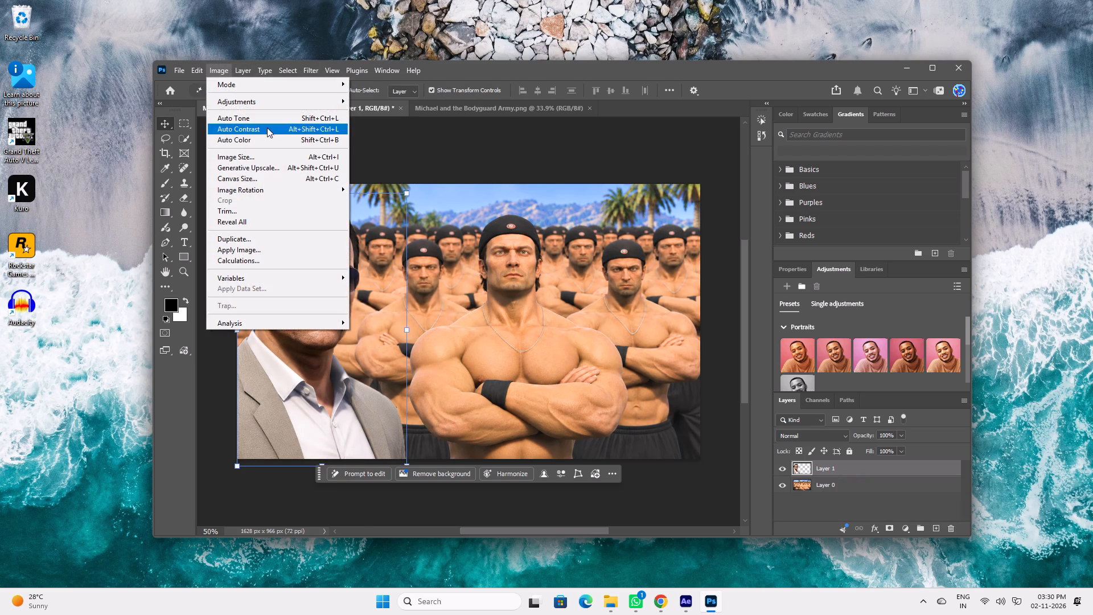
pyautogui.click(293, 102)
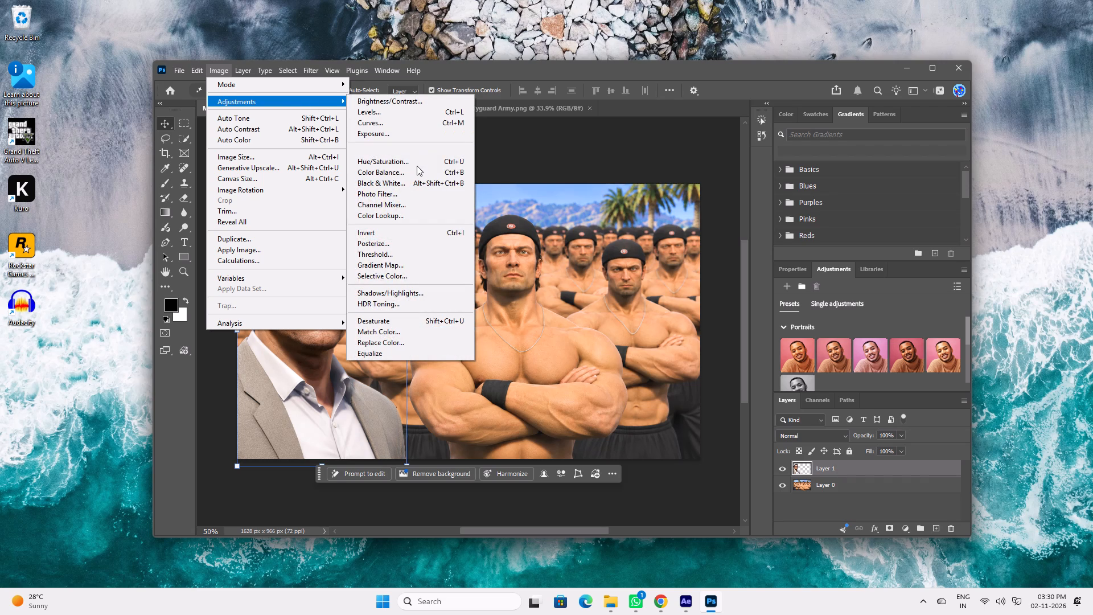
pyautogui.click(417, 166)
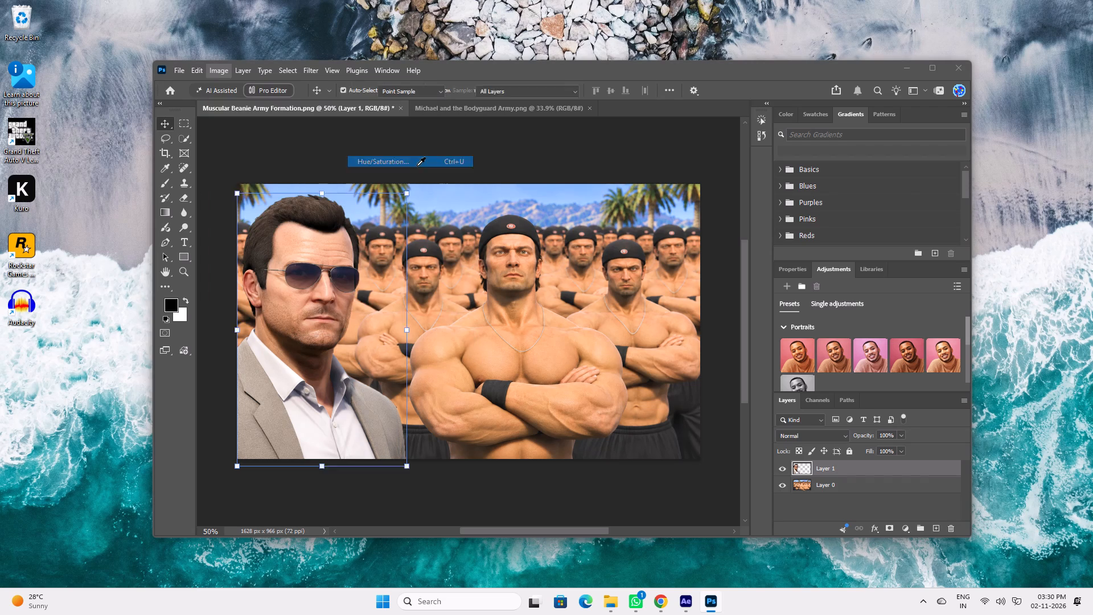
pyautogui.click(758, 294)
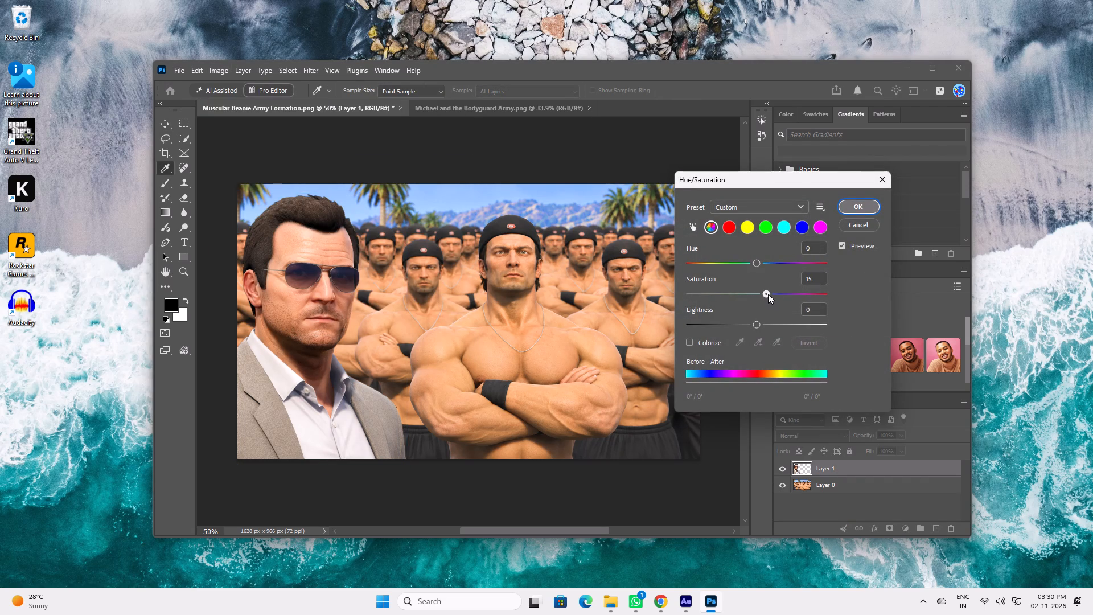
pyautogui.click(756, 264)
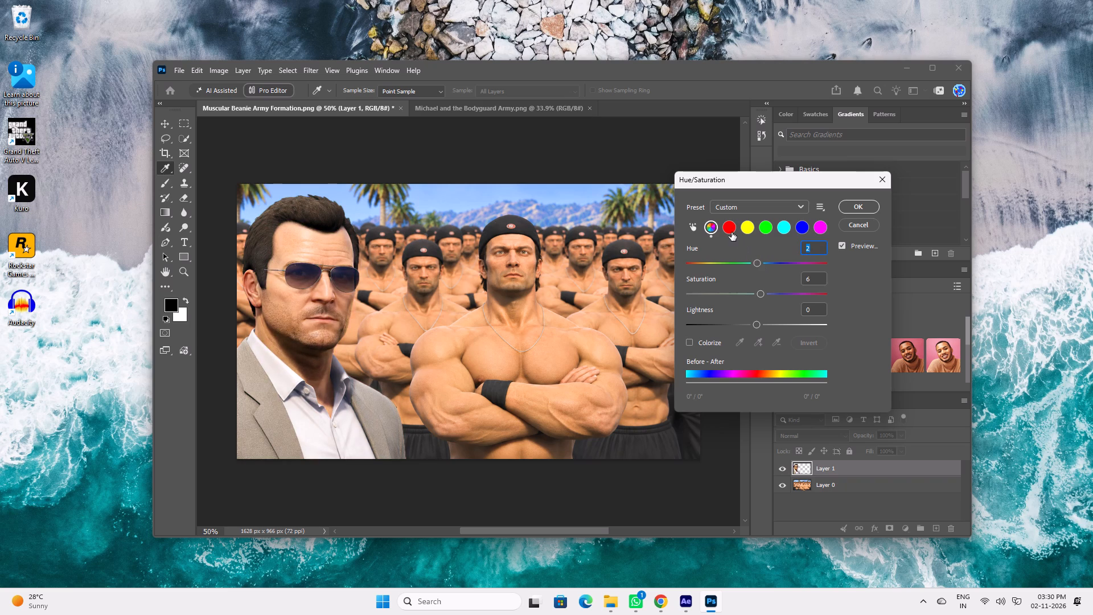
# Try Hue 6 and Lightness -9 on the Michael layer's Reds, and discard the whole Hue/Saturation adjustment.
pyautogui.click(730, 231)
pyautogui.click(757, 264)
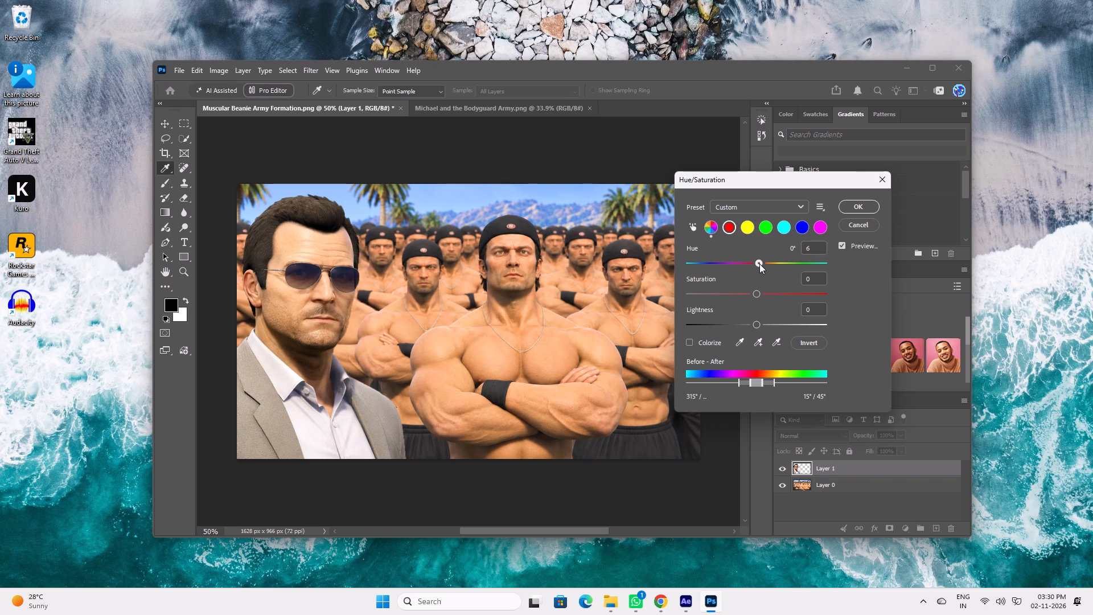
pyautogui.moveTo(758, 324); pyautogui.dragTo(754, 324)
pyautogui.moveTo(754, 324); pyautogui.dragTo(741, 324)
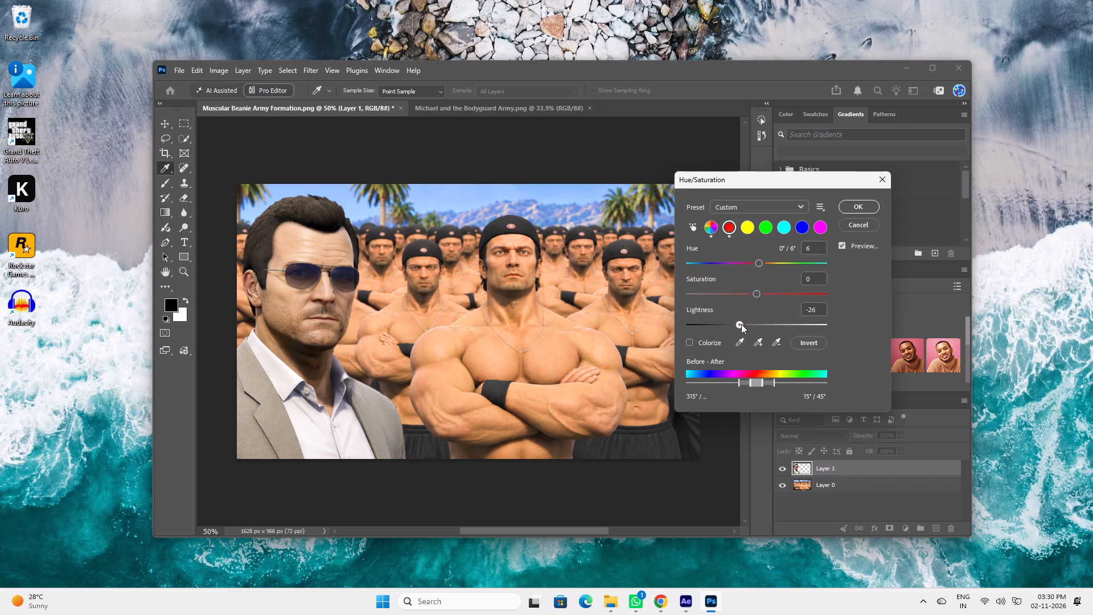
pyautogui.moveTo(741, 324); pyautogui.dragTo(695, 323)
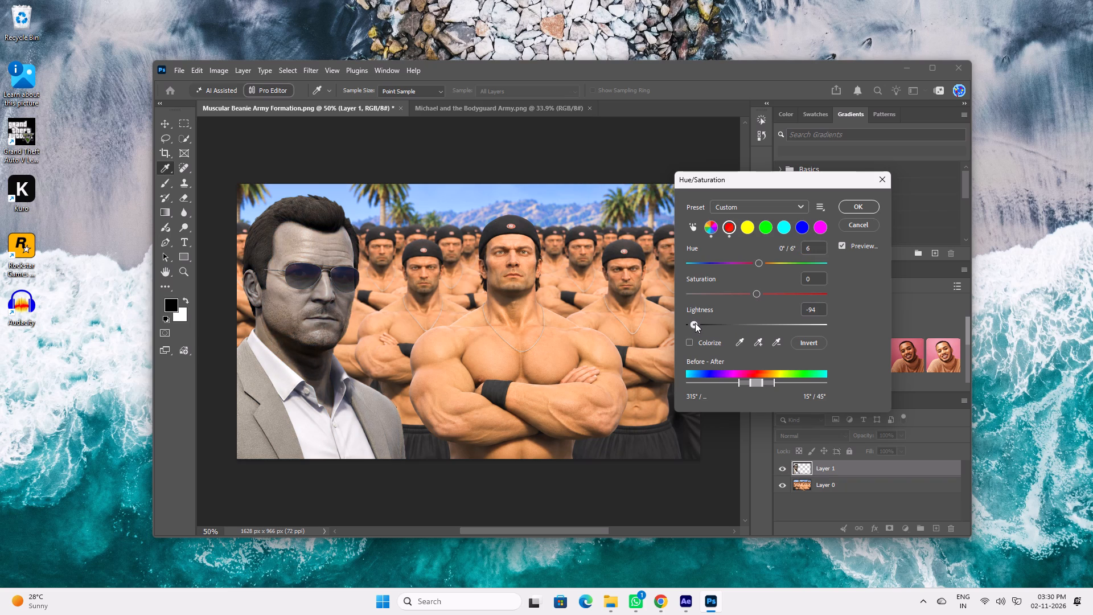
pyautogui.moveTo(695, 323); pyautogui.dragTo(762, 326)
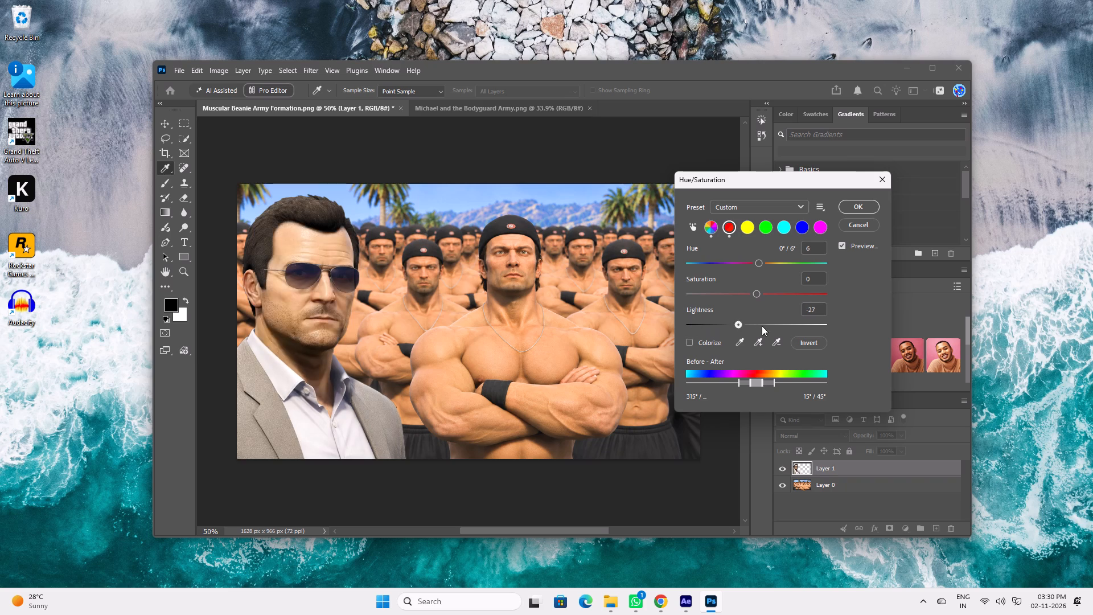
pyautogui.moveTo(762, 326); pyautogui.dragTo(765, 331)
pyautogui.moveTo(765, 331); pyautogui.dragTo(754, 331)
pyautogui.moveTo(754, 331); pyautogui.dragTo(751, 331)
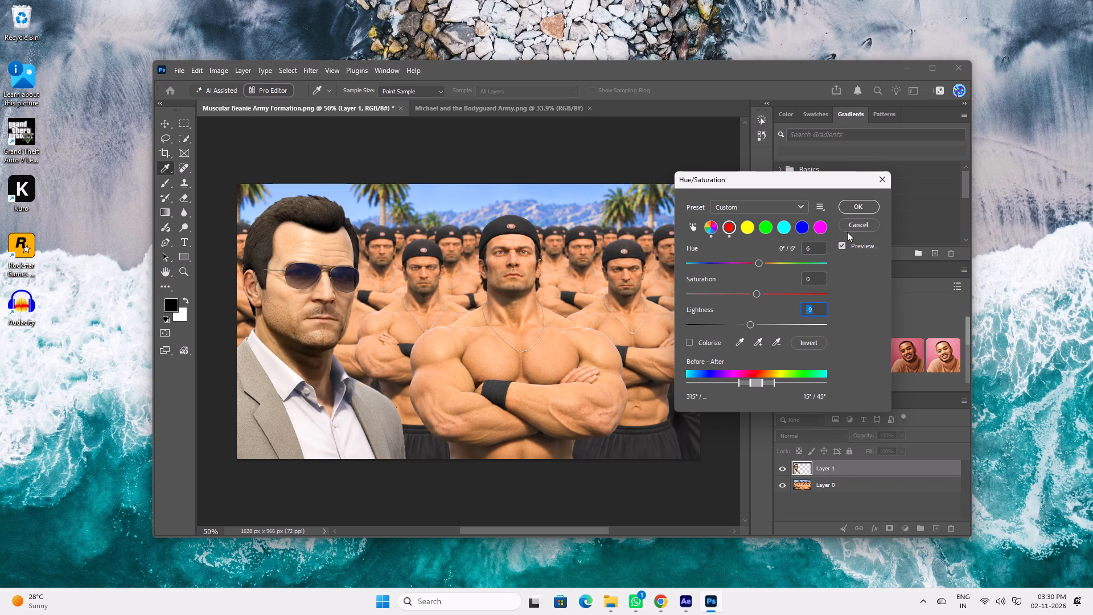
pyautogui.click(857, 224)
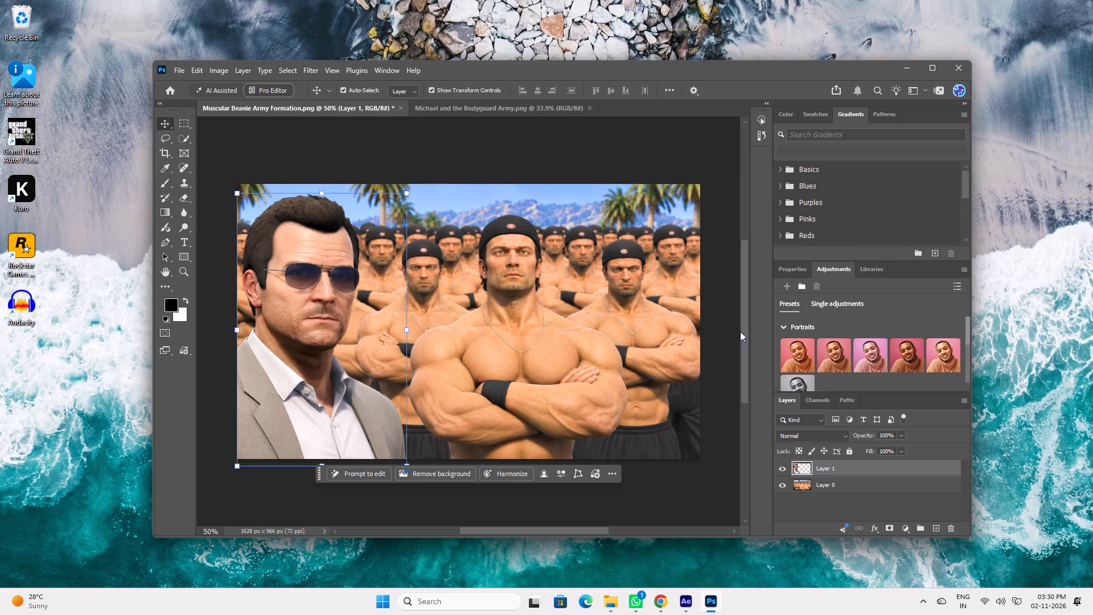
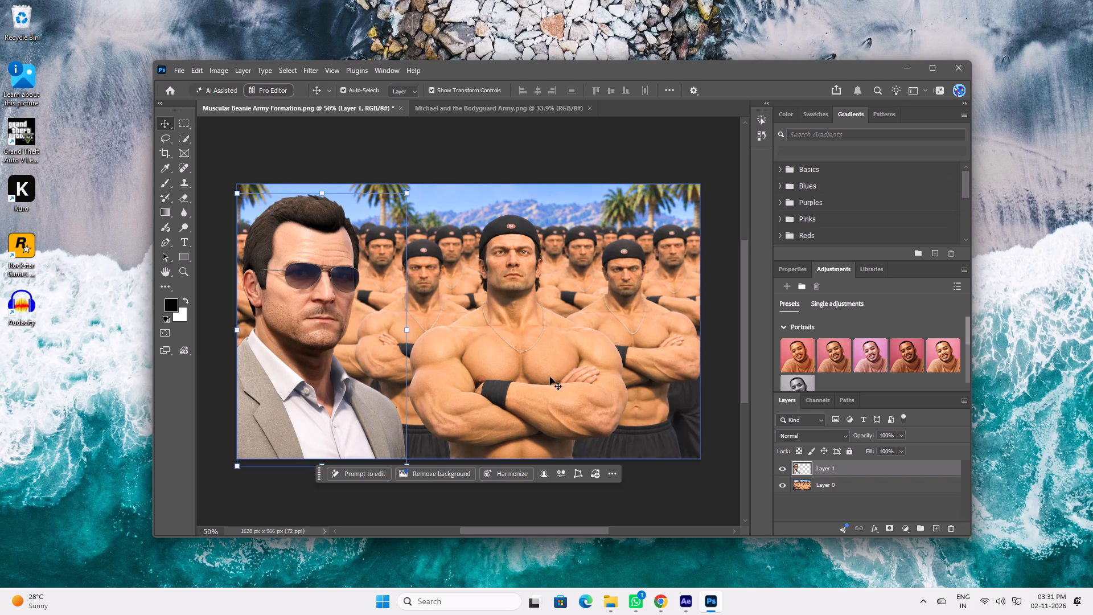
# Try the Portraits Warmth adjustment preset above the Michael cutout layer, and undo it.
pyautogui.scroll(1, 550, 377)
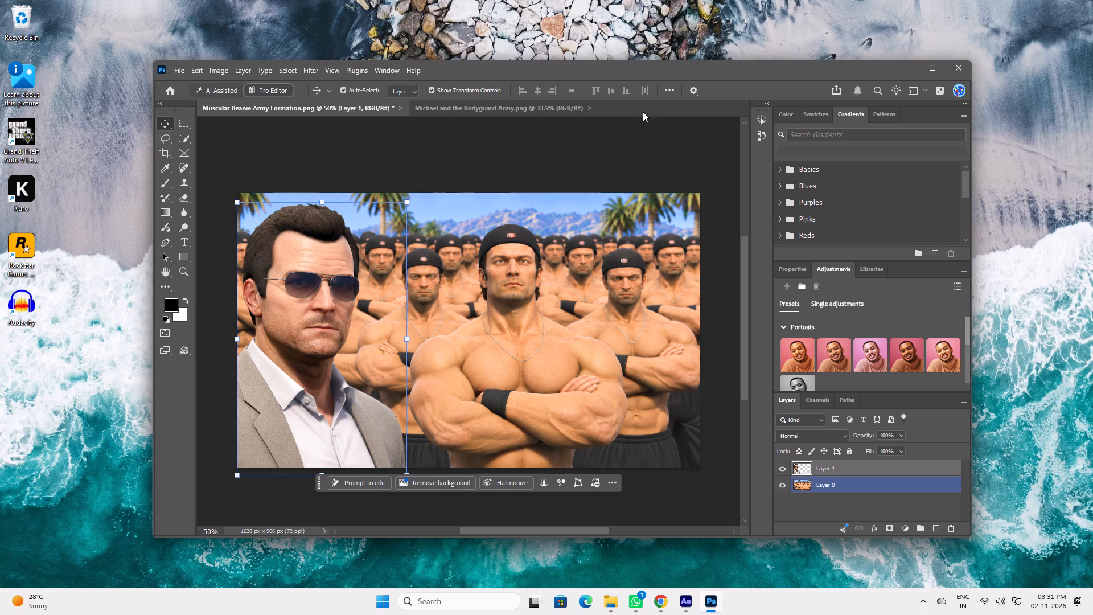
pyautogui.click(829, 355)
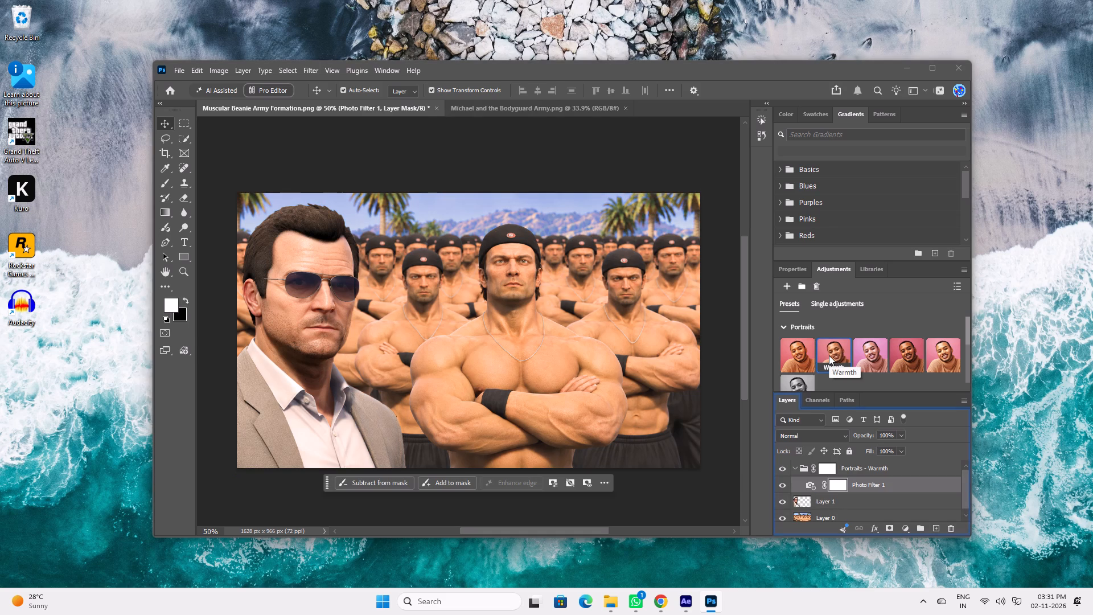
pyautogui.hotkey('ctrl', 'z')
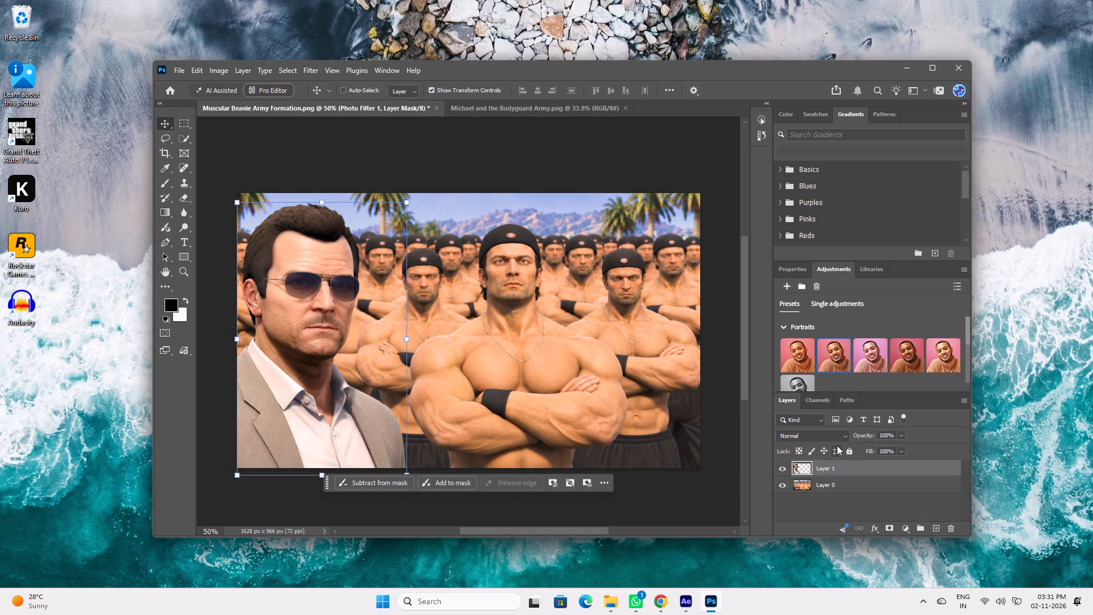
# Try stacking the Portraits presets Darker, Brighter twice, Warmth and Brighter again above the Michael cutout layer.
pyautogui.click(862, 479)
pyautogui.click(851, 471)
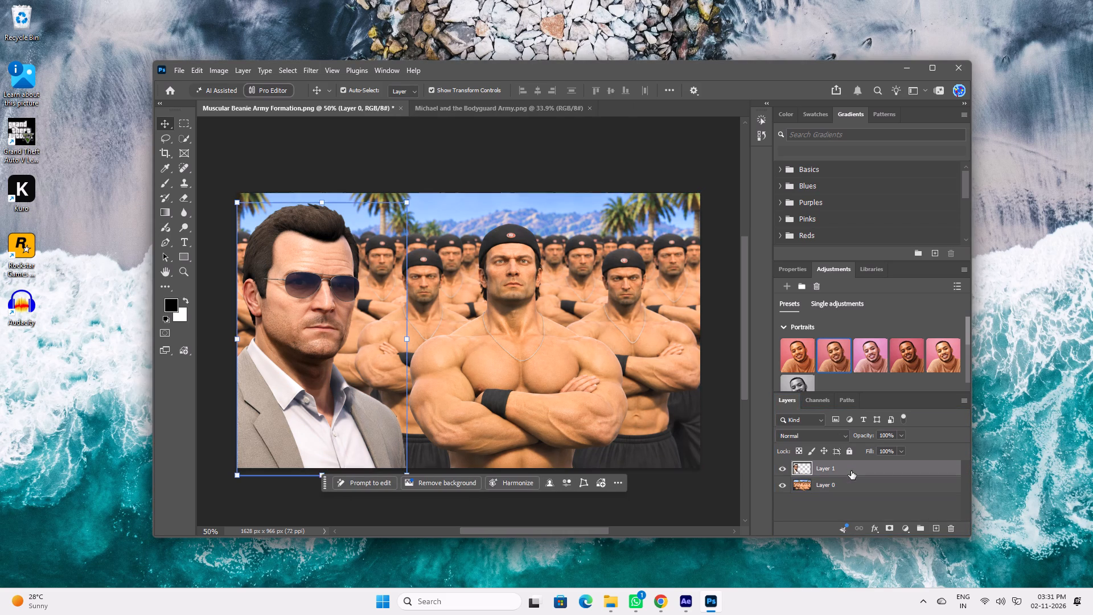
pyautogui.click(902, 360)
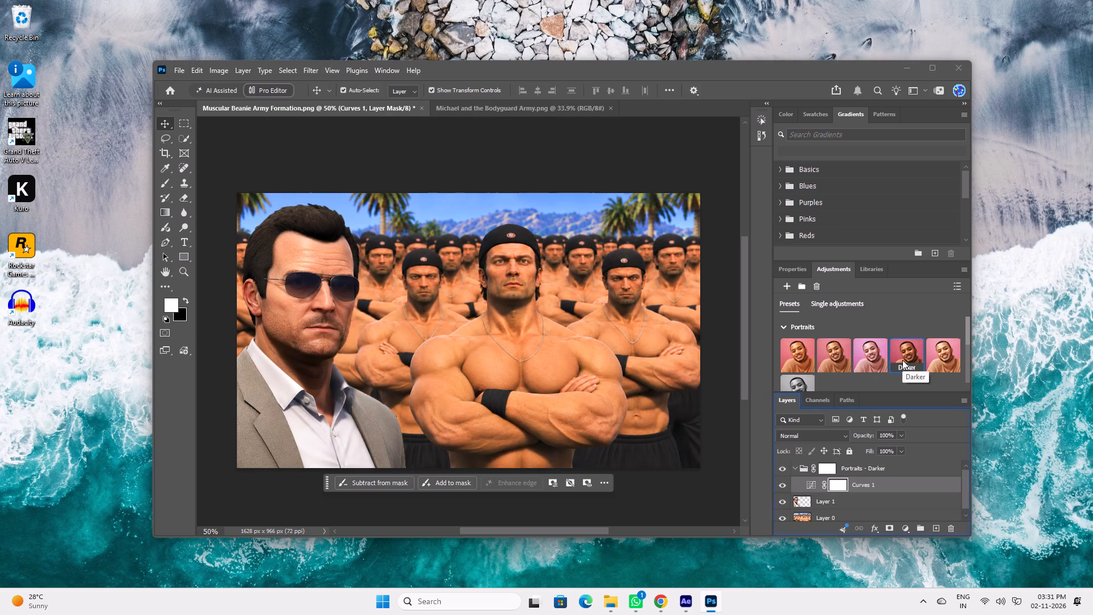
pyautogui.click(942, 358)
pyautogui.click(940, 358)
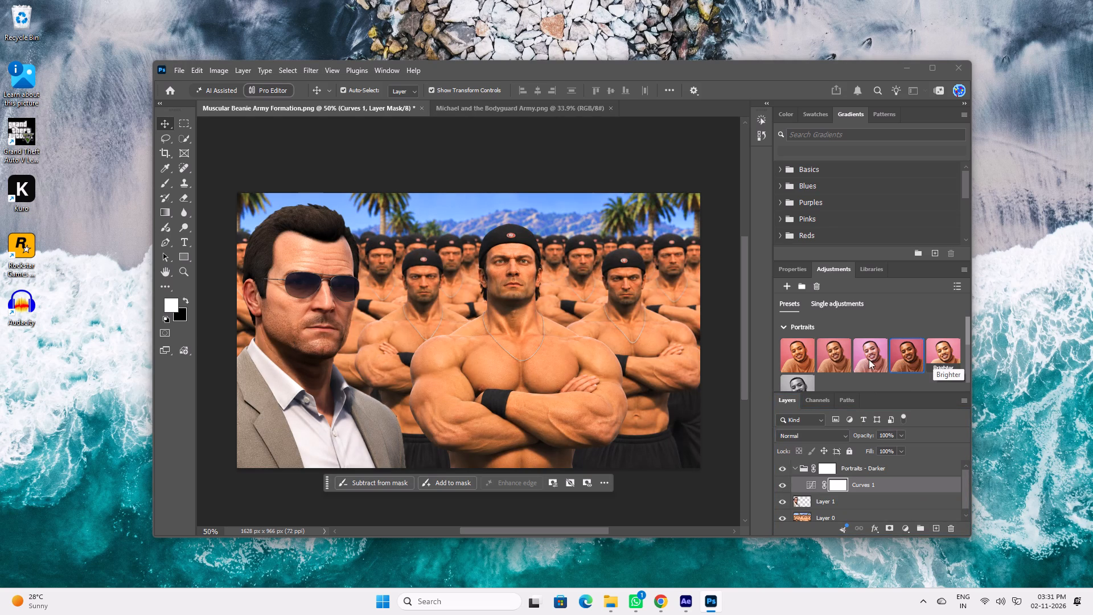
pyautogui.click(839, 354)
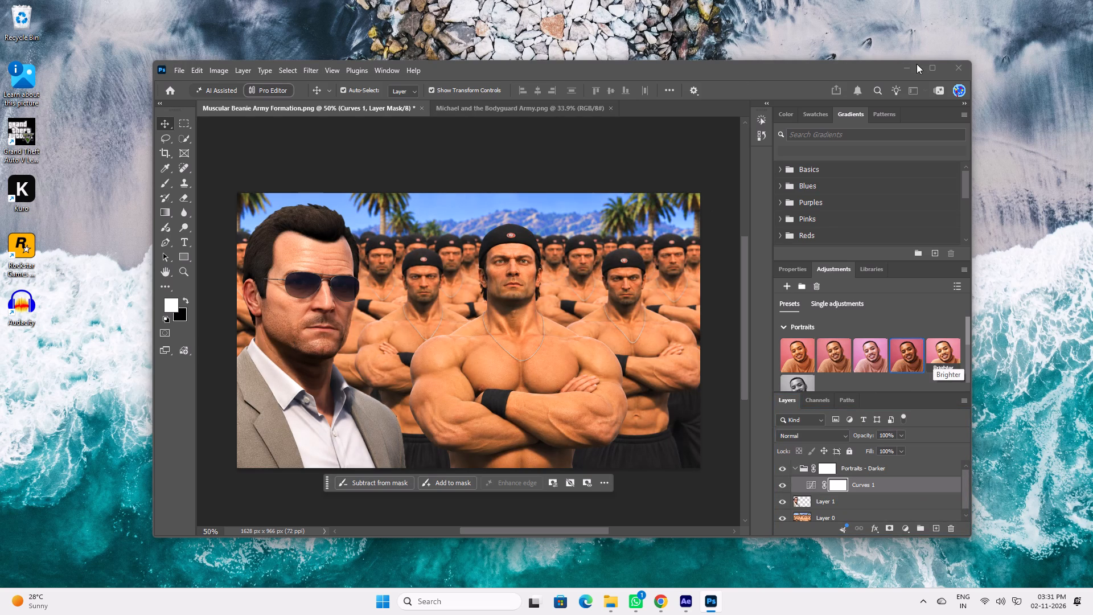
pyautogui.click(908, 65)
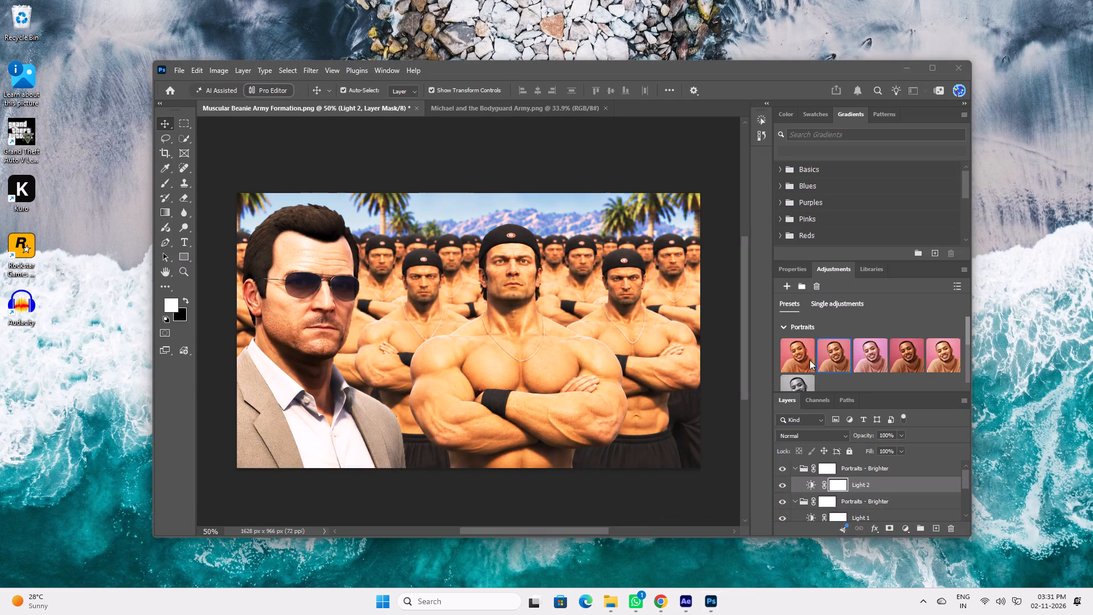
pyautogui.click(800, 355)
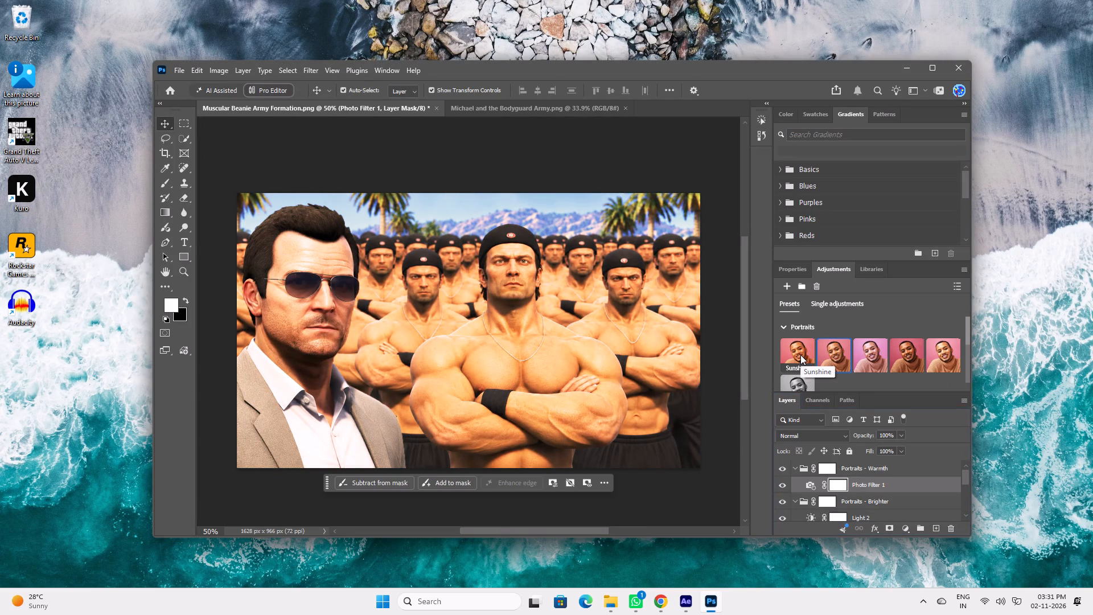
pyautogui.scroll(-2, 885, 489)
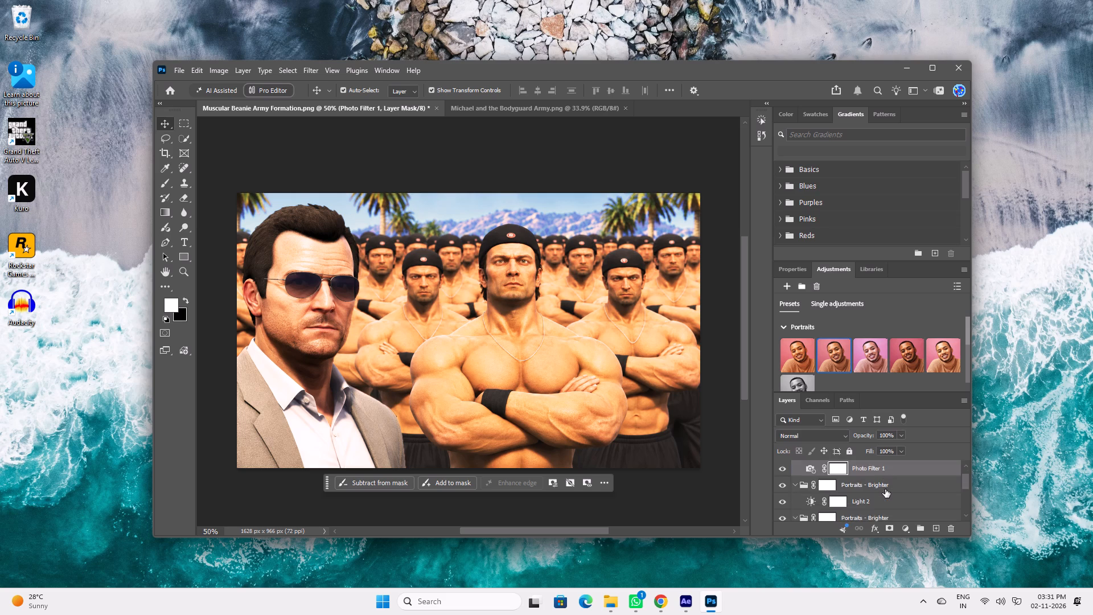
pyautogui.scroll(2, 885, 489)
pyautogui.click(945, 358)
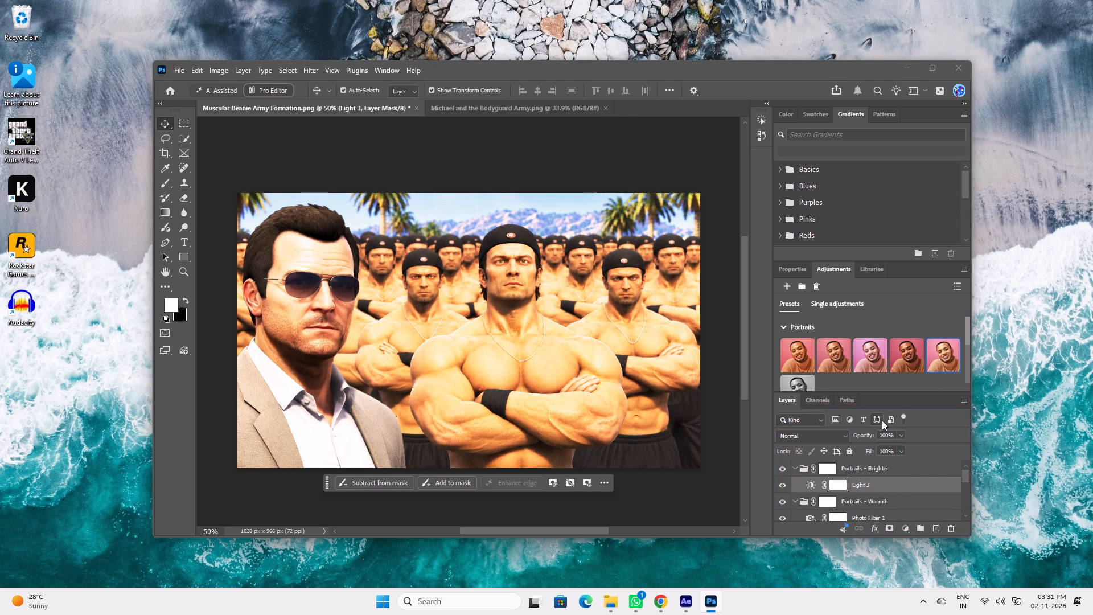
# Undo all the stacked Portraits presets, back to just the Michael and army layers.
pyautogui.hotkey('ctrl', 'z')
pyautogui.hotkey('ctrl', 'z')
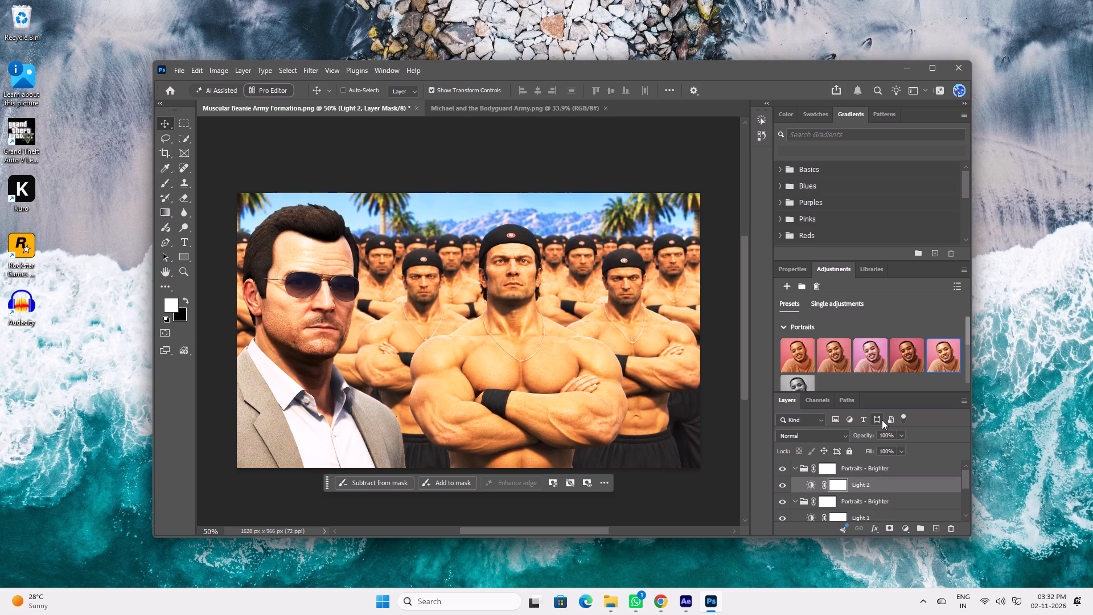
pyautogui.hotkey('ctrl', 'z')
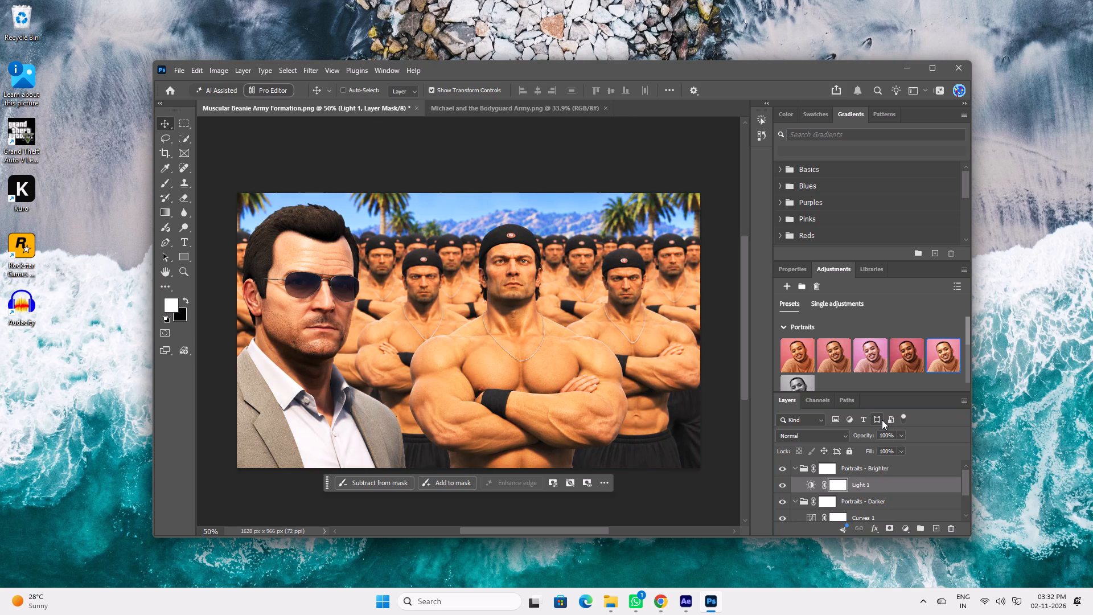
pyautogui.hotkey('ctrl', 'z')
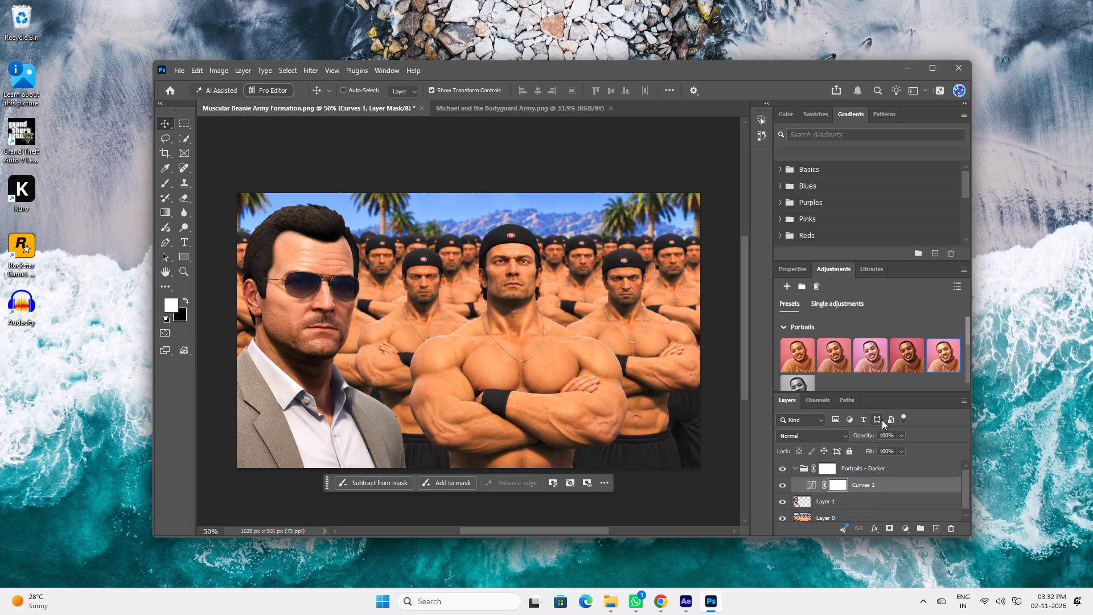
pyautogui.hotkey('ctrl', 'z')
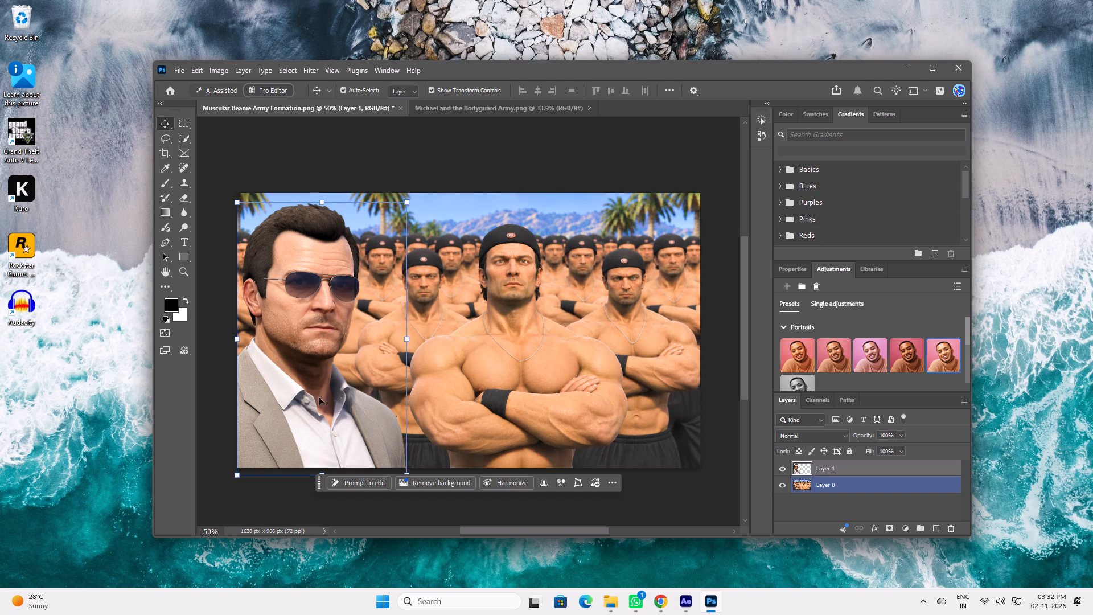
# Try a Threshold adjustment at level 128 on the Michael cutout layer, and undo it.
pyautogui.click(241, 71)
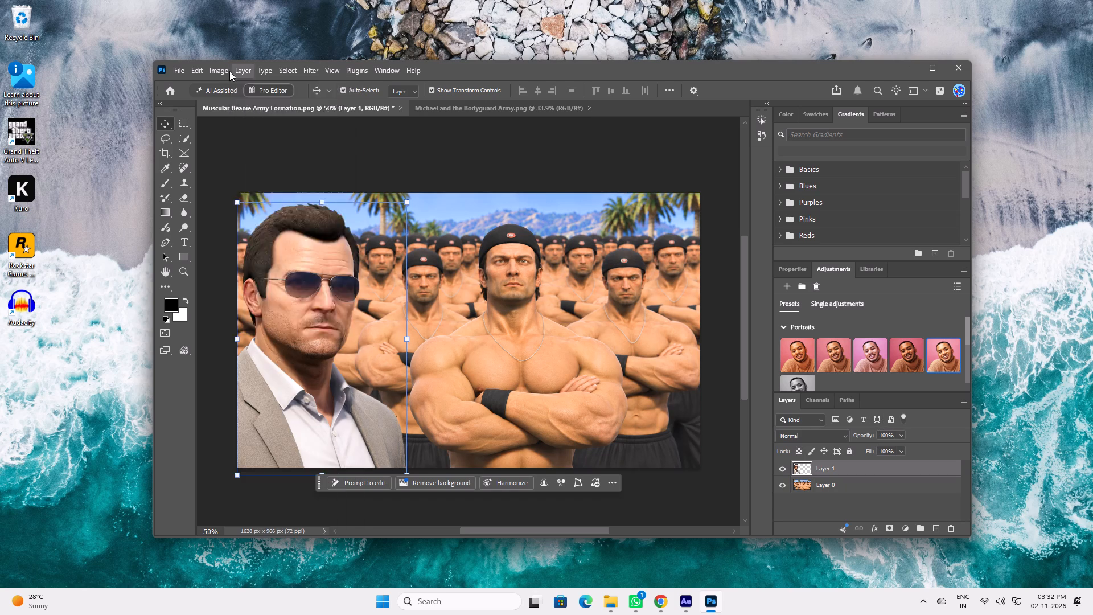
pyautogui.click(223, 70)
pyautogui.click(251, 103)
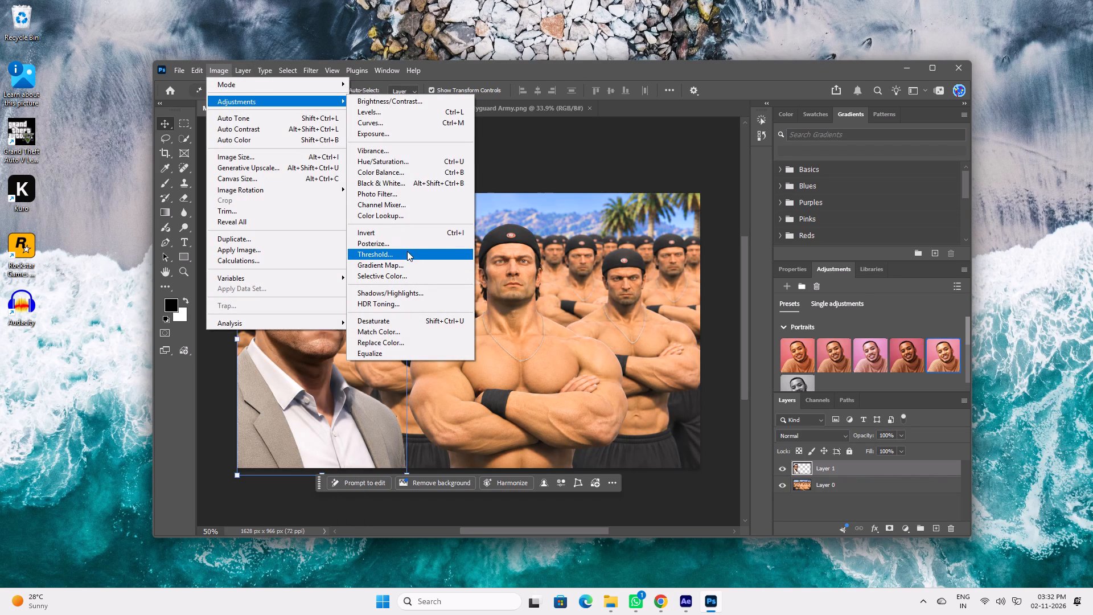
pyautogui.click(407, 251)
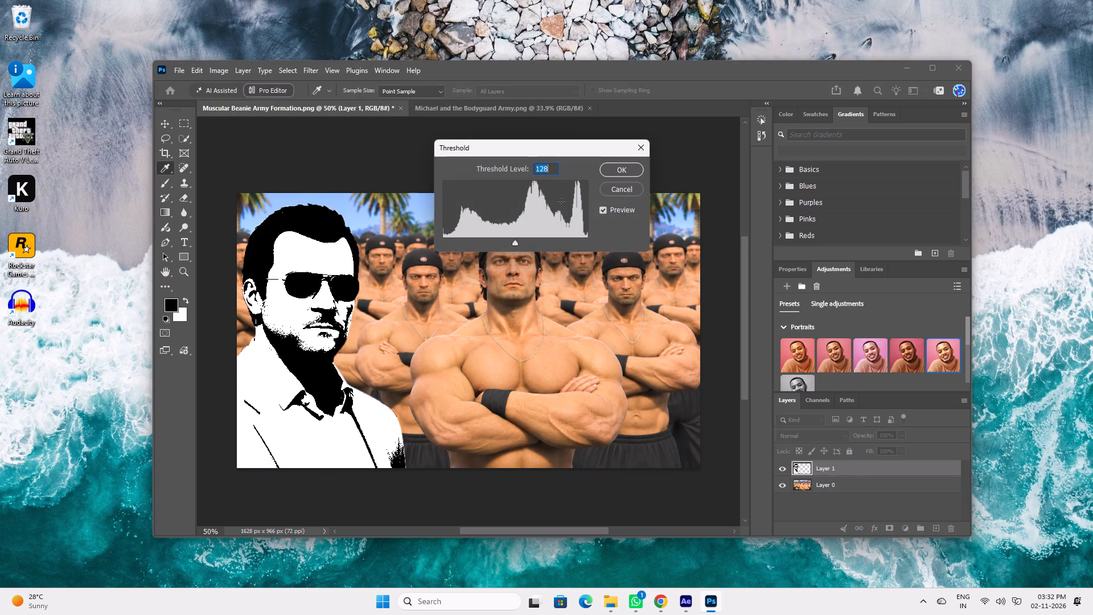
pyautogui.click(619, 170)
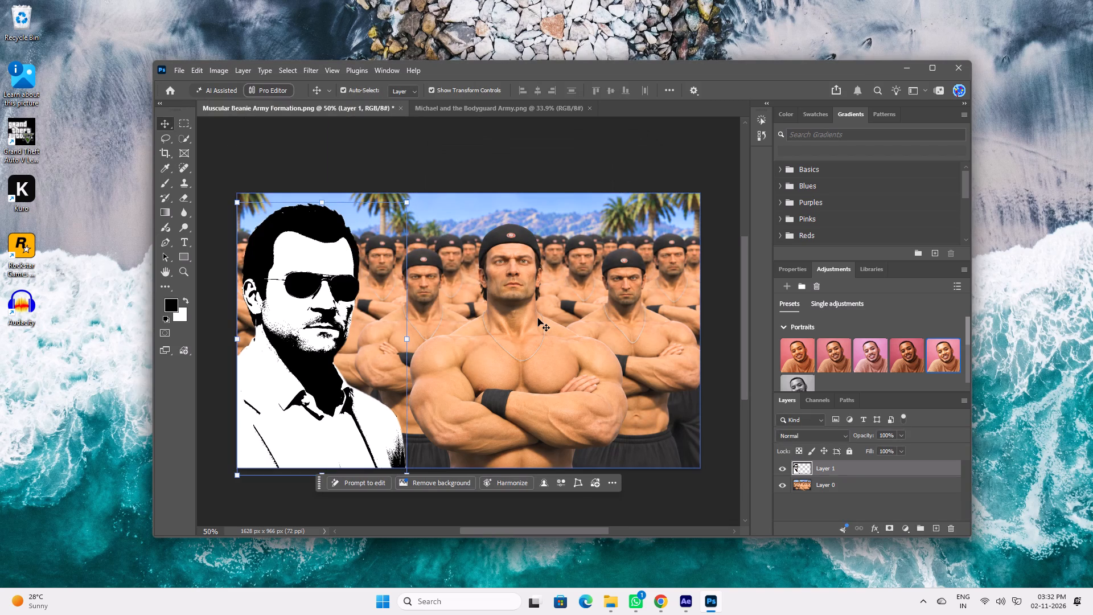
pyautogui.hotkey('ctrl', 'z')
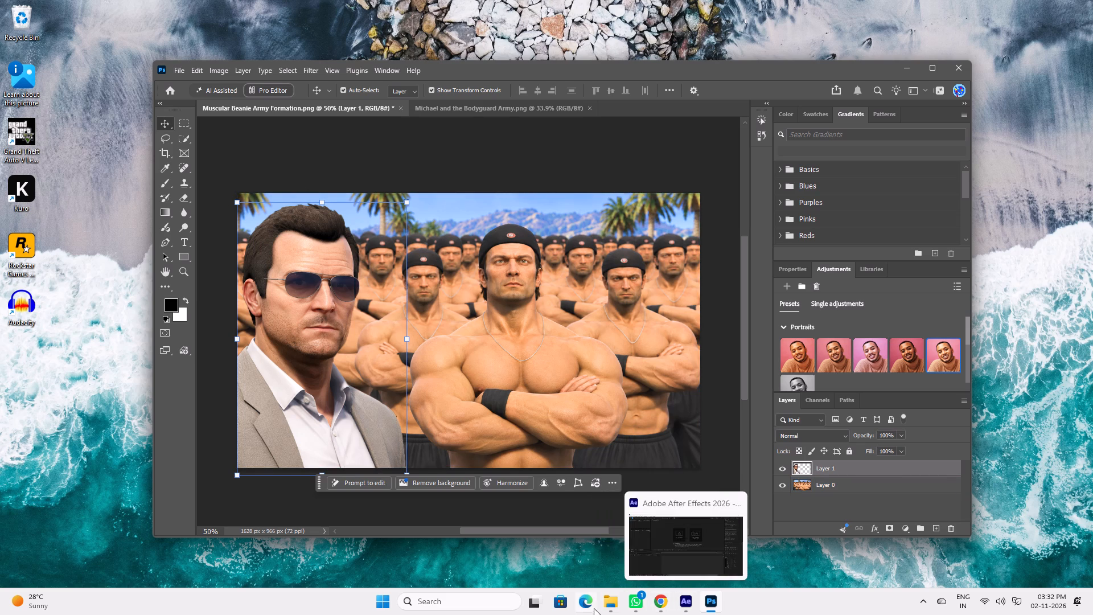
# Switch to the Downloads folder in File Explorer and browse the Michael and beanie army images in Photos to examine their colours.
pyautogui.click(610, 604)
pyautogui.doubleClick(152, 134)
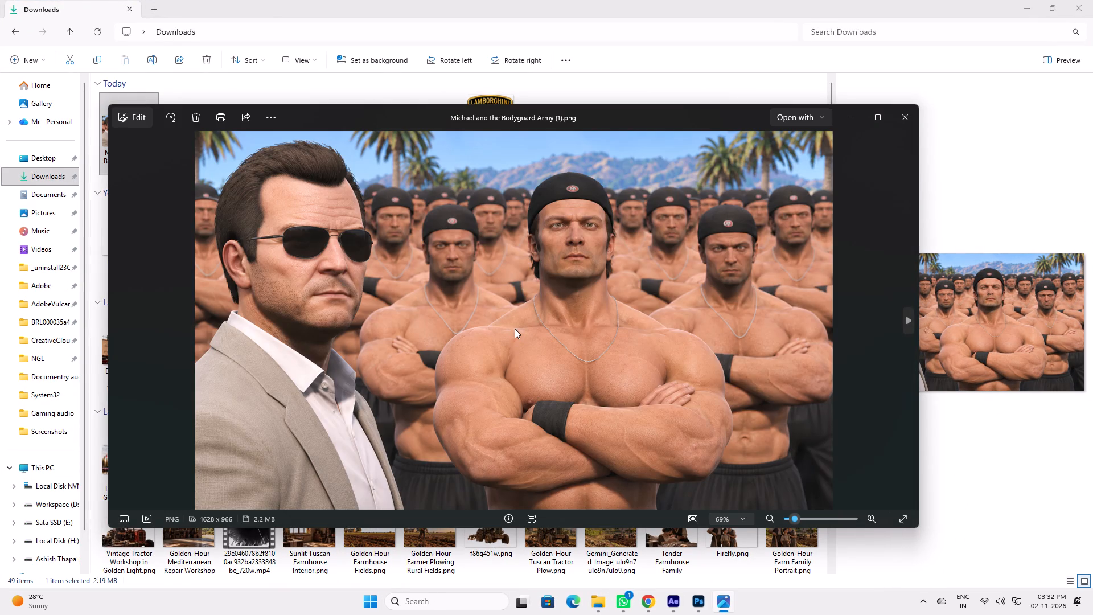
pyautogui.press('Right')
pyautogui.press('Right')
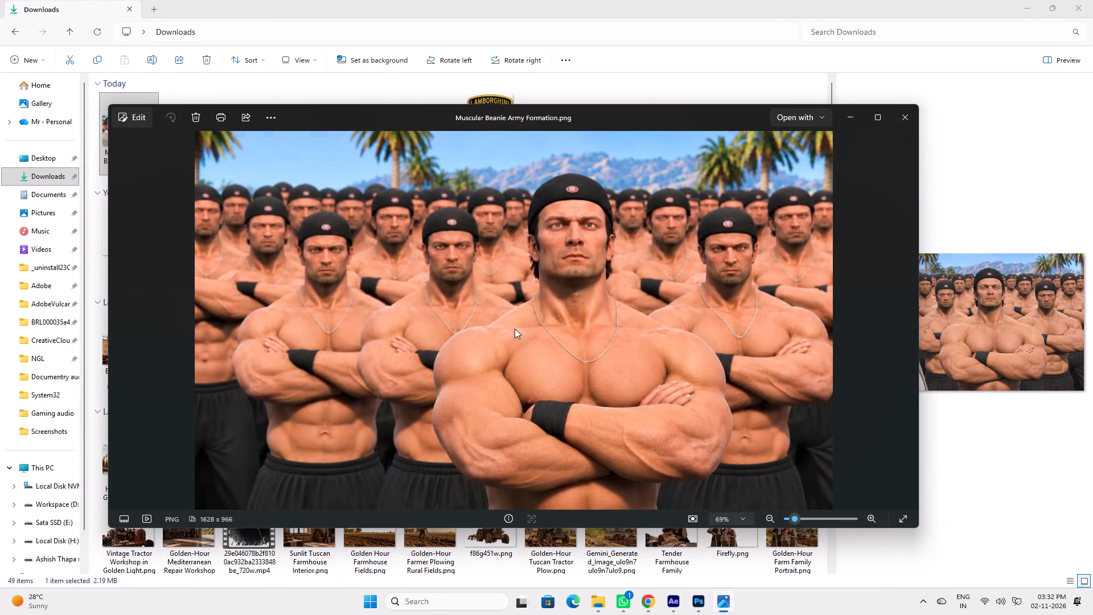
pyautogui.press('Right')
pyautogui.press('Right')
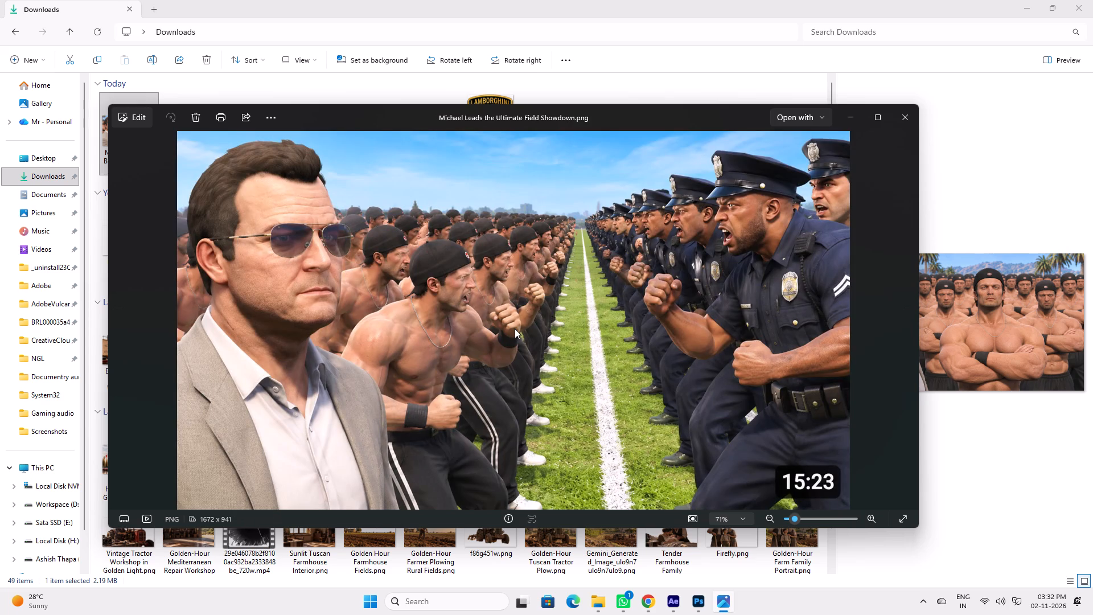
pyautogui.press('Left')
pyautogui.press('Left')
pyautogui.press('Right')
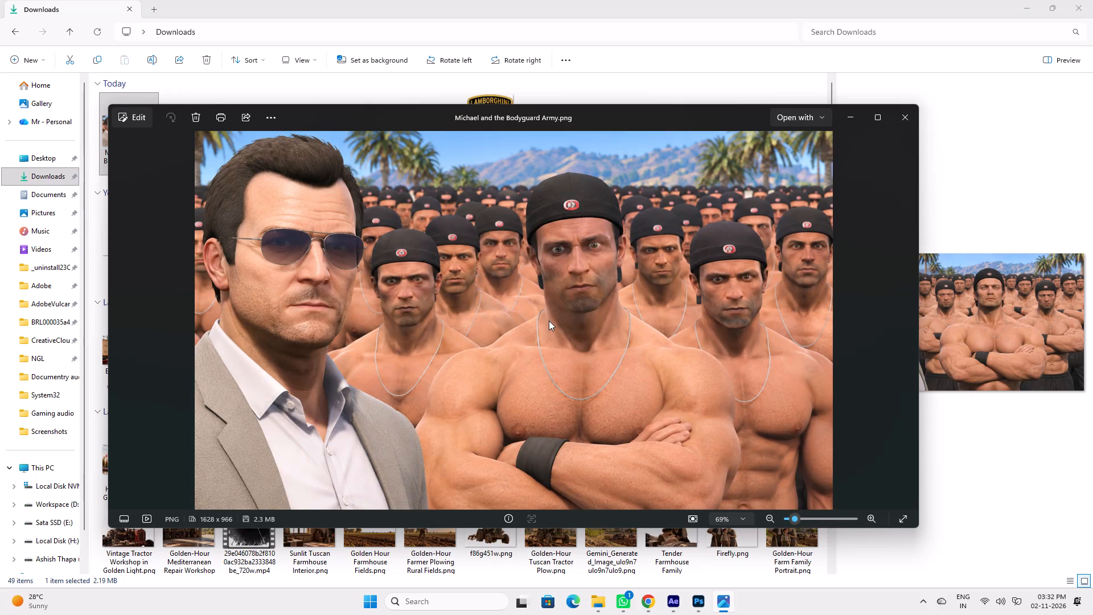
pyautogui.doubleClick(910, 120)
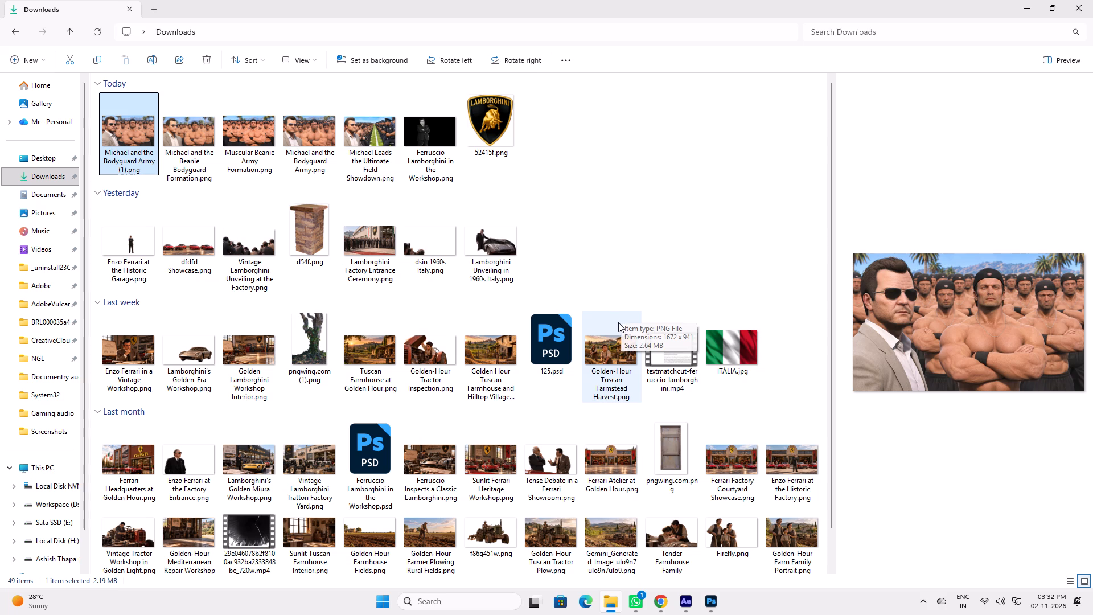
pyautogui.click(630, 274)
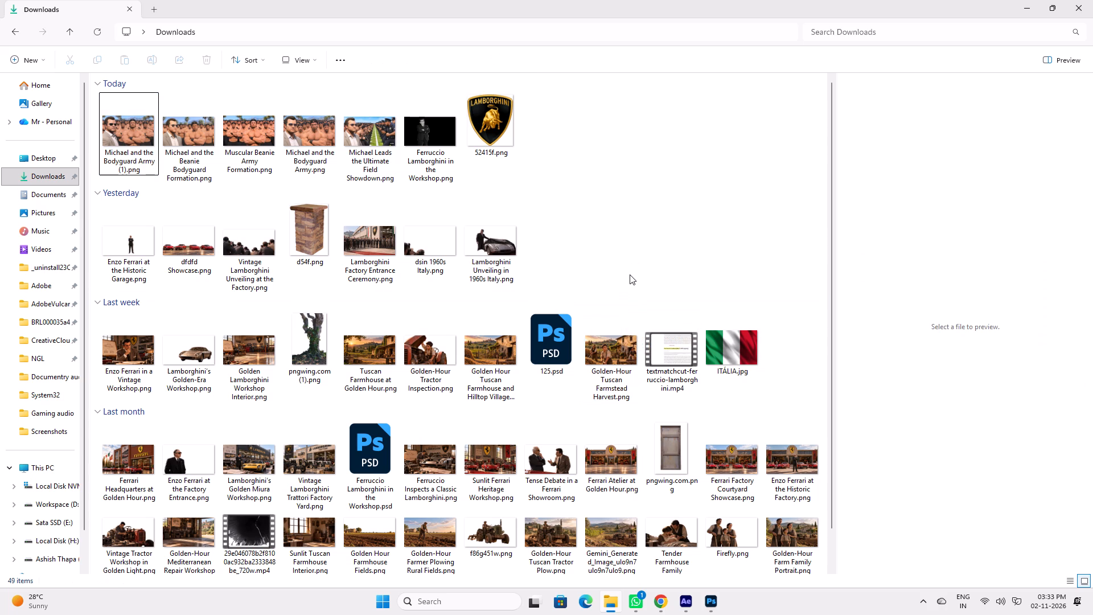
pyautogui.click(630, 274)
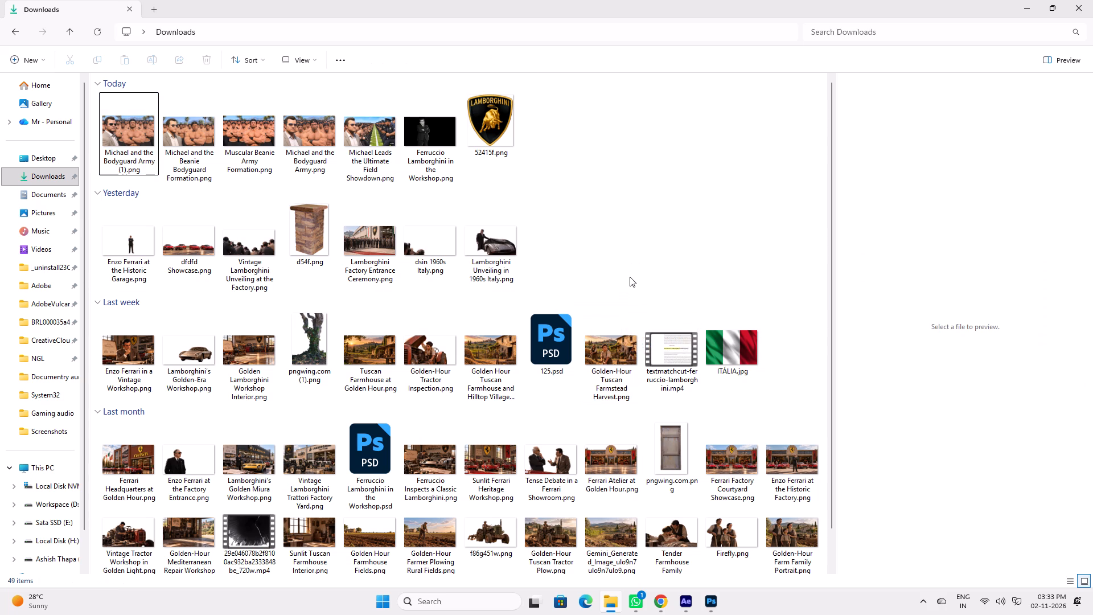
pyautogui.click(630, 277)
pyautogui.click(1028, 6)
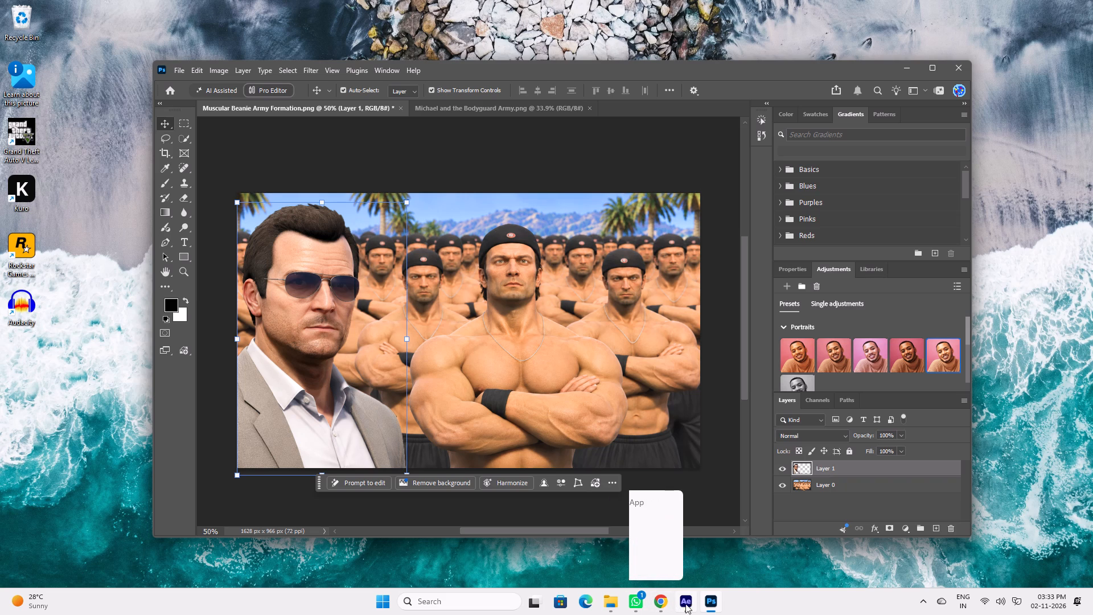
# Reopen the Downloads folder, enlarge the preview area, and compare Michael and the Bodyguard Army.png with Michael and the Bodyguard Army (1).png.
pyautogui.click(614, 605)
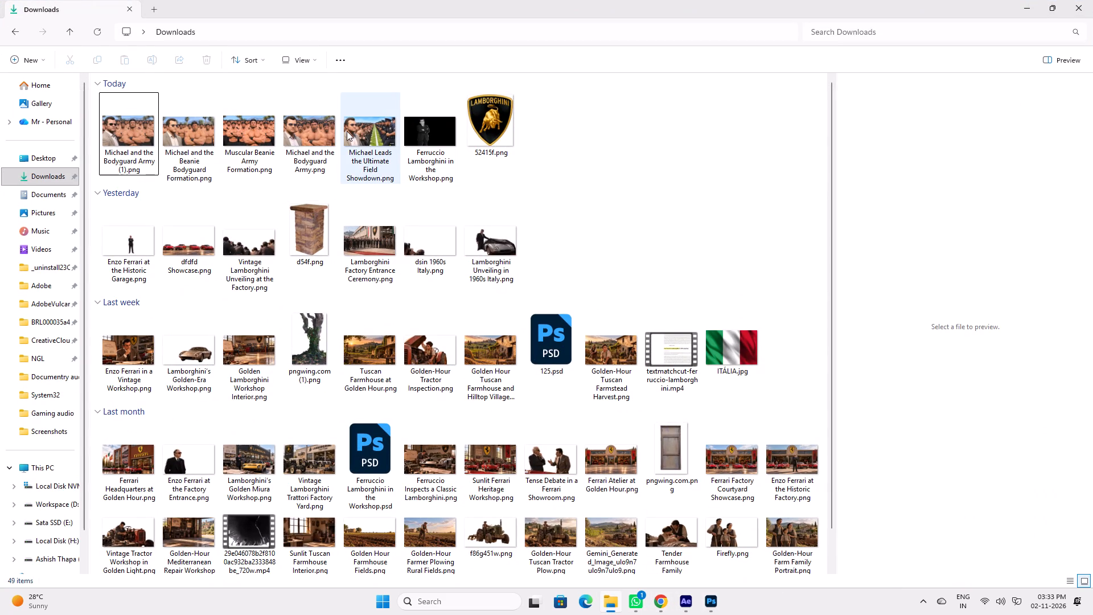
pyautogui.click(347, 131)
pyautogui.click(317, 136)
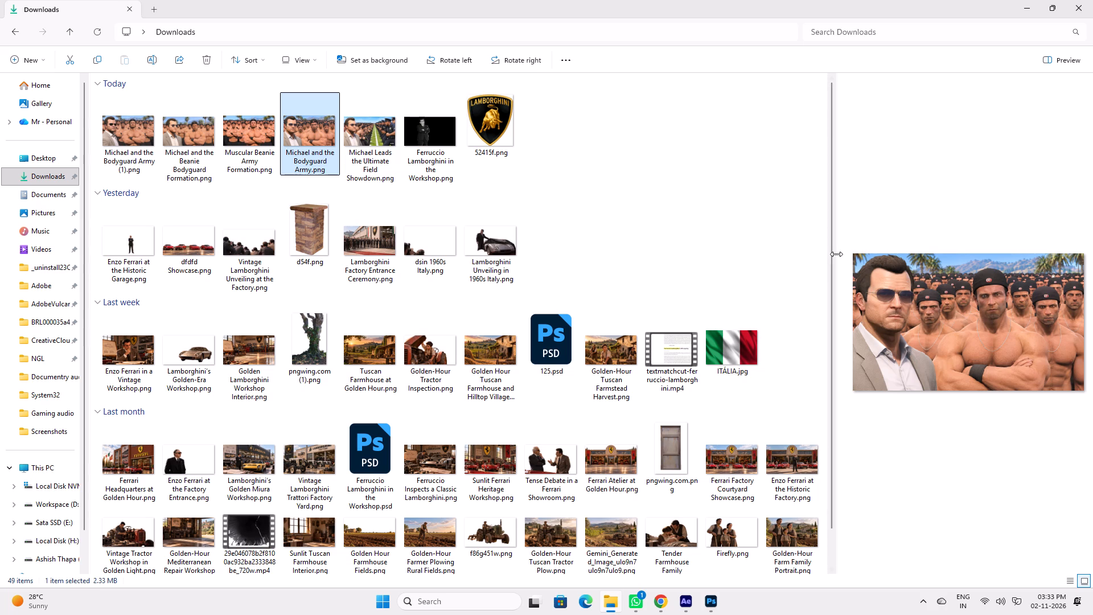
pyautogui.moveTo(836, 254); pyautogui.dragTo(609, 256)
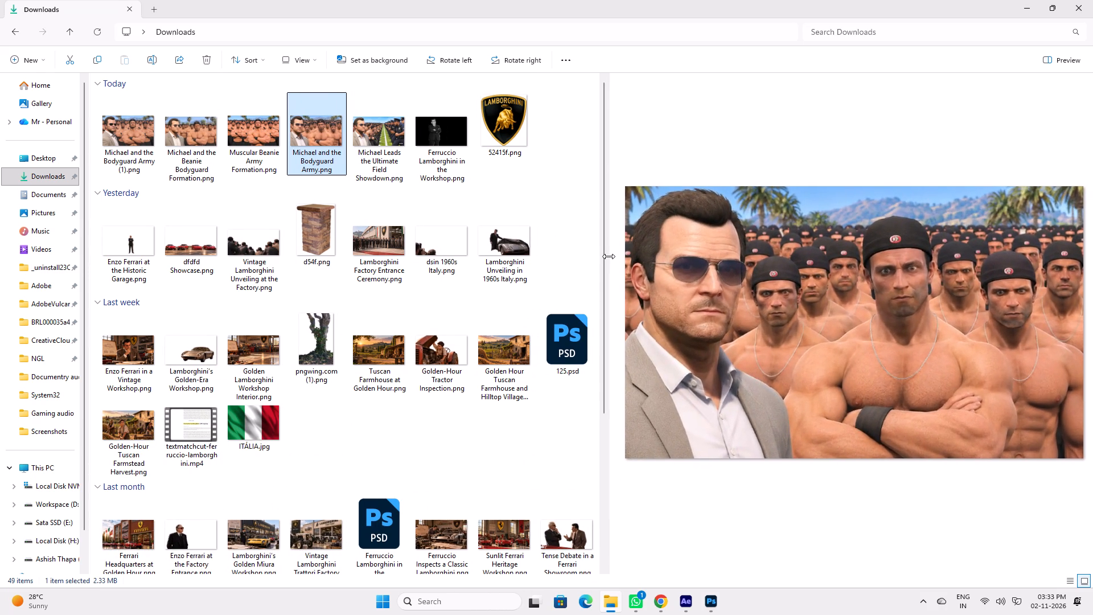
pyautogui.click(147, 125)
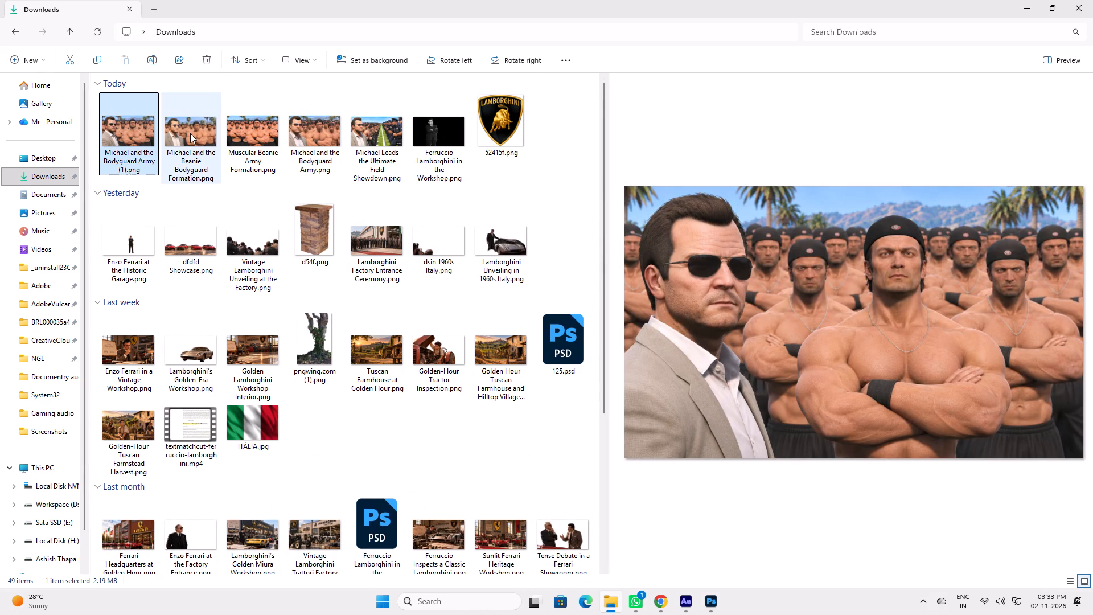
pyautogui.click(303, 126)
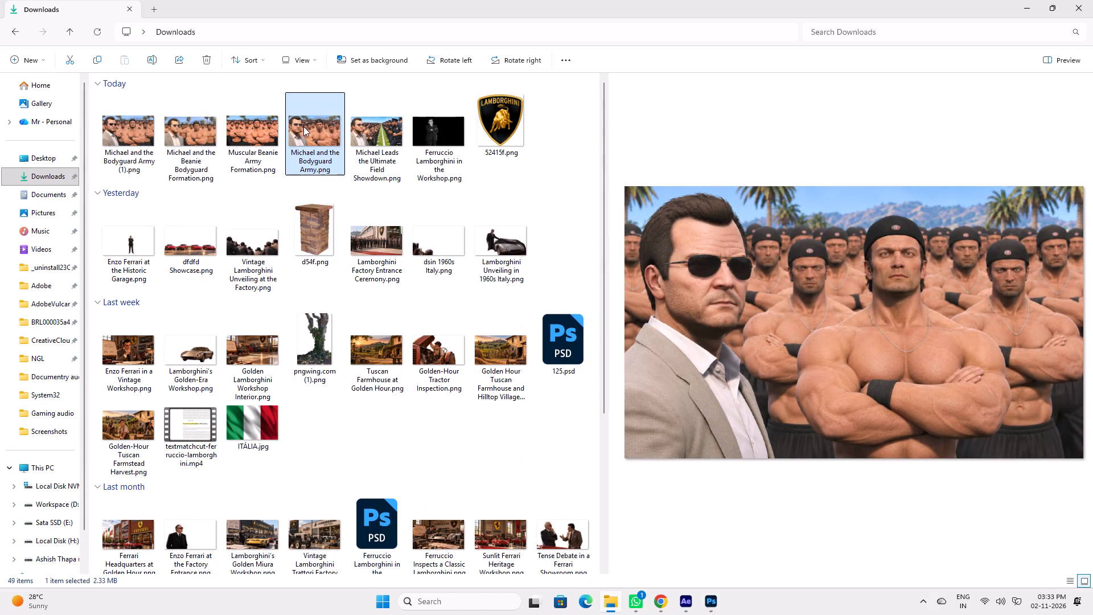
pyautogui.click(121, 130)
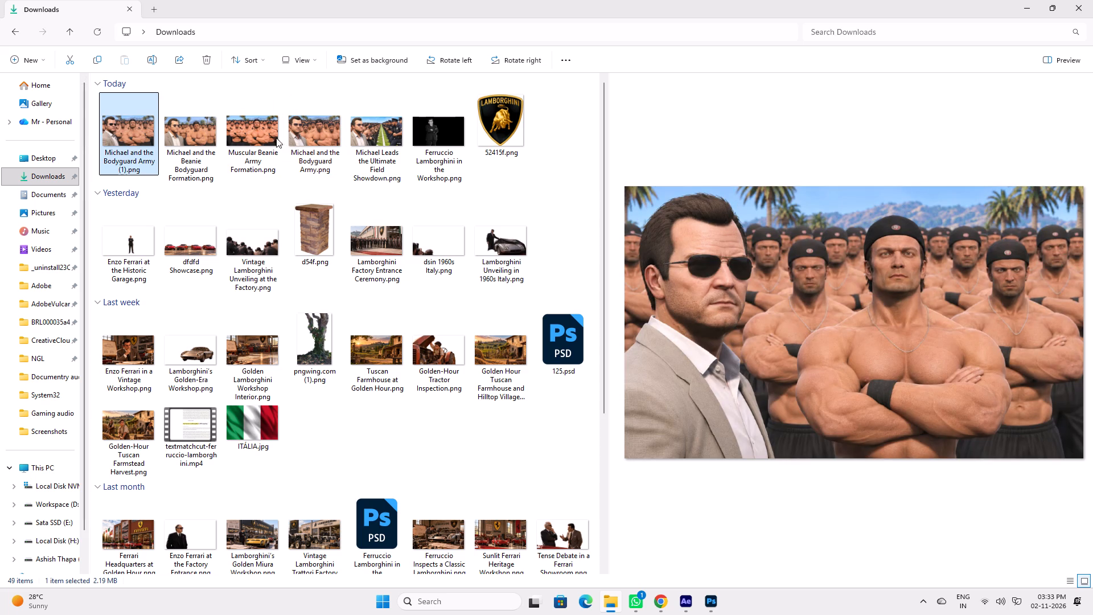
# Compare the previews of Michael and the Bodyguard Army (1).png and Michael and the Bodyguard Army.png in Downloads, and return to Photoshop.
pyautogui.click(268, 138)
pyautogui.click(314, 134)
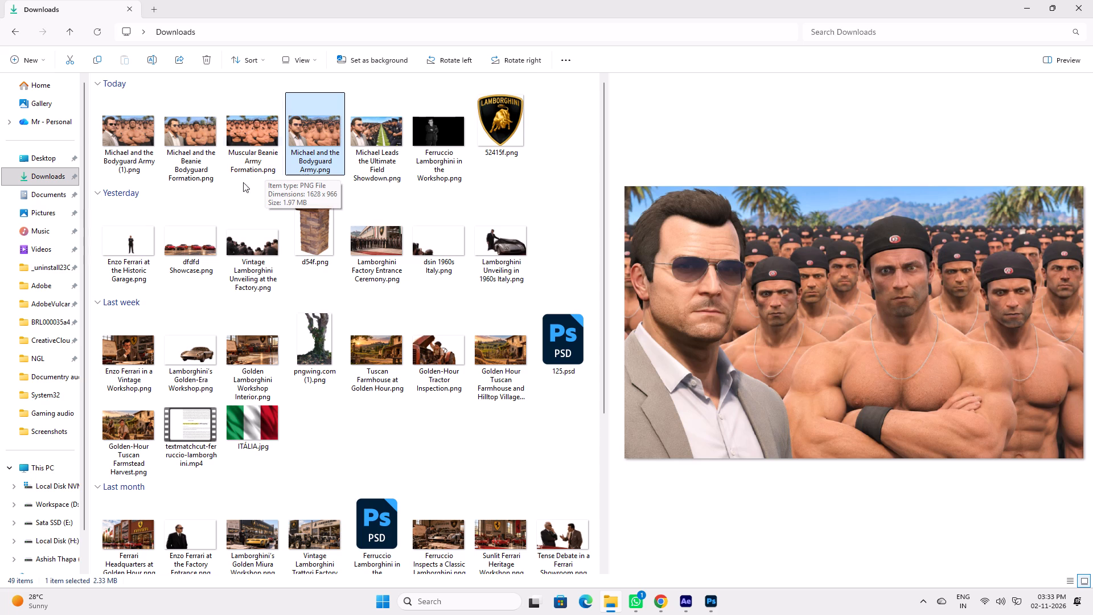
pyautogui.click(125, 132)
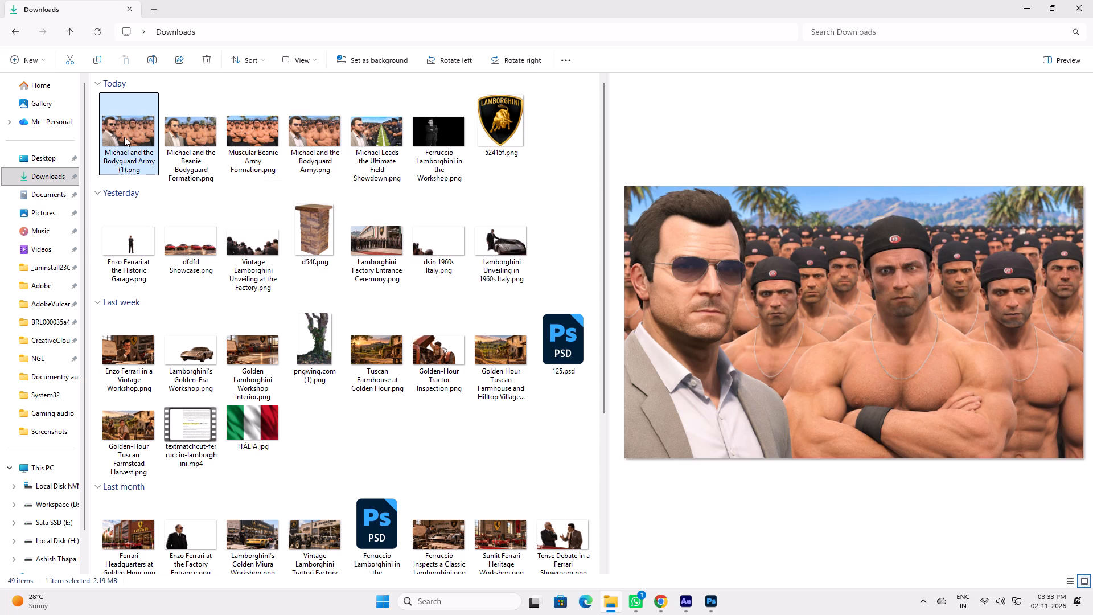
pyautogui.click(301, 129)
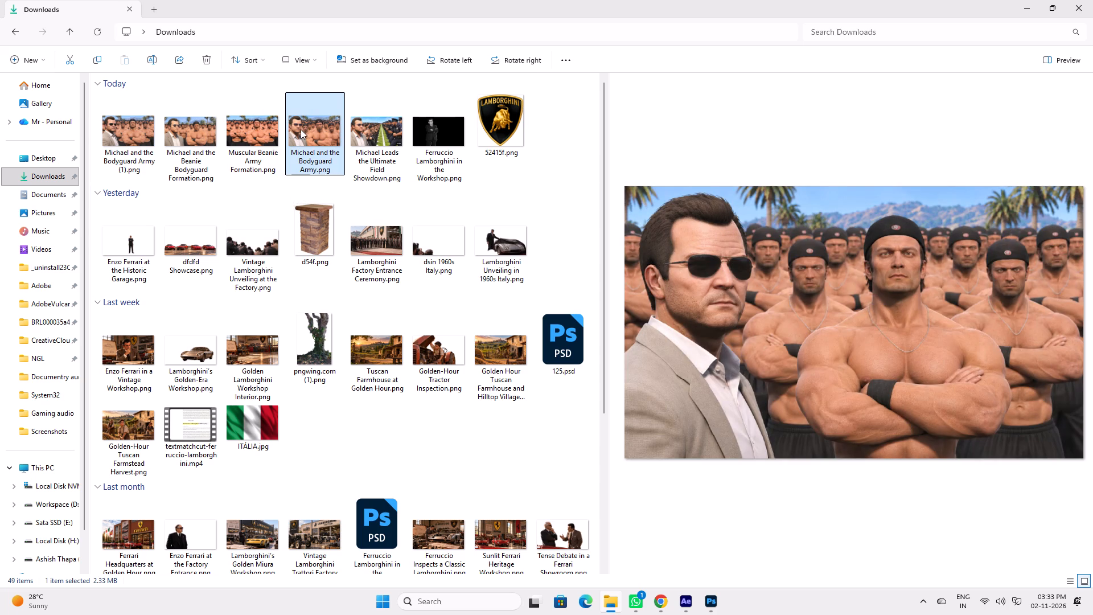
pyautogui.click(145, 138)
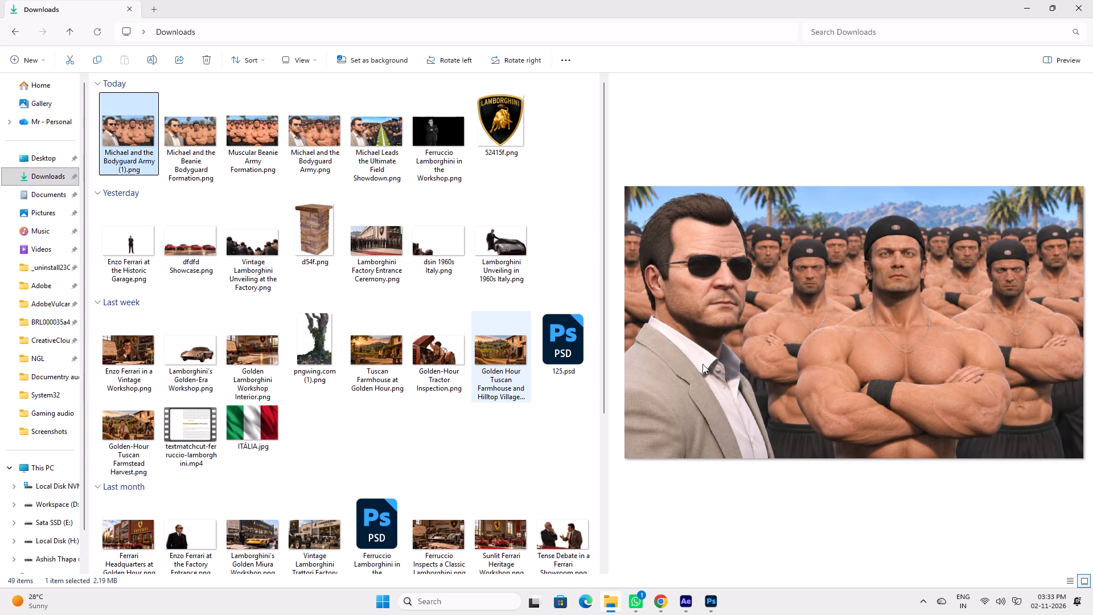
pyautogui.click(318, 133)
pyautogui.click(380, 137)
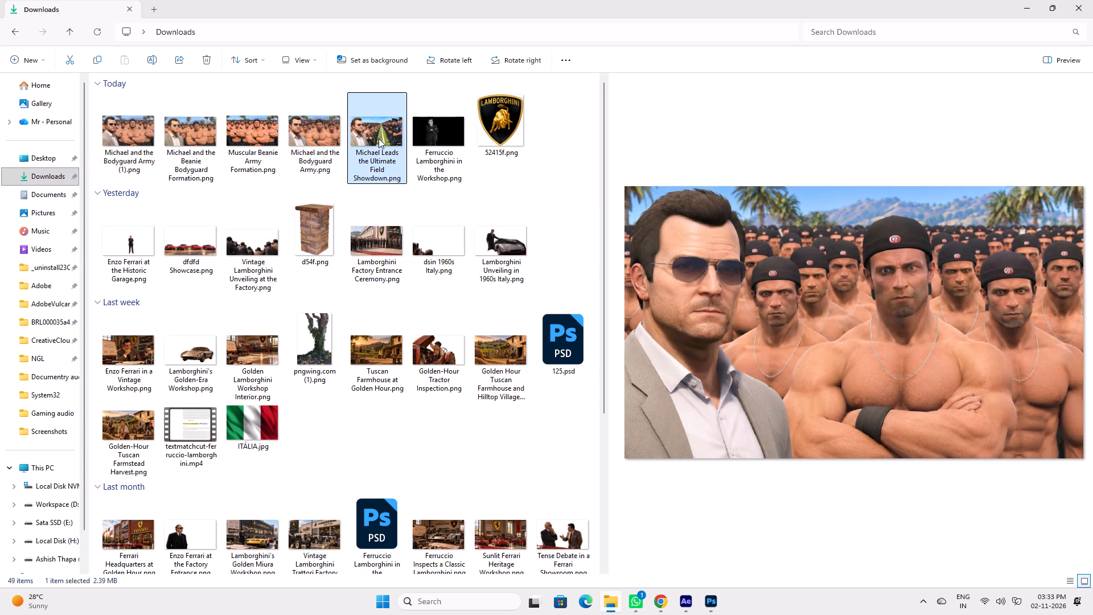
pyautogui.click(290, 142)
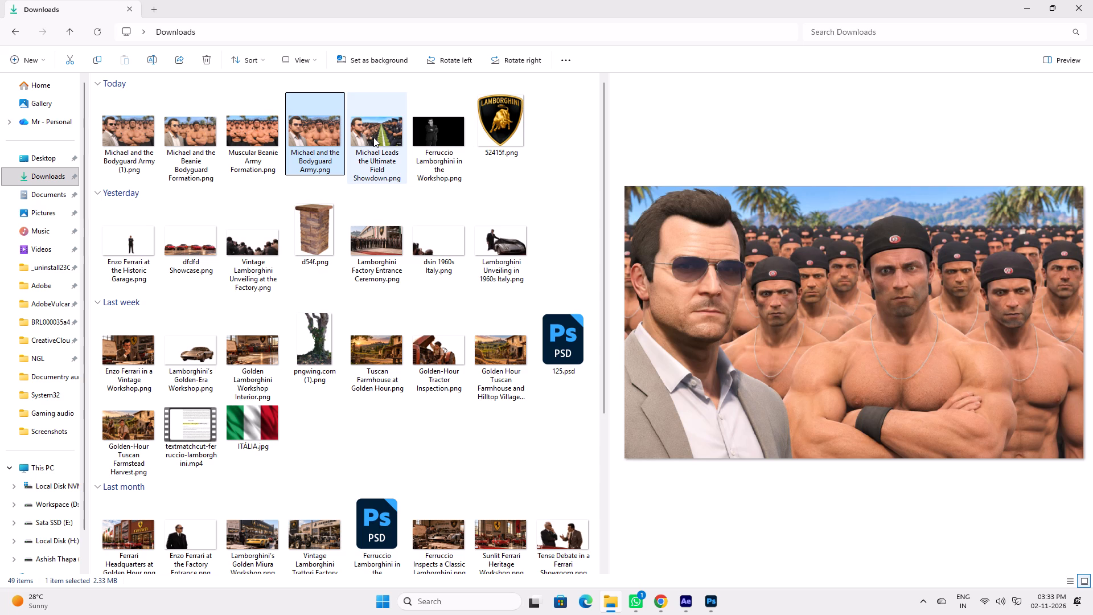
pyautogui.click(110, 125)
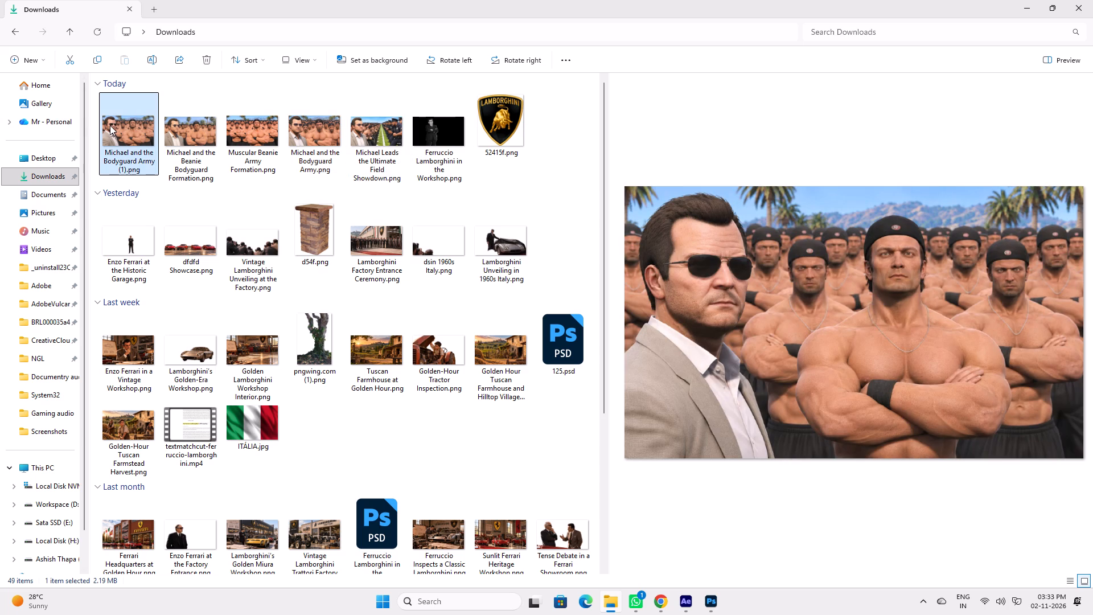
pyautogui.click(320, 141)
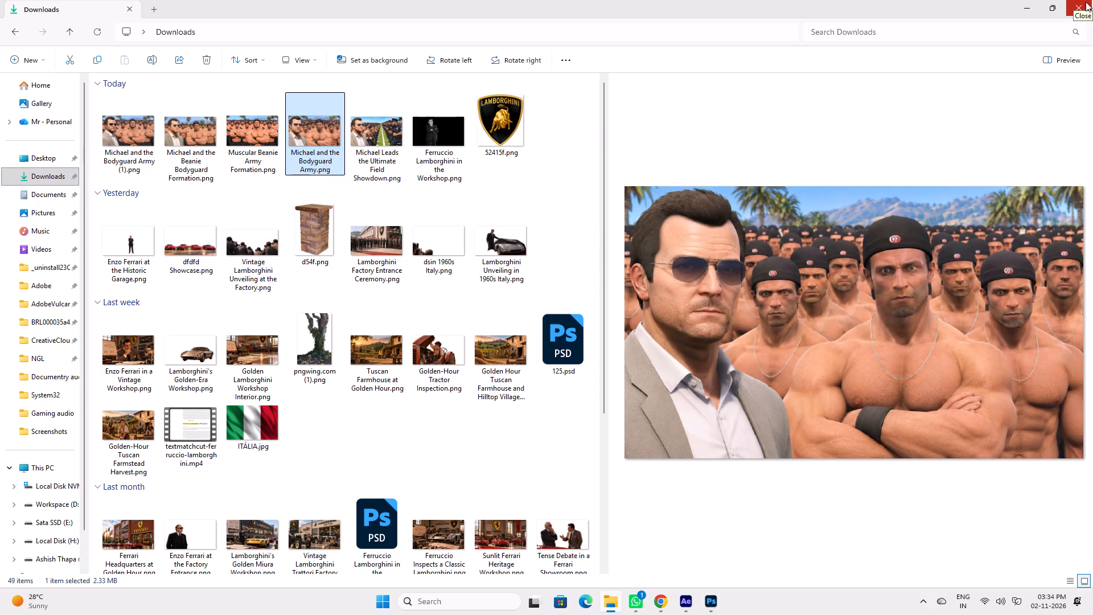
pyautogui.click(1026, 6)
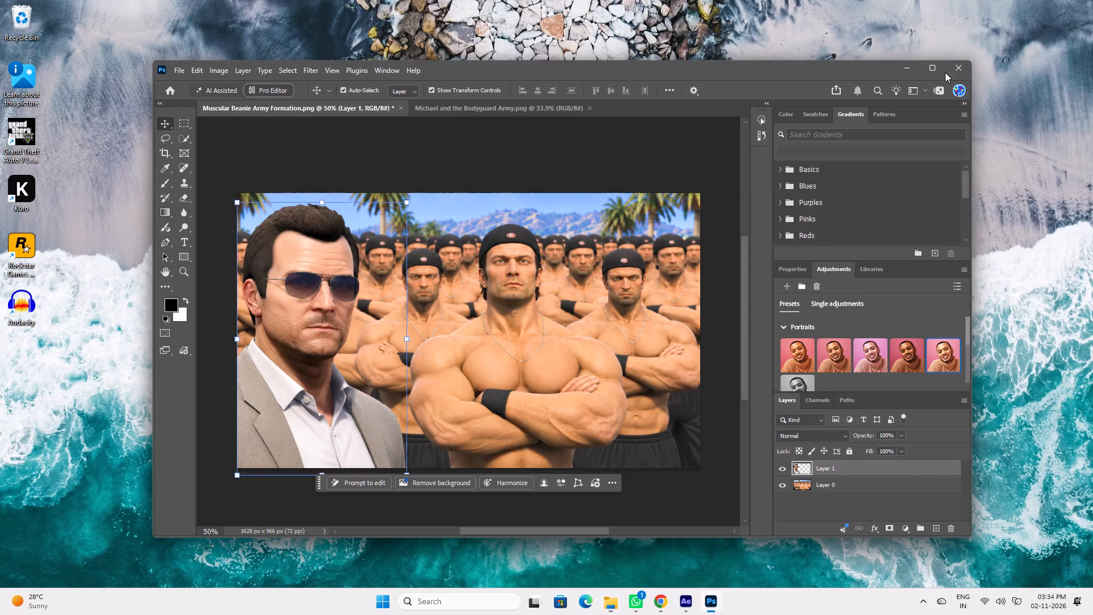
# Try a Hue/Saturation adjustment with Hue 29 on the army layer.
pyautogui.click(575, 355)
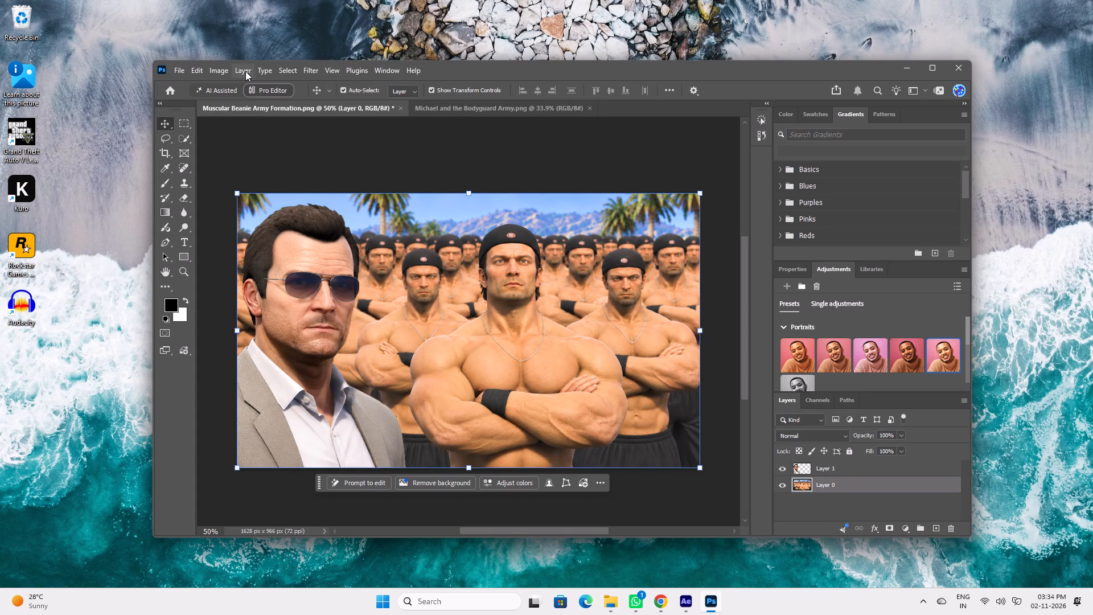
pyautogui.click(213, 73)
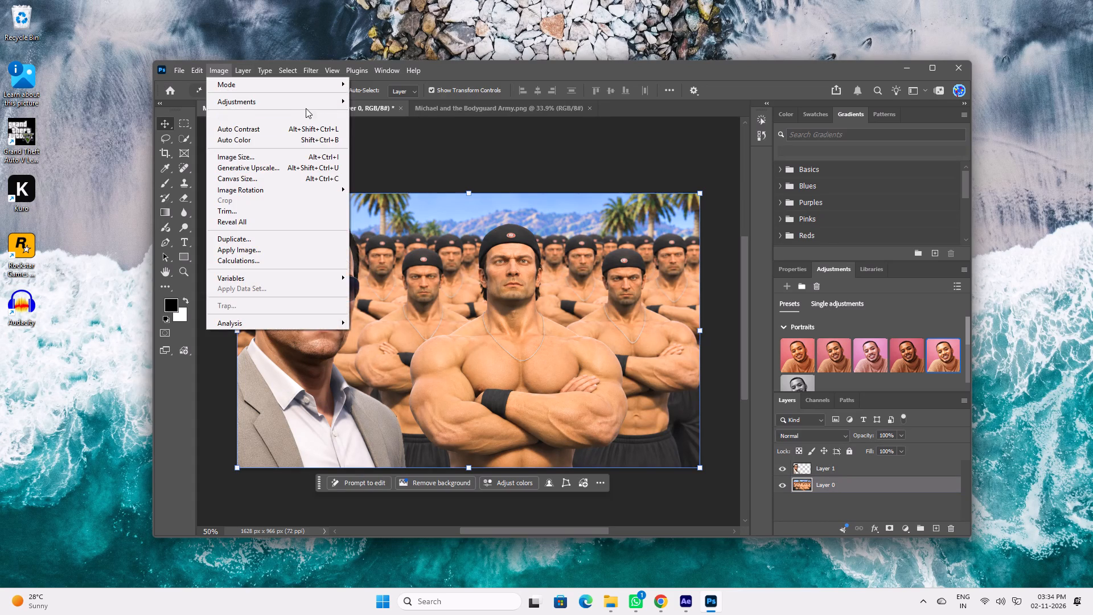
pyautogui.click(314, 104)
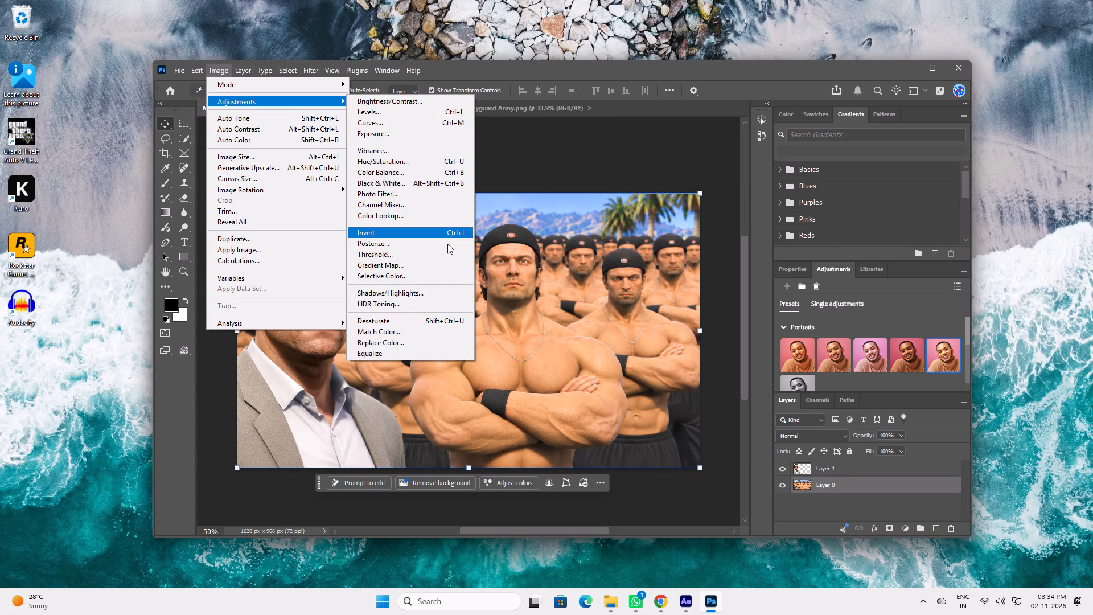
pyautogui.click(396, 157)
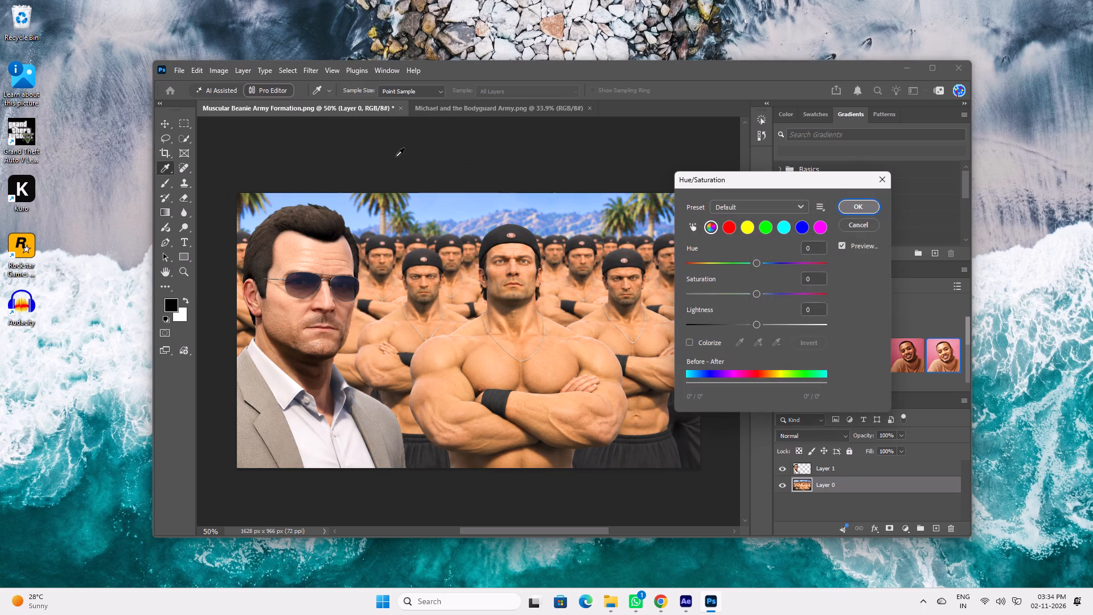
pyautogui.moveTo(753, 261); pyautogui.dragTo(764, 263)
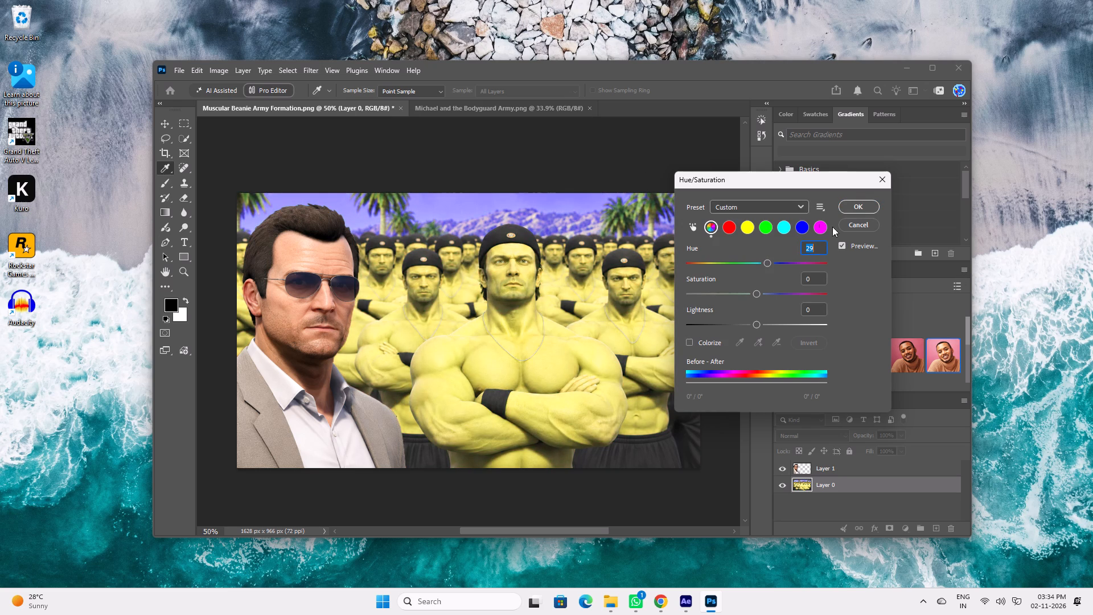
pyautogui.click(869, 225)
# Undo the earlier colour edits, the army layer's unlocking and the Michael cutout's placement, back to the original locked army Background.
pyautogui.hotkey('ctrl', 'z')
pyautogui.hotkey('ctrl', 'z')
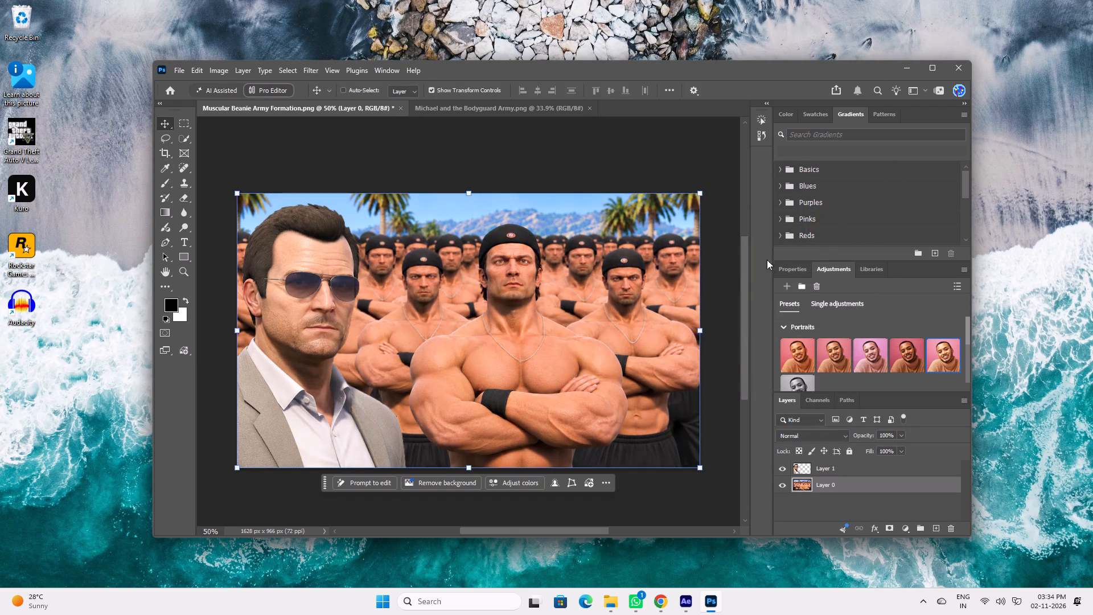
pyautogui.hotkey('ctrl', 'z')
pyautogui.hotkey('ctrl', 'z')
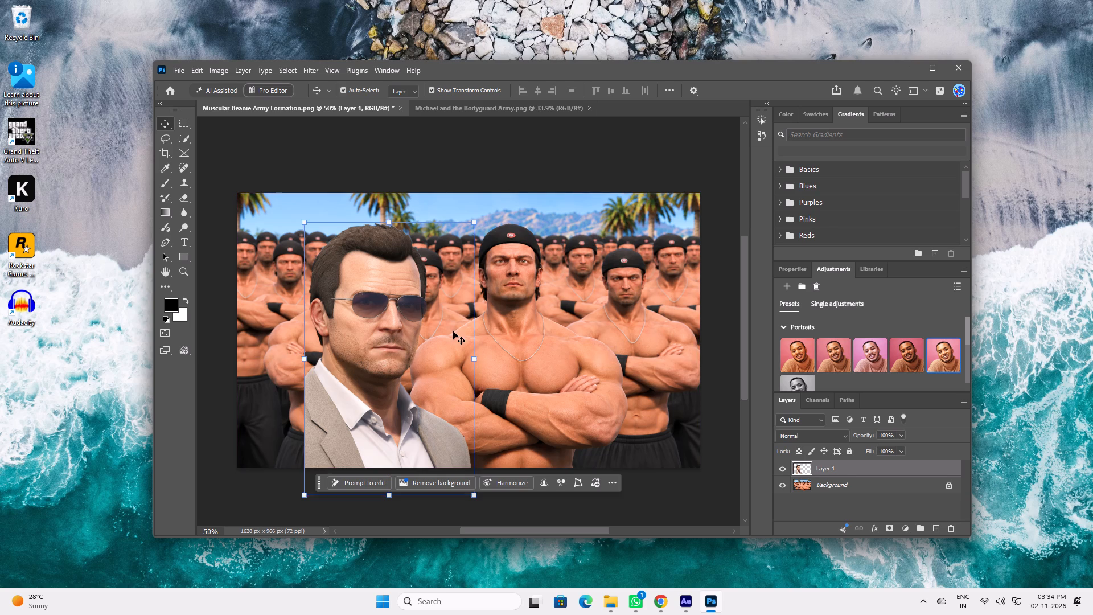
# Move the Michael cutout horizontally until it sits flush with the left edge of the army image.
pyautogui.moveTo(389, 360); pyautogui.dragTo(362, 359)
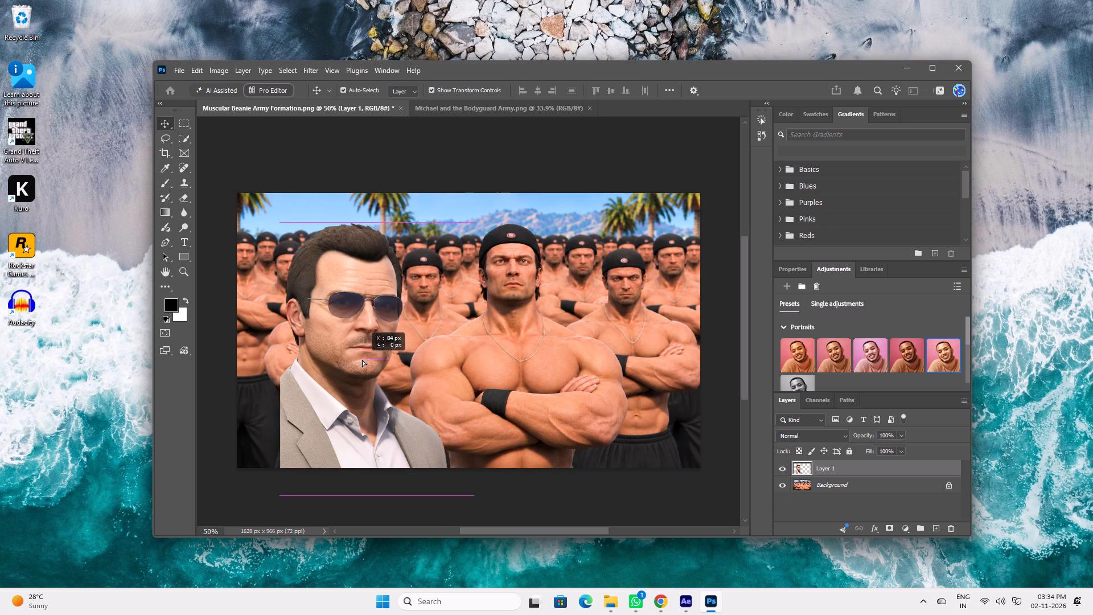
pyautogui.moveTo(362, 359); pyautogui.dragTo(323, 359)
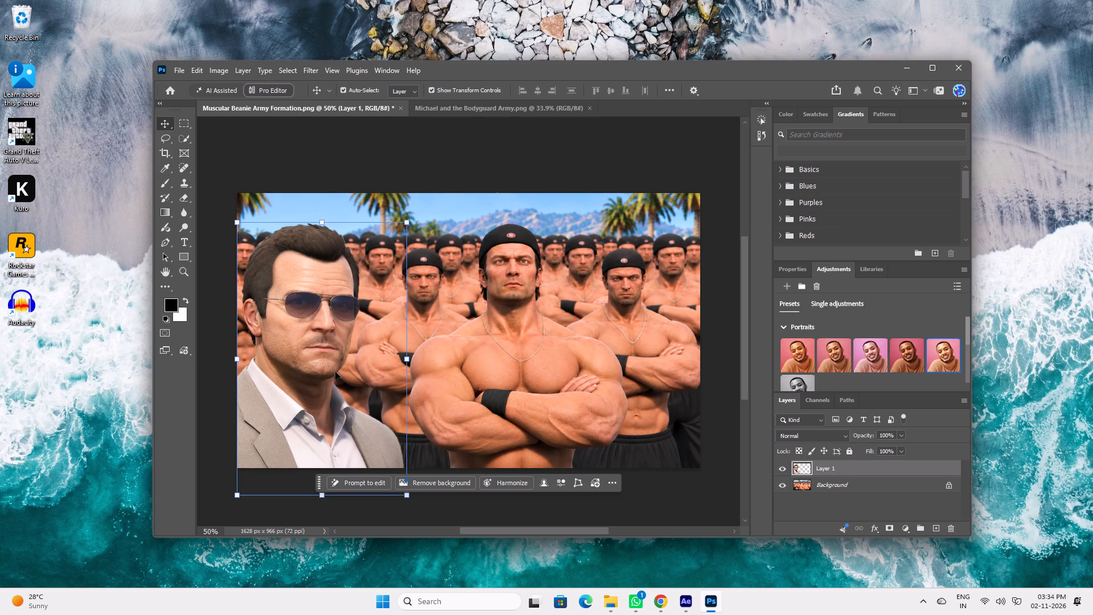
pyautogui.press('s')
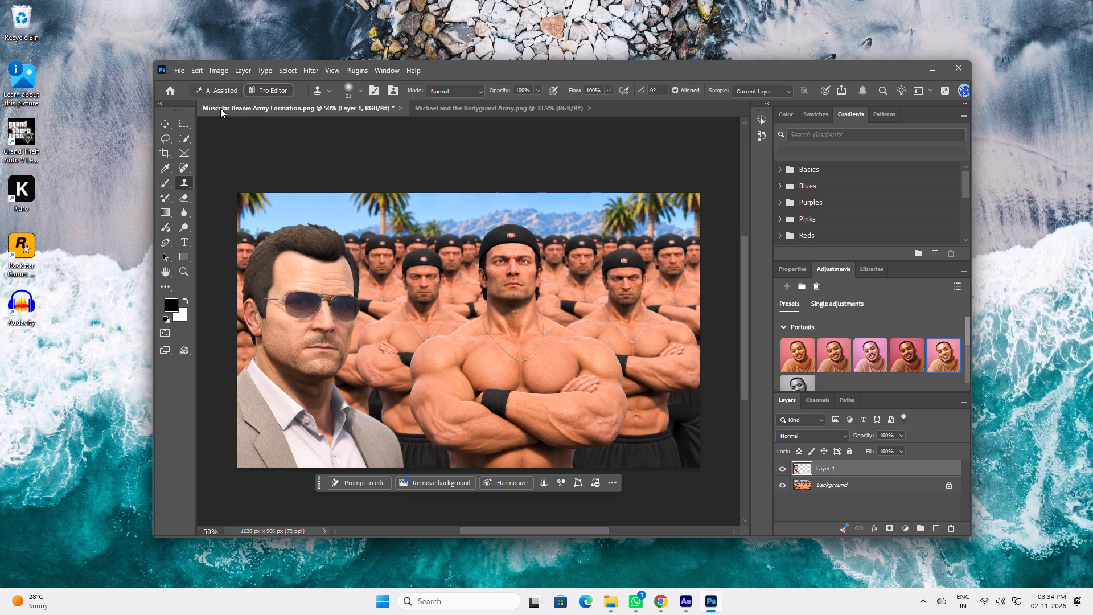
pyautogui.click(164, 118)
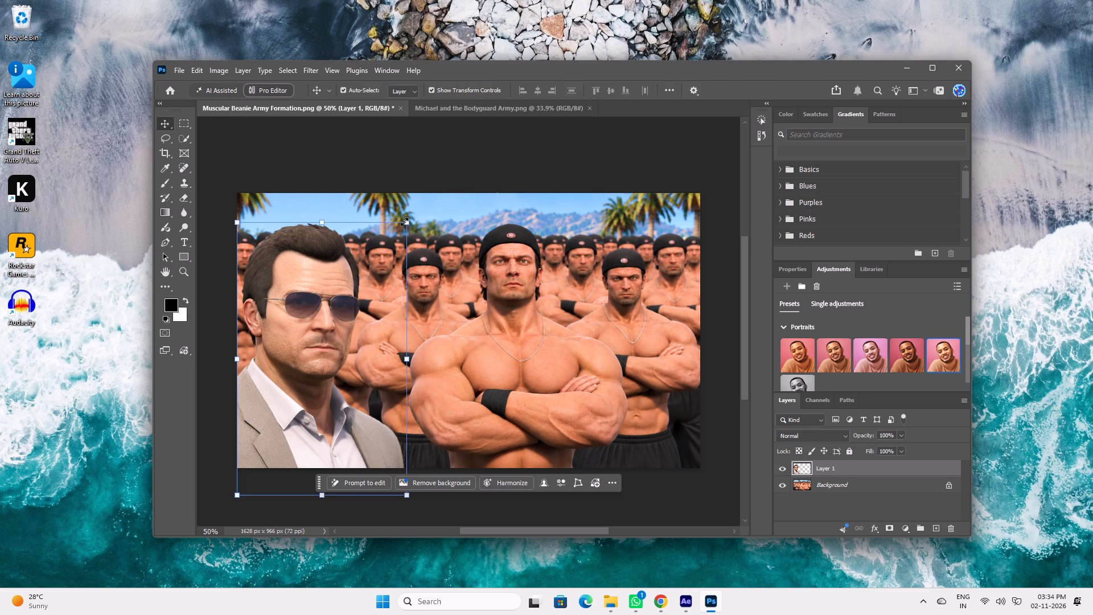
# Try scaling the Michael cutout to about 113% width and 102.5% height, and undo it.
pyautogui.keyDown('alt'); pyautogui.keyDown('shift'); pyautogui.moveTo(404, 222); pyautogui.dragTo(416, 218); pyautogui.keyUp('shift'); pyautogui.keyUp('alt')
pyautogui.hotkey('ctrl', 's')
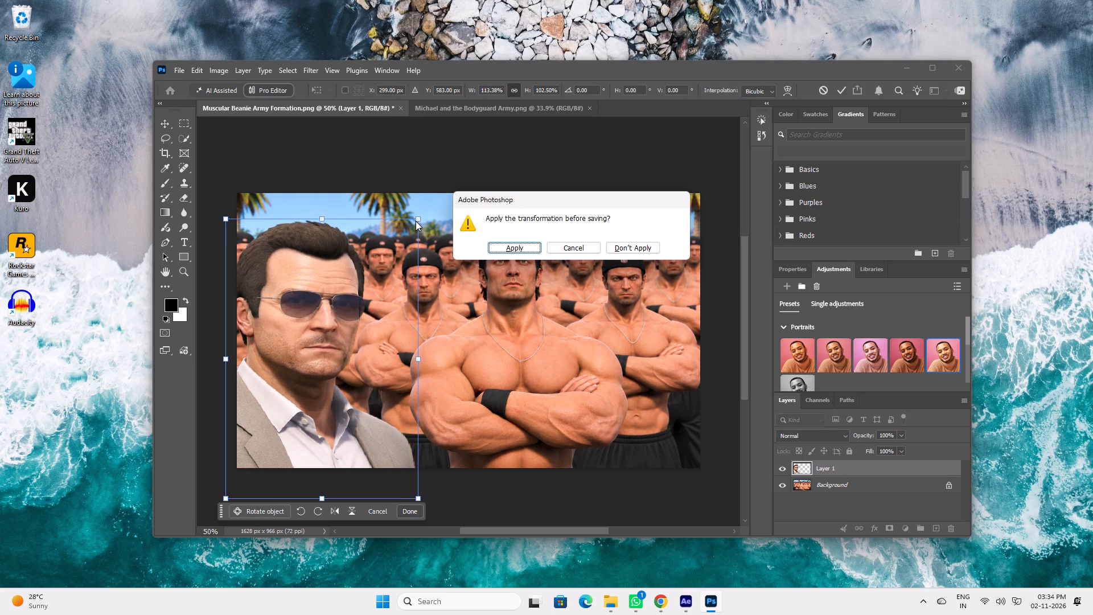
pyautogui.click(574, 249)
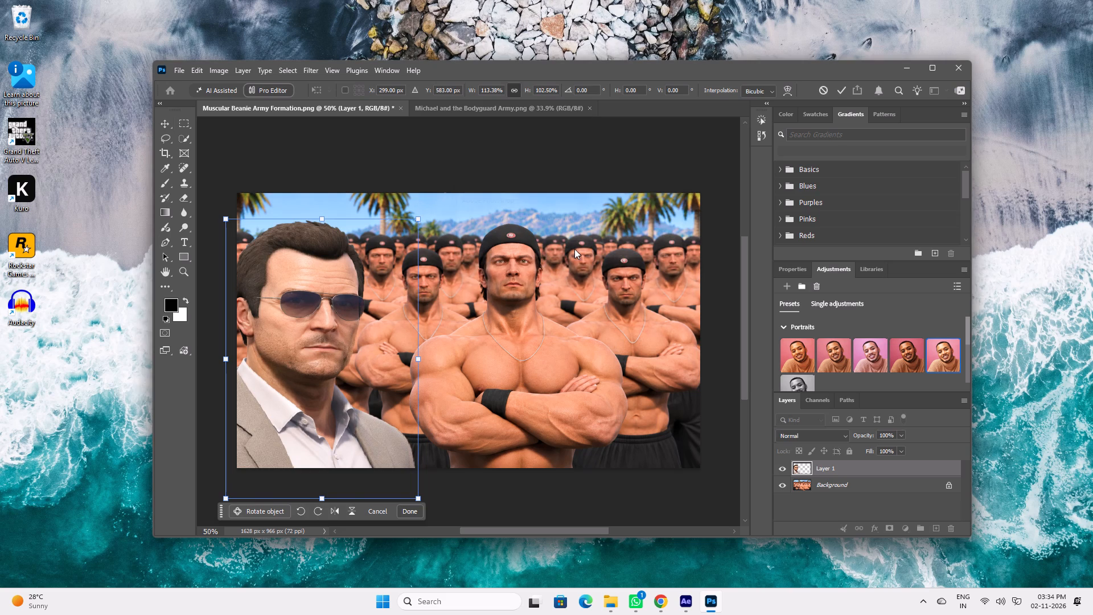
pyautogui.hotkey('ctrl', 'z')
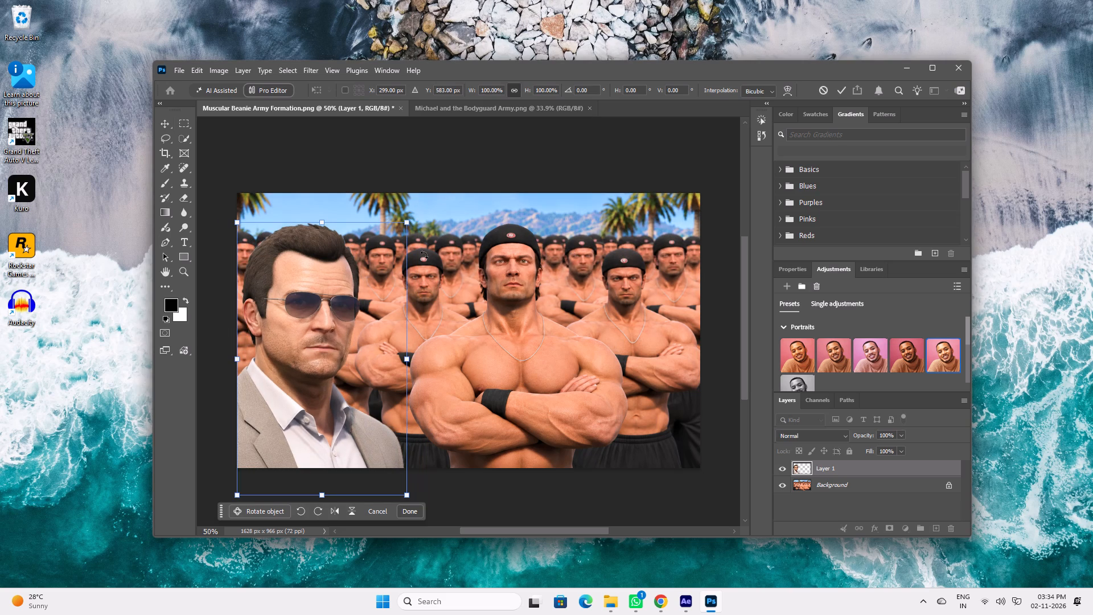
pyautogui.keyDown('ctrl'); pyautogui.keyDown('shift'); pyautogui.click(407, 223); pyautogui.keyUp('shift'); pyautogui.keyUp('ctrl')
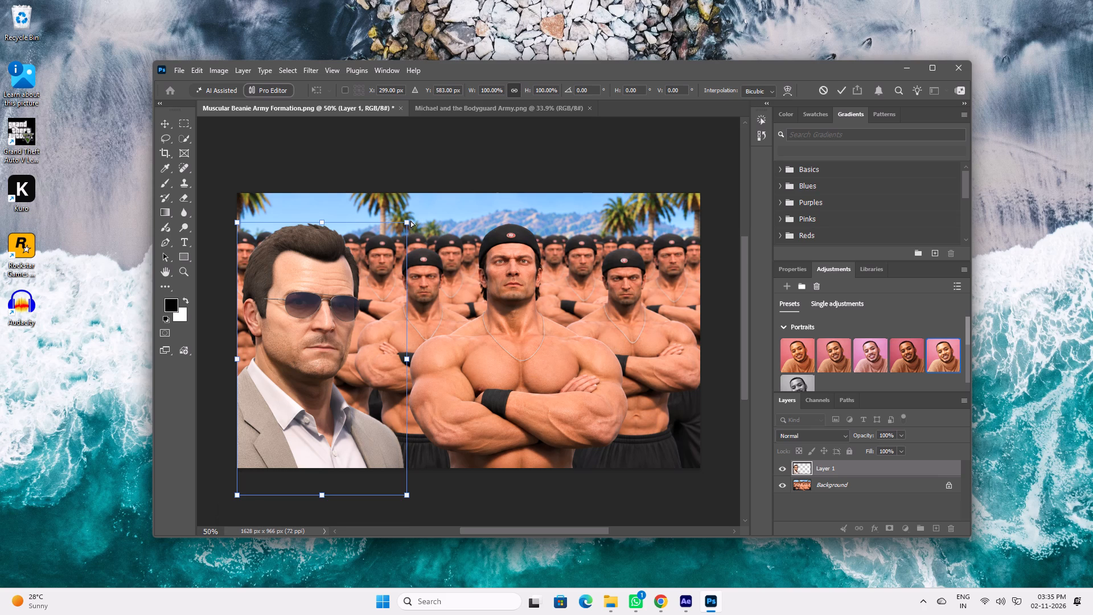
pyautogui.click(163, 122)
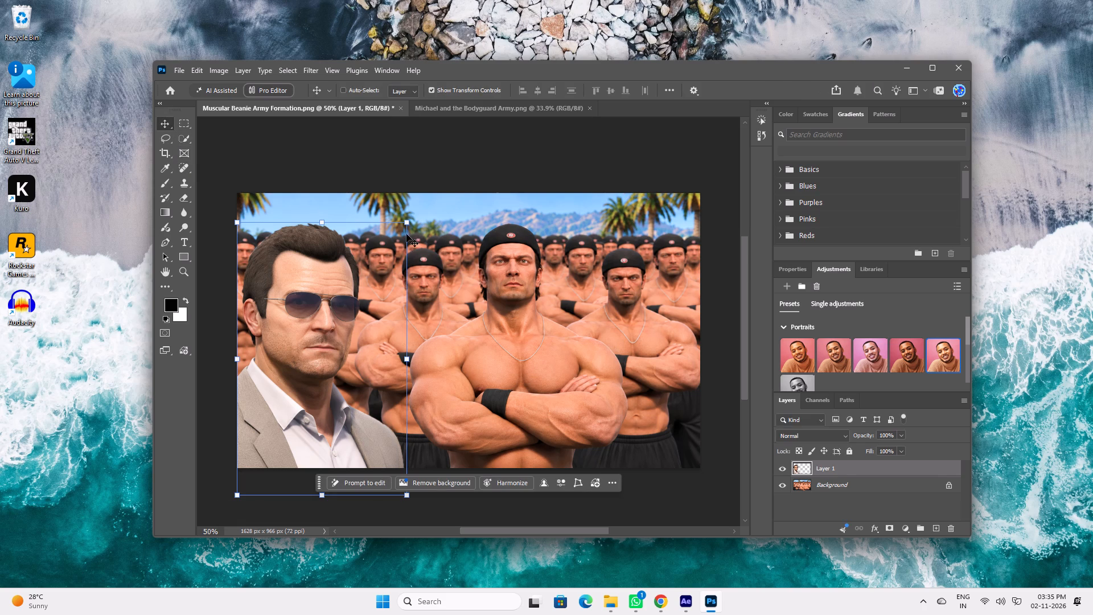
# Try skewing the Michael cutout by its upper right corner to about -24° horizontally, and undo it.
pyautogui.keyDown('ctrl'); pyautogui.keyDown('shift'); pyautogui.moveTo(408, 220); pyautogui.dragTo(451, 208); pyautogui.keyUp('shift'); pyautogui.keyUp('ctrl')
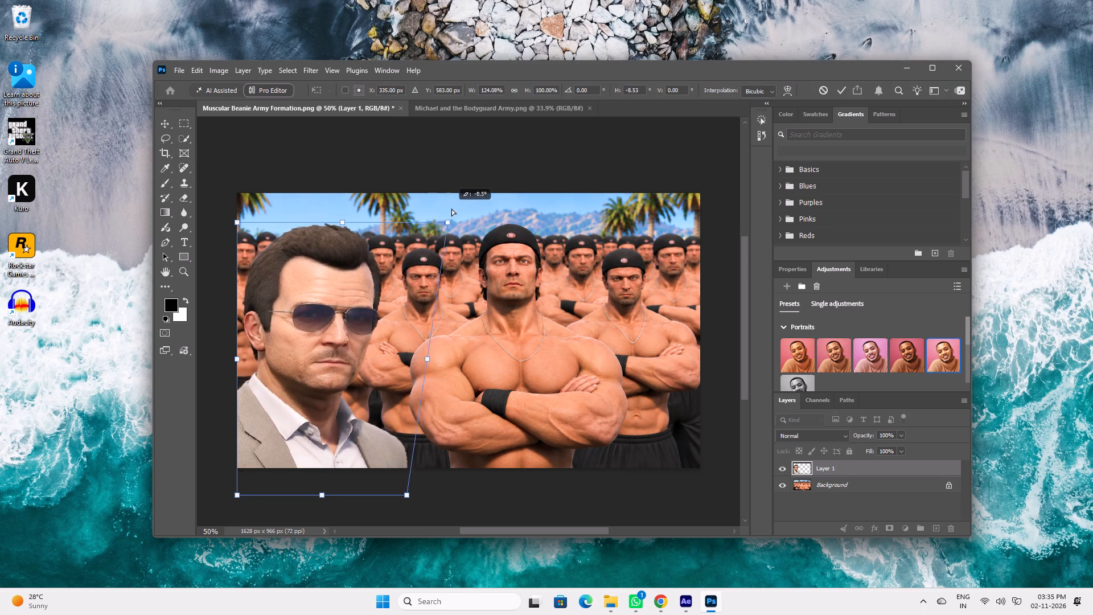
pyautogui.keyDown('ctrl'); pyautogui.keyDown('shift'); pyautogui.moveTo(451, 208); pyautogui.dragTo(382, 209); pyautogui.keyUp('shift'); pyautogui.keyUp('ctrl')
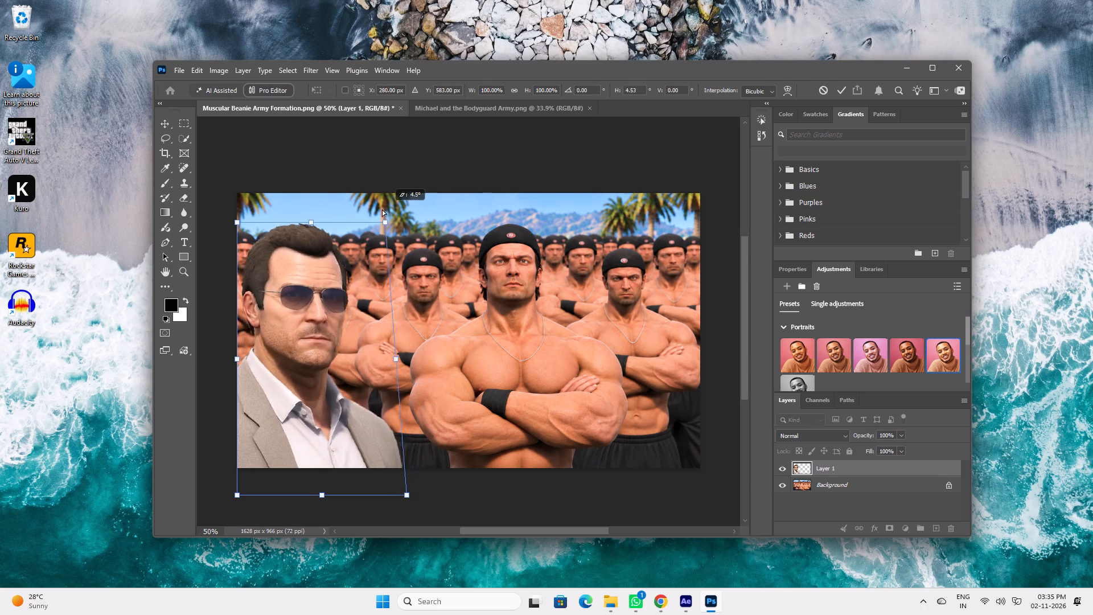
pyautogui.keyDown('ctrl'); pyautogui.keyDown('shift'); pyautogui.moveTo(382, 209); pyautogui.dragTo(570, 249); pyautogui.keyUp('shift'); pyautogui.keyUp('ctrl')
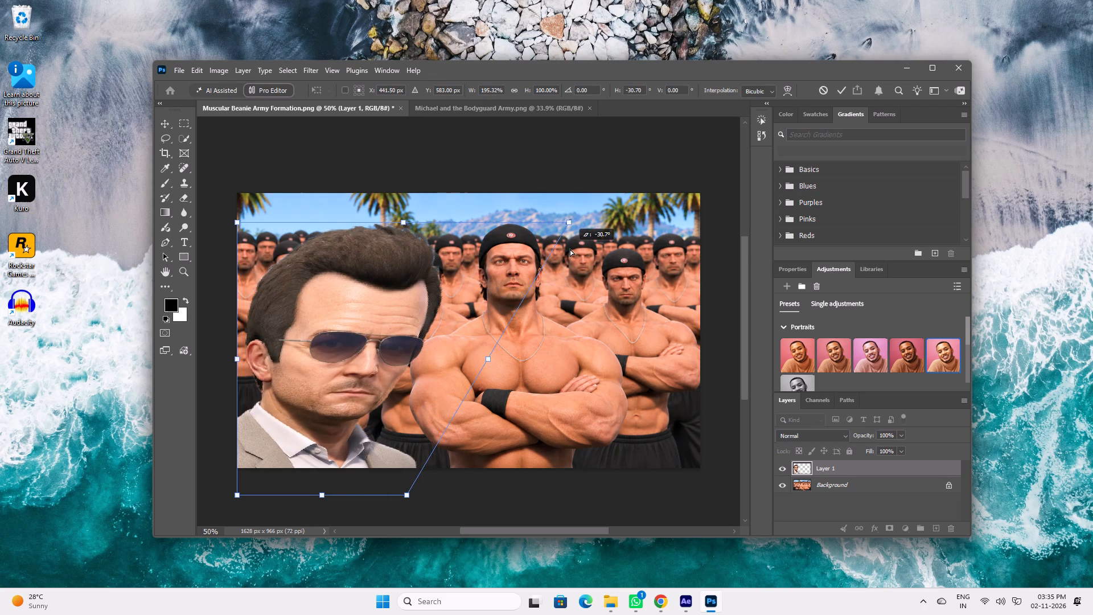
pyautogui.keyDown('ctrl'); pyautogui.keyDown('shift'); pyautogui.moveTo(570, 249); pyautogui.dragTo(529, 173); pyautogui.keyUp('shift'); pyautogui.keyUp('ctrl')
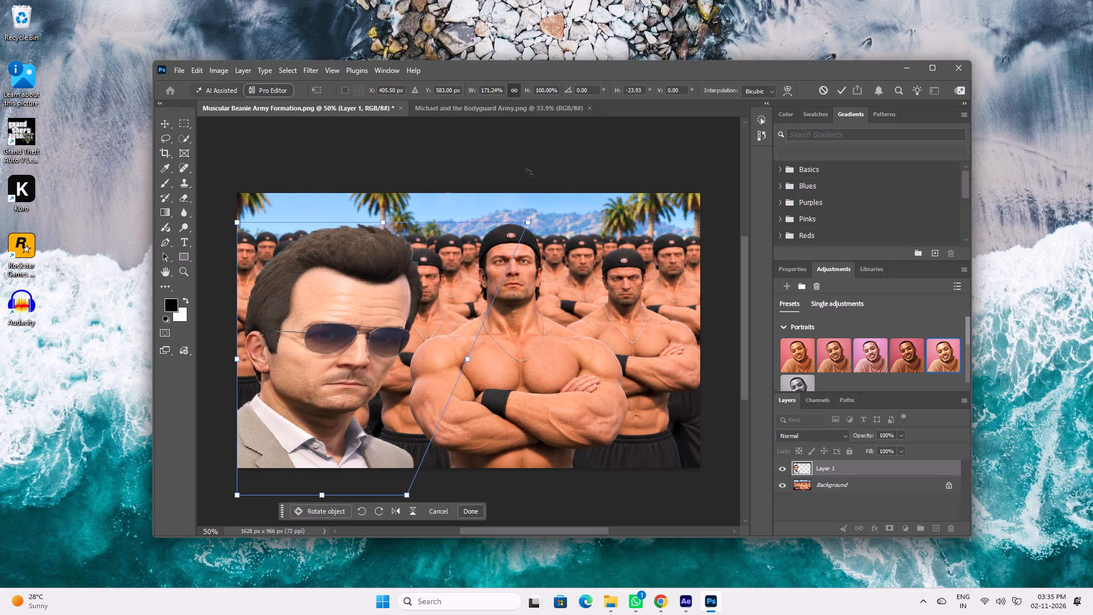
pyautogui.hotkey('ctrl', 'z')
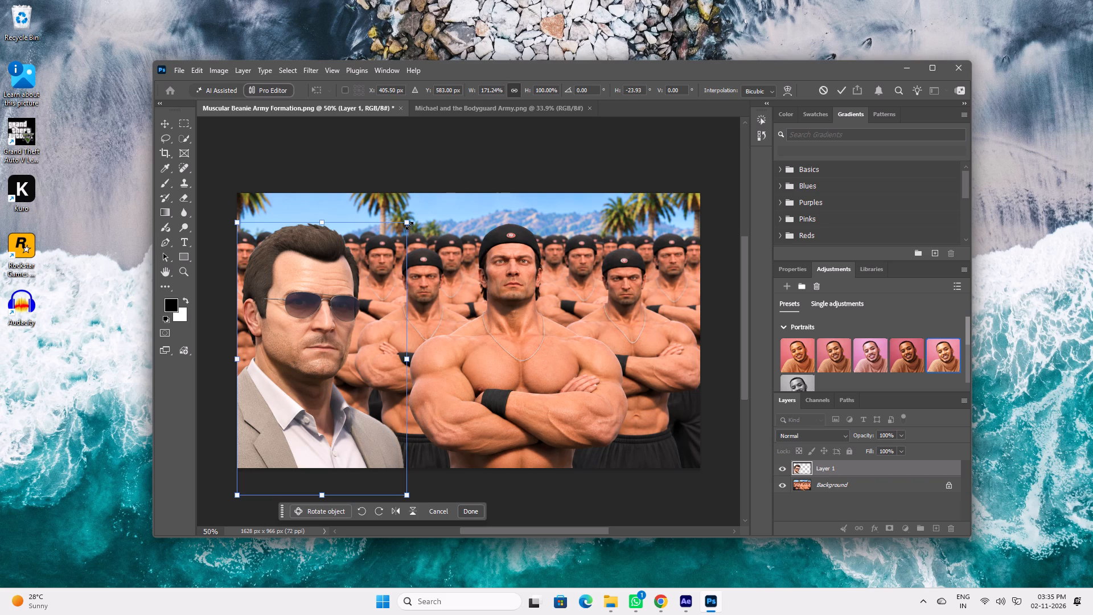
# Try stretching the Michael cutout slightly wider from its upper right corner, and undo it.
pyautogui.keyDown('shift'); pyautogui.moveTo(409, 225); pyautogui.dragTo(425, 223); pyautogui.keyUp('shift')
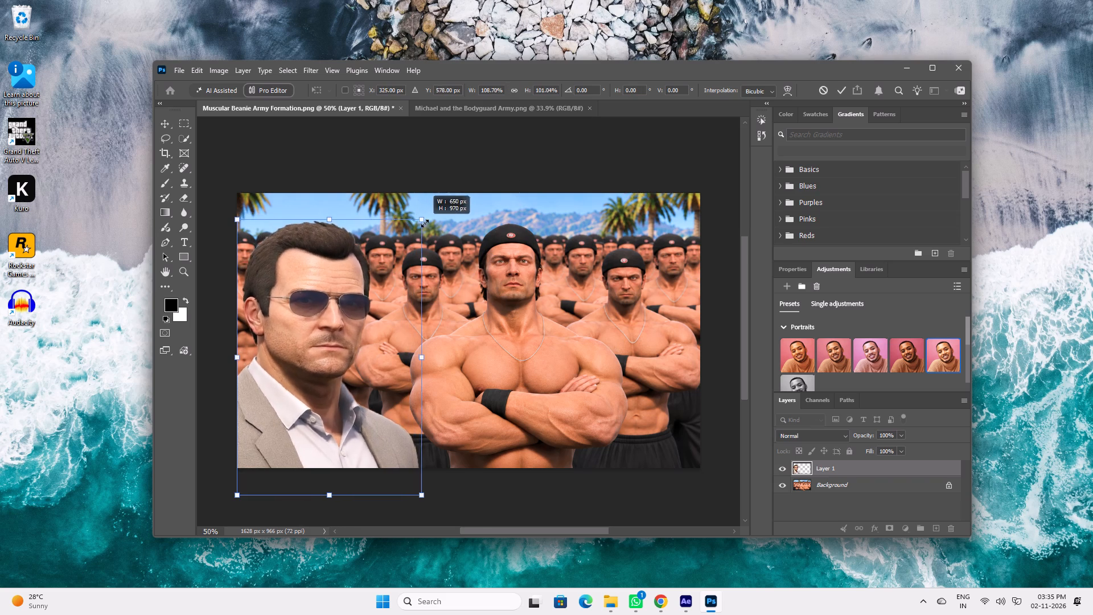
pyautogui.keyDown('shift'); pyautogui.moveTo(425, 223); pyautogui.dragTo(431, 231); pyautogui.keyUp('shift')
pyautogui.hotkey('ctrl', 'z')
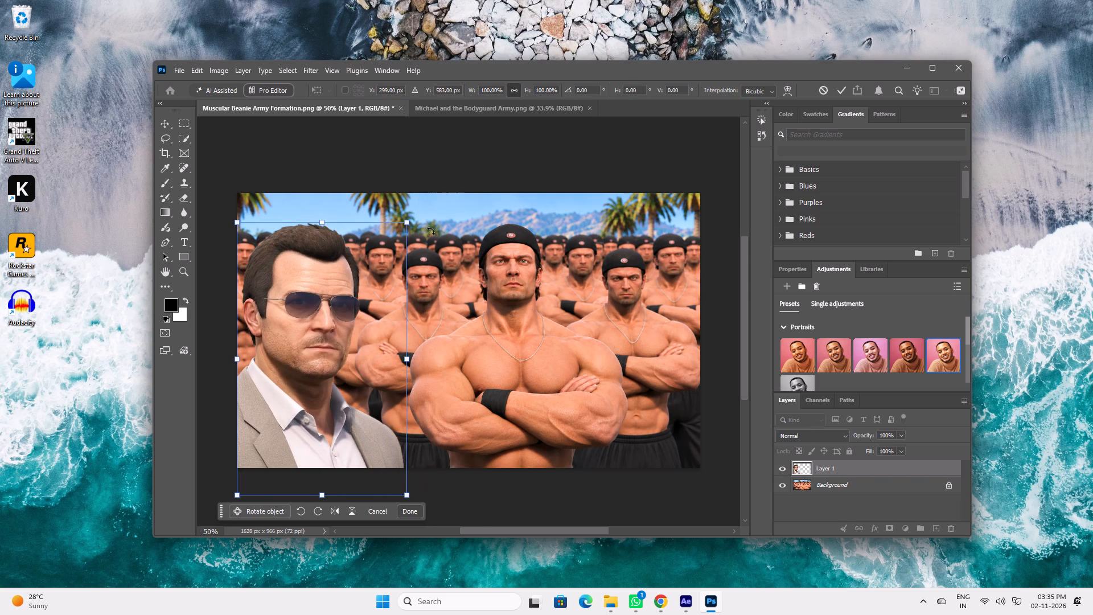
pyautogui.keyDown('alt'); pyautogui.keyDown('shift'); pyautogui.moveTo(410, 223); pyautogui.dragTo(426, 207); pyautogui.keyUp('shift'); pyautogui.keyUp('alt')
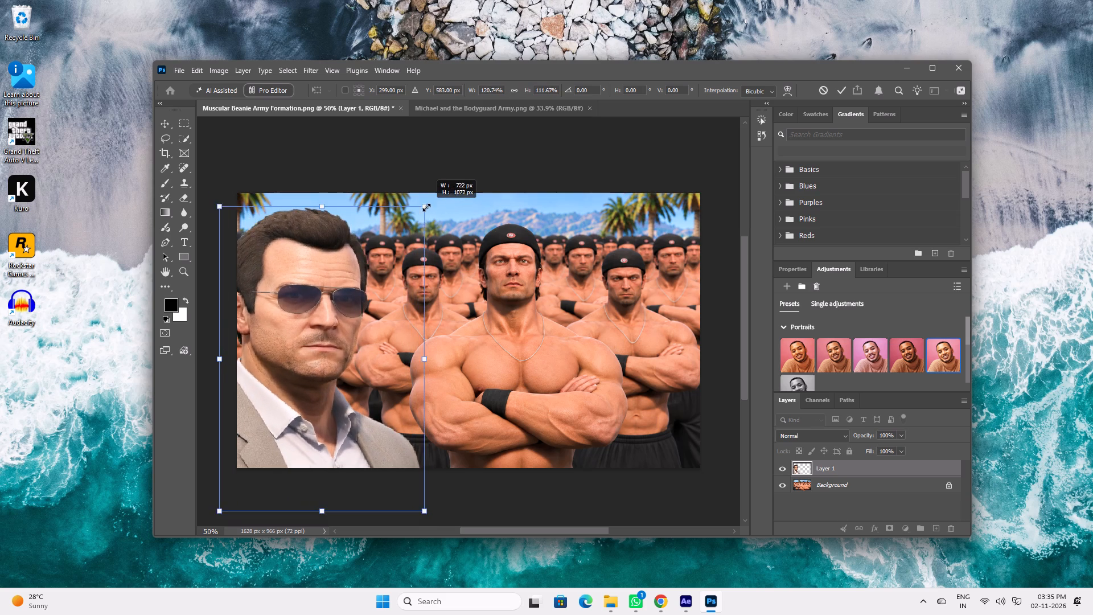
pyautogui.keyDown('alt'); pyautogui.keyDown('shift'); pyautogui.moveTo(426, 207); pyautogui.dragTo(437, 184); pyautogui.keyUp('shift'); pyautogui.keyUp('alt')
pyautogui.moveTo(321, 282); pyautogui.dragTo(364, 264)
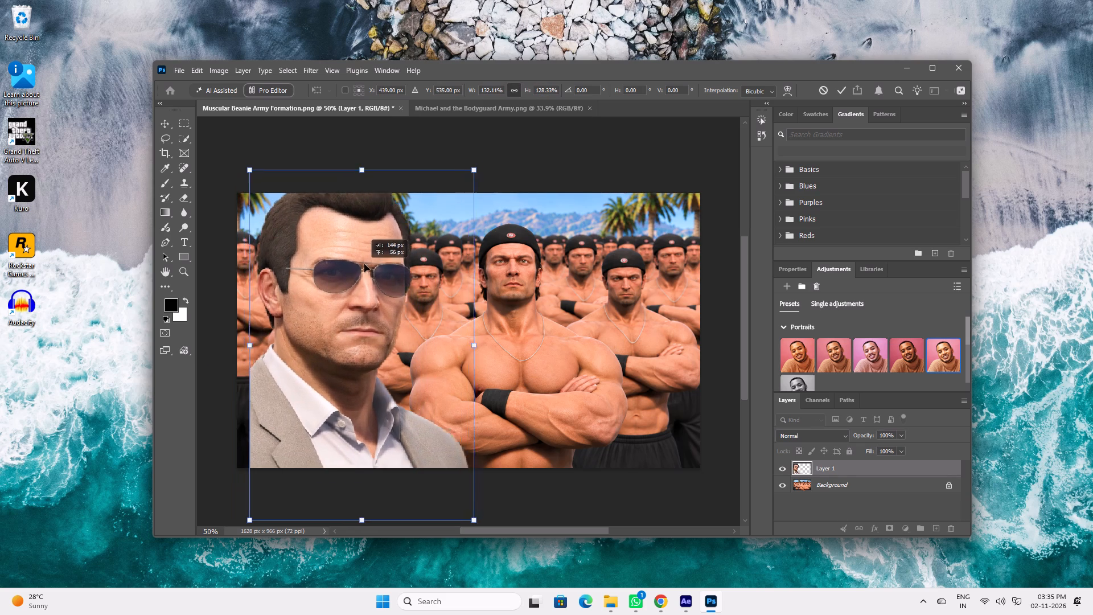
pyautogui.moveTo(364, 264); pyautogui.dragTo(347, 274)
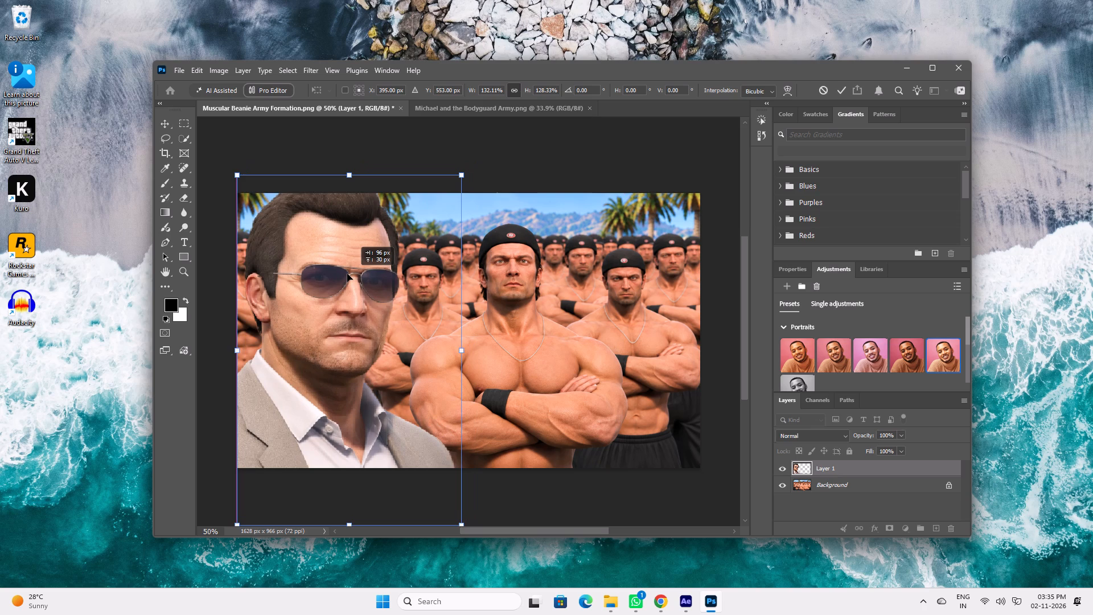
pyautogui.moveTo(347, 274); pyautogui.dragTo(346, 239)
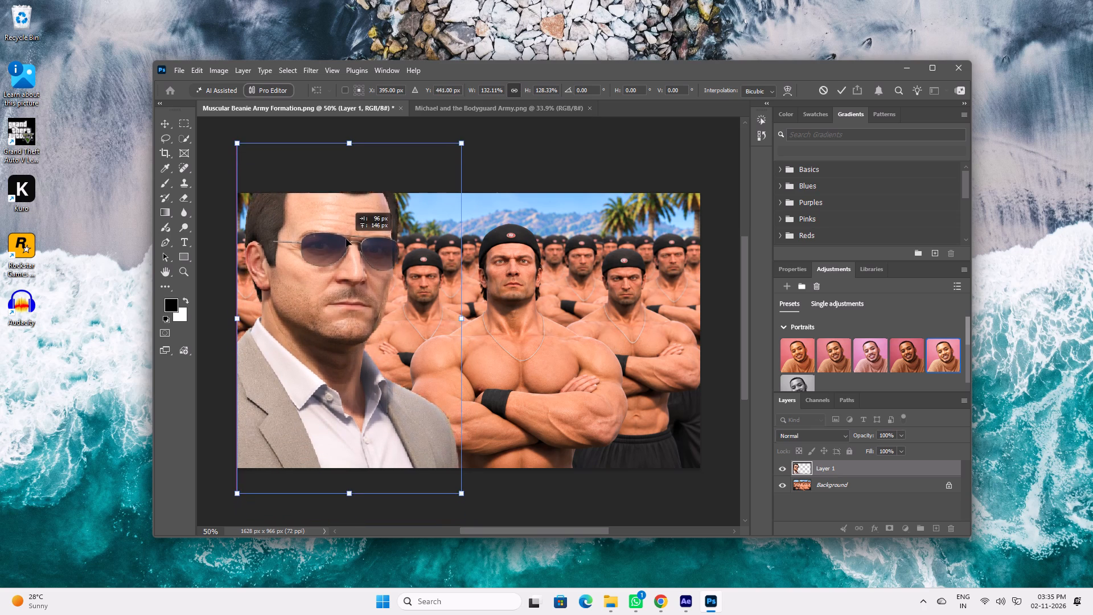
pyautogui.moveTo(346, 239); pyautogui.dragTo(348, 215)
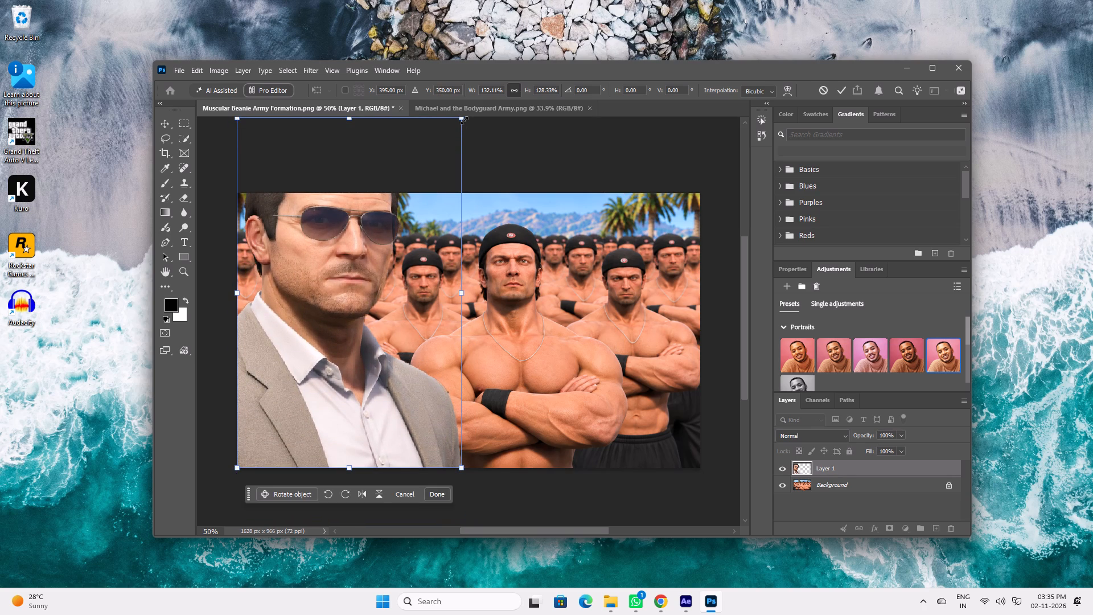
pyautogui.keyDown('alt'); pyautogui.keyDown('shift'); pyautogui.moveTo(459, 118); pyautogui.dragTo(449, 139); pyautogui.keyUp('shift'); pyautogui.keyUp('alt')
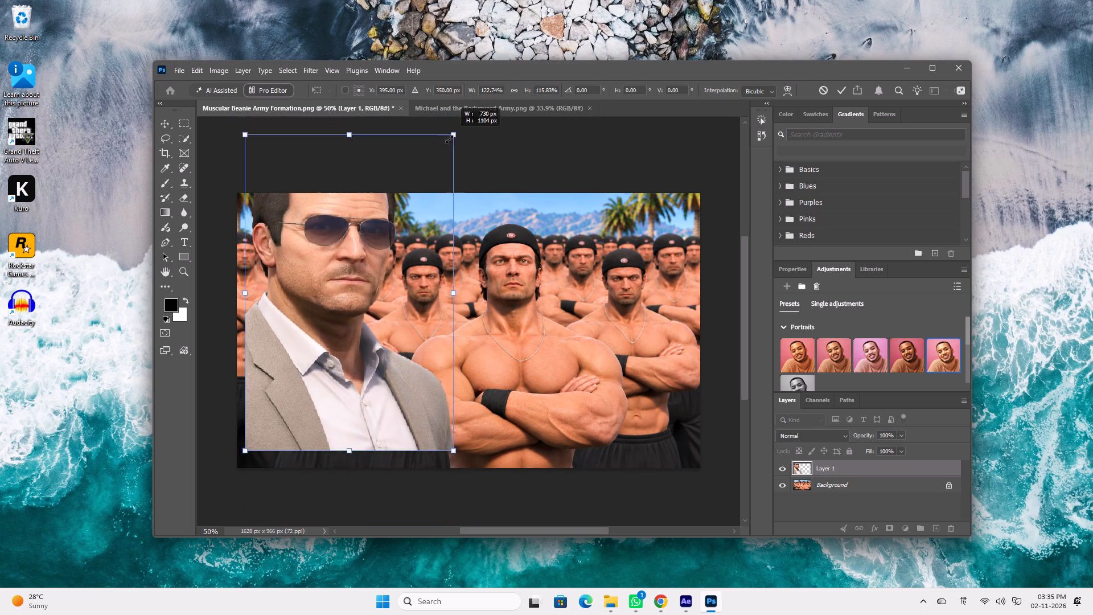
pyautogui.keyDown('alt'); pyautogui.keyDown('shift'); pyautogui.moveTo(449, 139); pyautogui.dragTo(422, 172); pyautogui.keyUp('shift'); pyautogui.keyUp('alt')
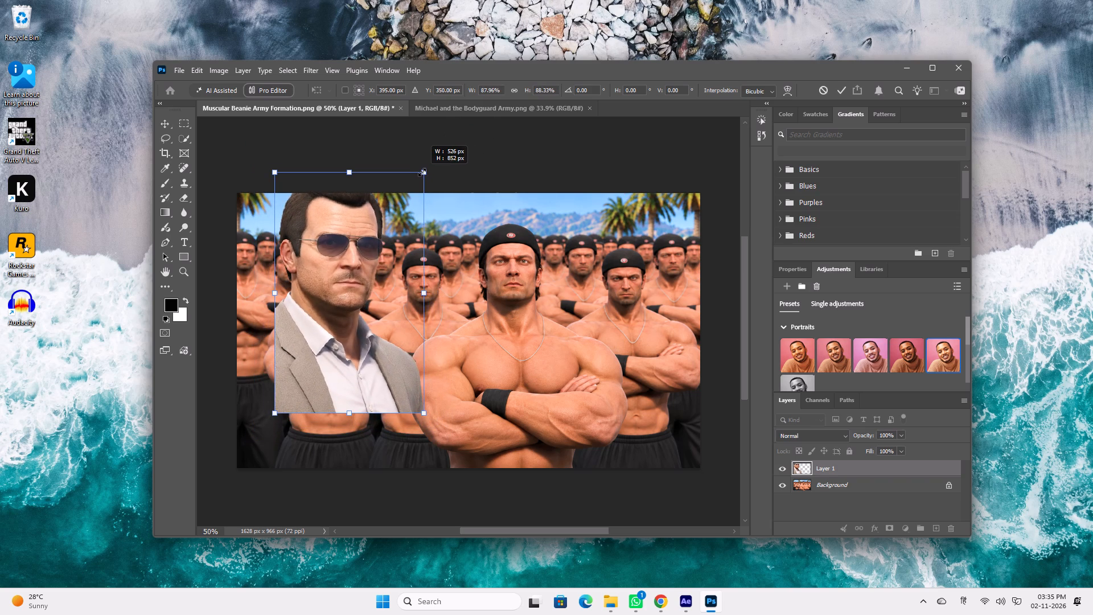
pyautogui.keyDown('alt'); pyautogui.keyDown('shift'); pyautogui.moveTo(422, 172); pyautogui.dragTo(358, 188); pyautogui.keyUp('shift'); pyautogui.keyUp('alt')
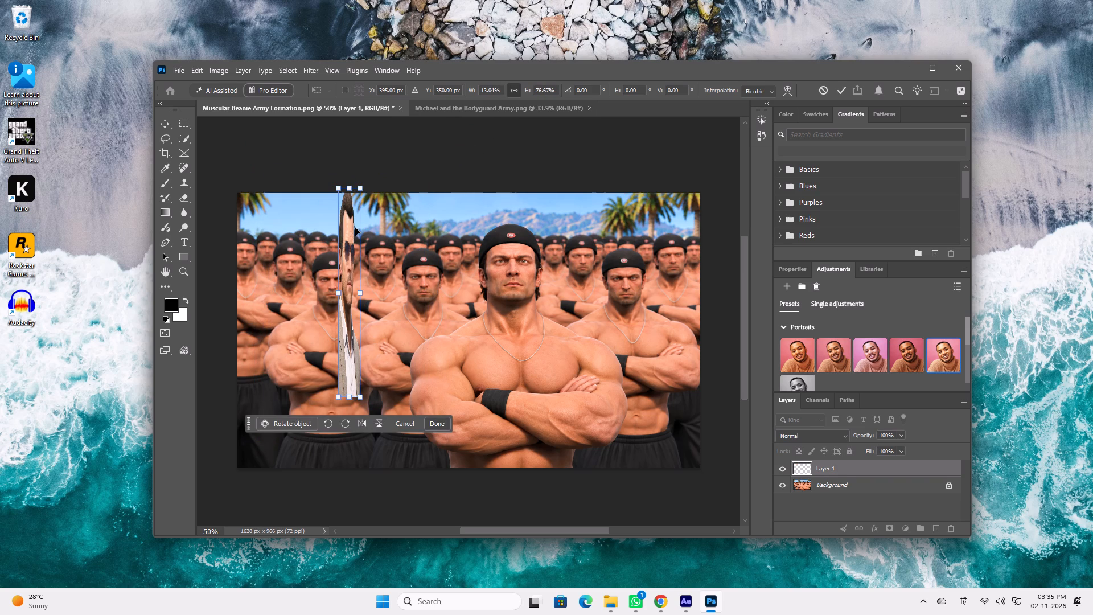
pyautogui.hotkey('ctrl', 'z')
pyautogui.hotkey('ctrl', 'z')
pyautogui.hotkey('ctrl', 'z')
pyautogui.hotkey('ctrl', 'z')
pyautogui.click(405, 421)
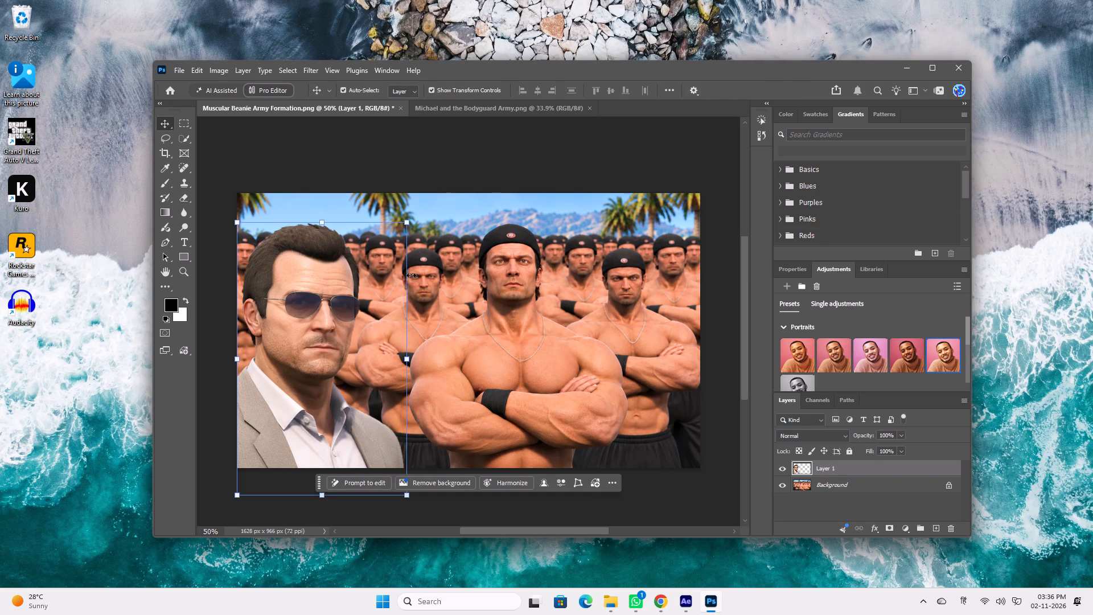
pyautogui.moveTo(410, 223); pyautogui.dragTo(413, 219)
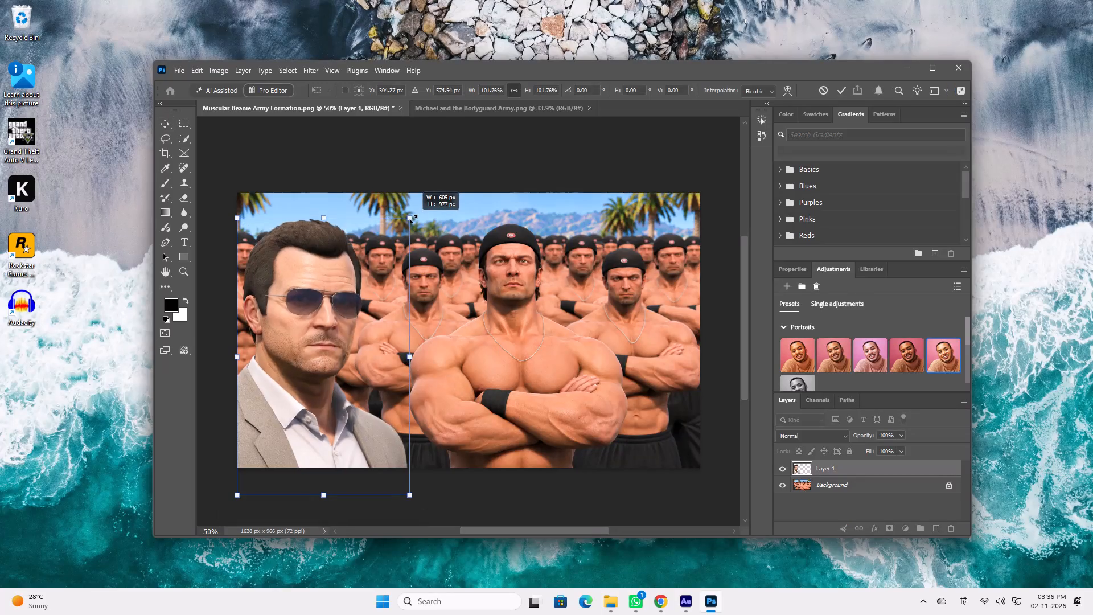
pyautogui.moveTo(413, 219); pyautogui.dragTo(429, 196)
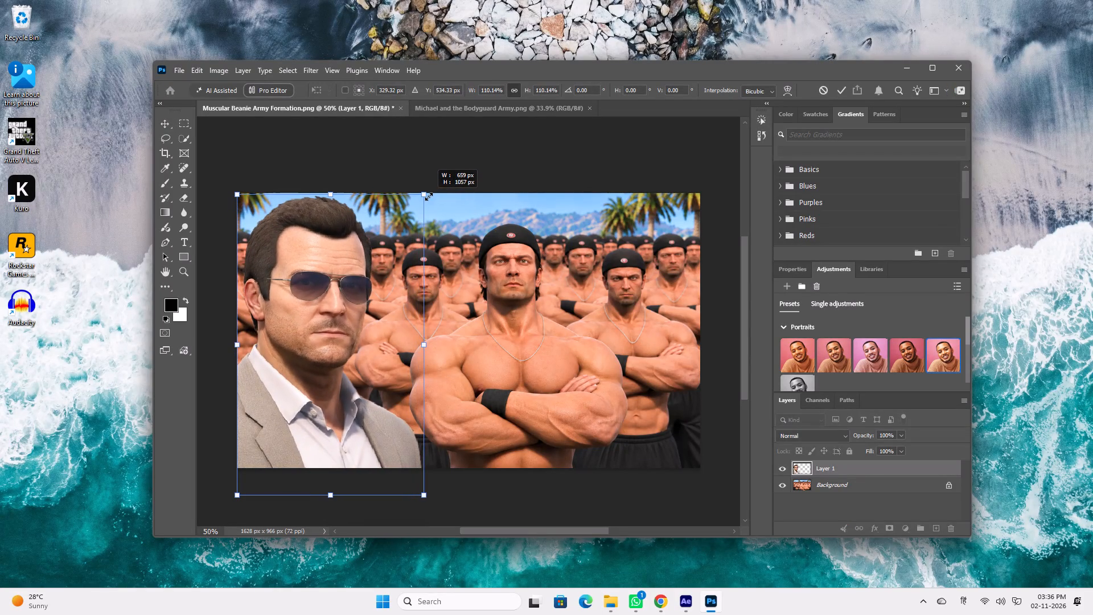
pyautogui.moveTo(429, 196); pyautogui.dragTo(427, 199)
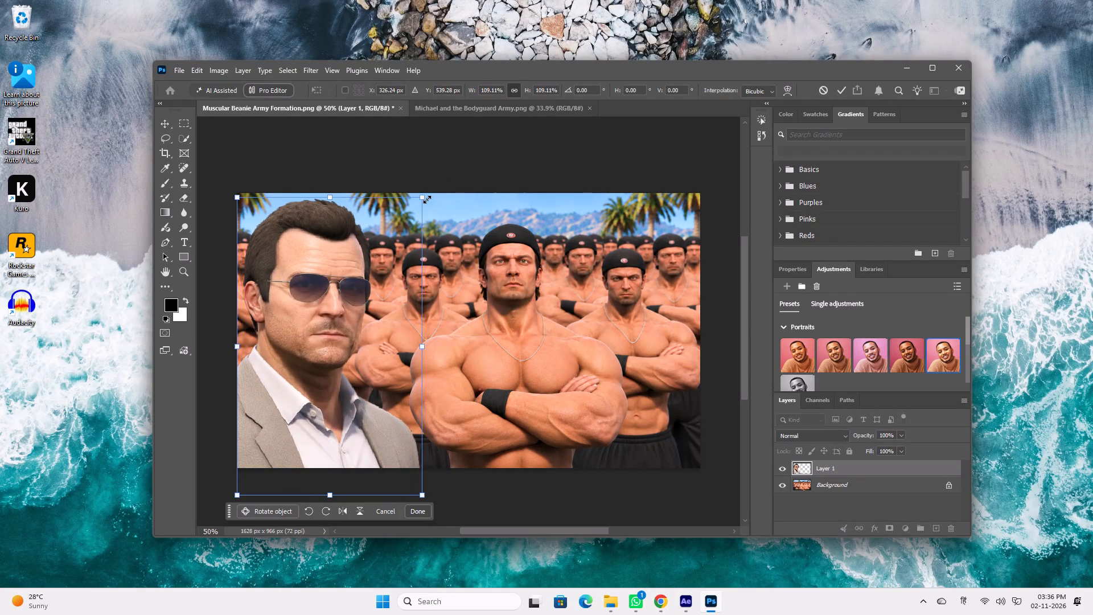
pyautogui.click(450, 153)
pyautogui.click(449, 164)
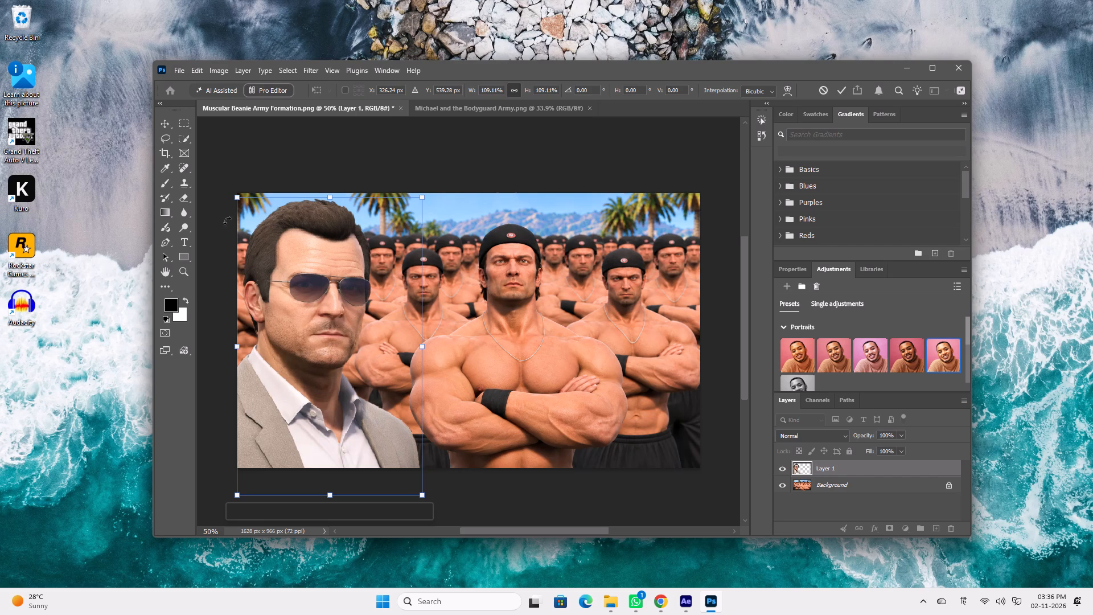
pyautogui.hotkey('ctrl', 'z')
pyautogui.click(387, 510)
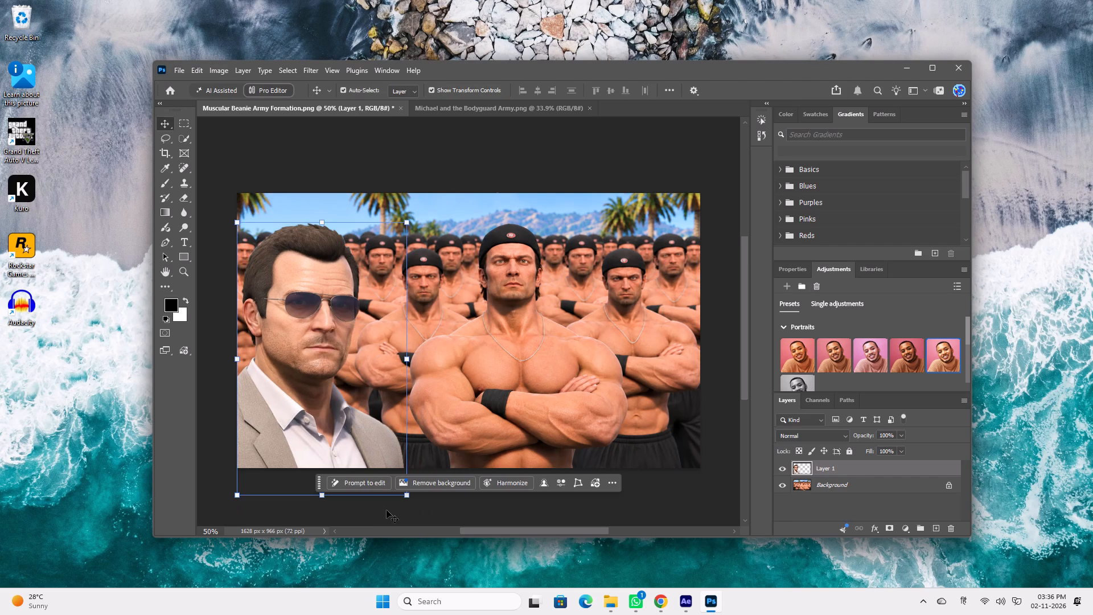
# Scale the Michael cutout proportionally to about 105.4%, keeping it flush with the army image's left edge, then apply the transform and deselect the layer.
pyautogui.moveTo(409, 225); pyautogui.dragTo(414, 218)
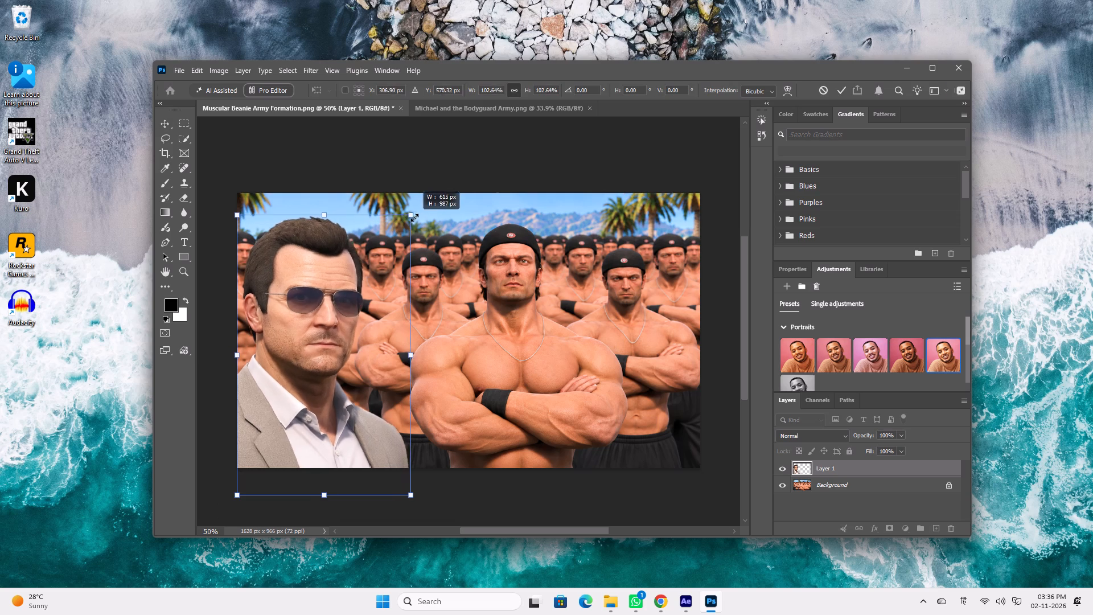
pyautogui.moveTo(414, 218); pyautogui.dragTo(421, 211)
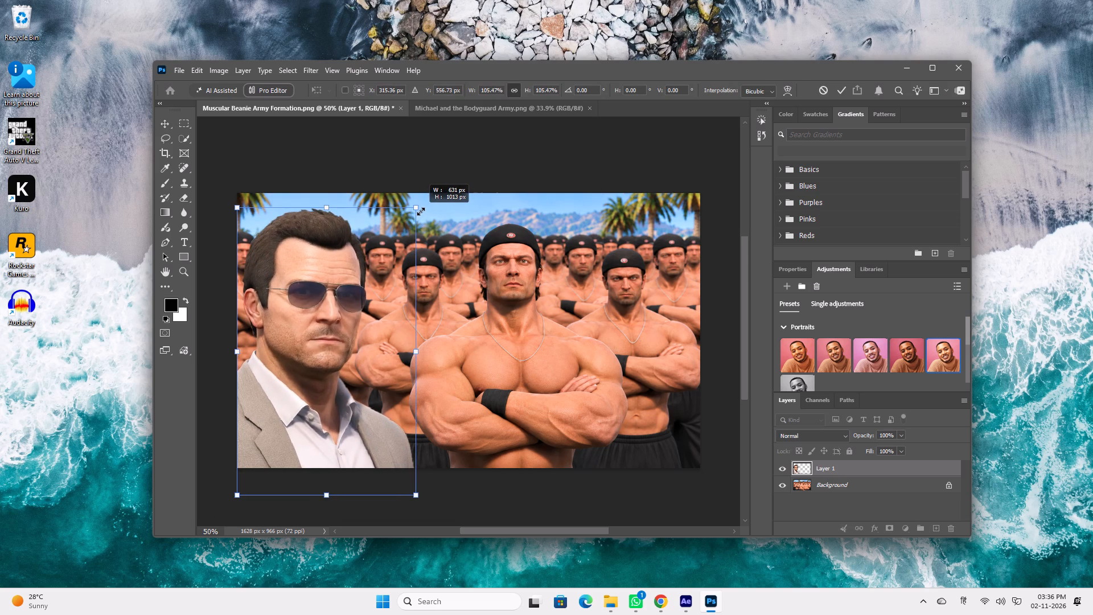
pyautogui.moveTo(421, 211); pyautogui.dragTo(422, 210)
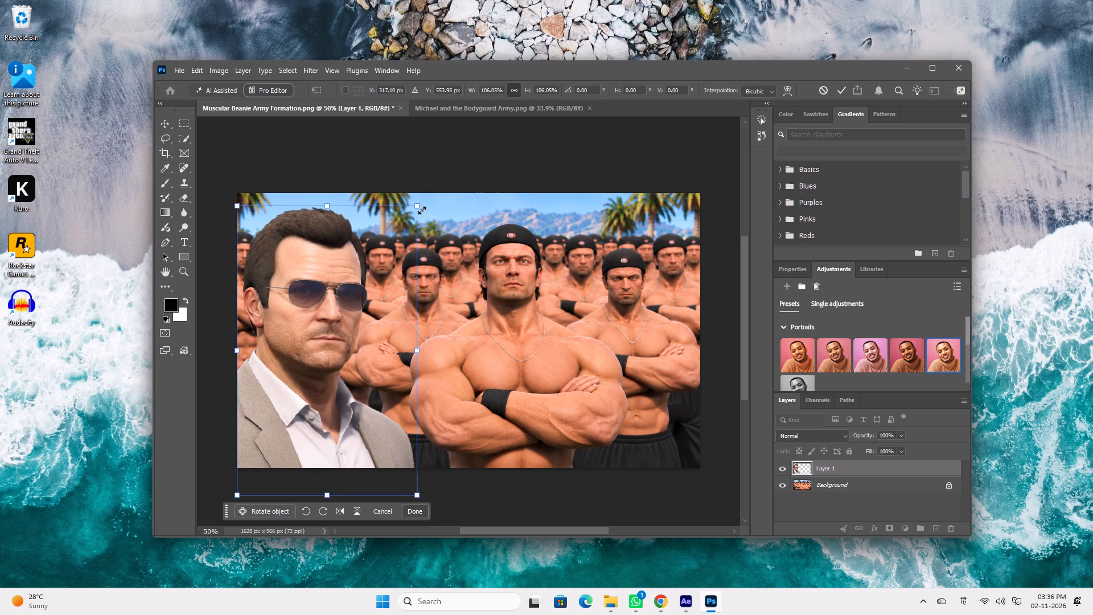
pyautogui.click(420, 353)
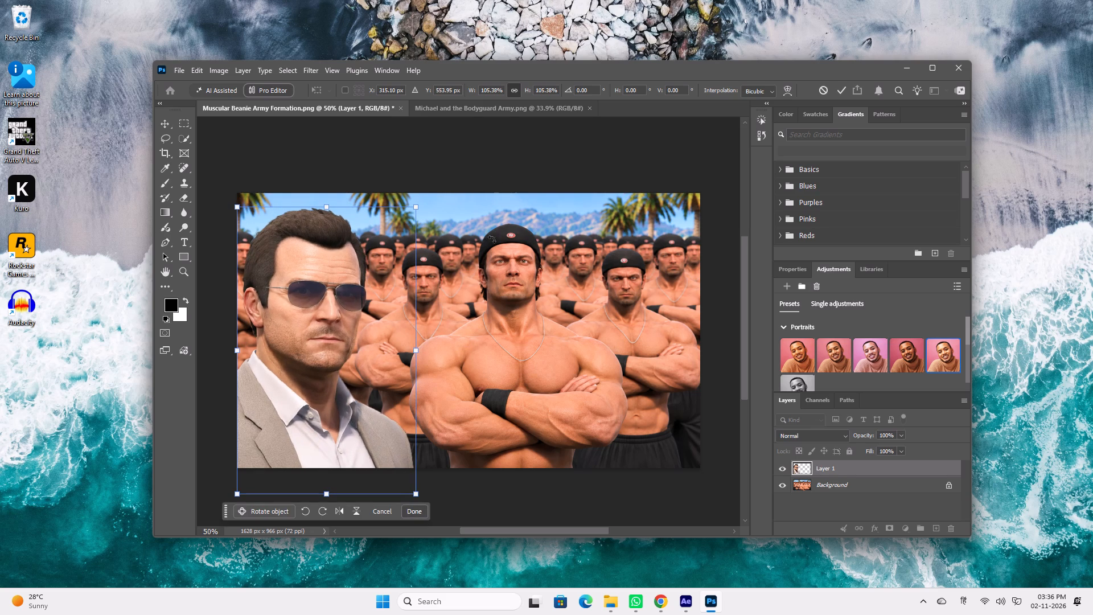
pyautogui.click(610, 497)
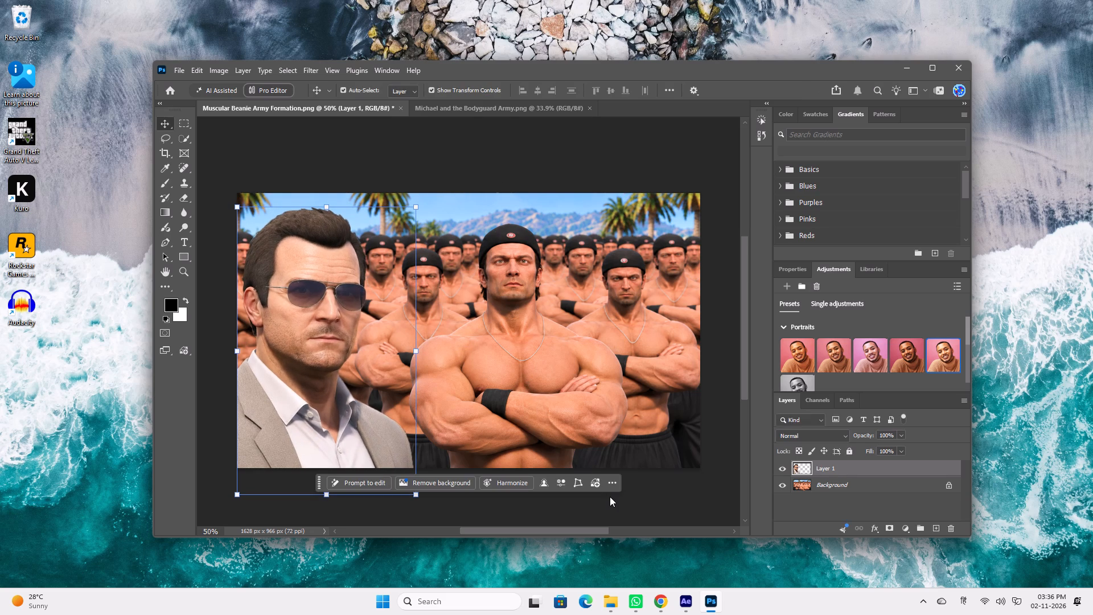
pyautogui.click(610, 503)
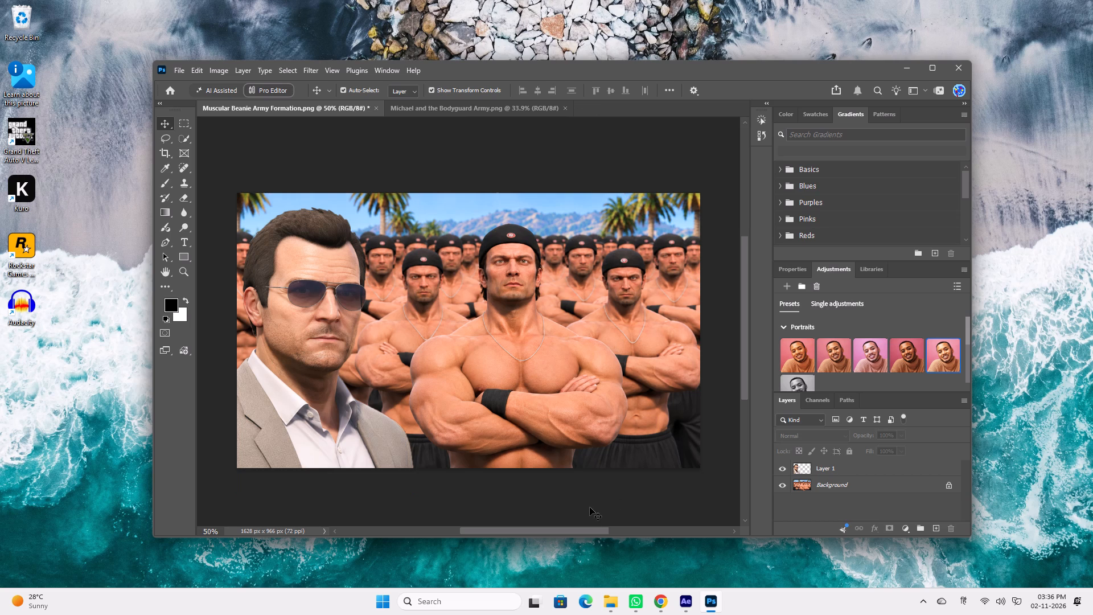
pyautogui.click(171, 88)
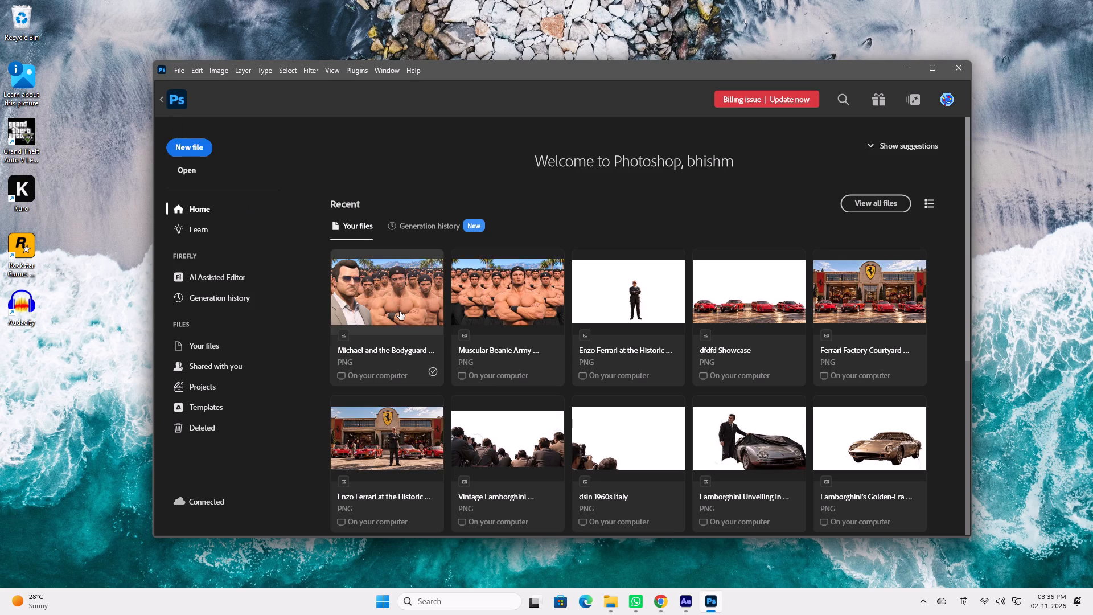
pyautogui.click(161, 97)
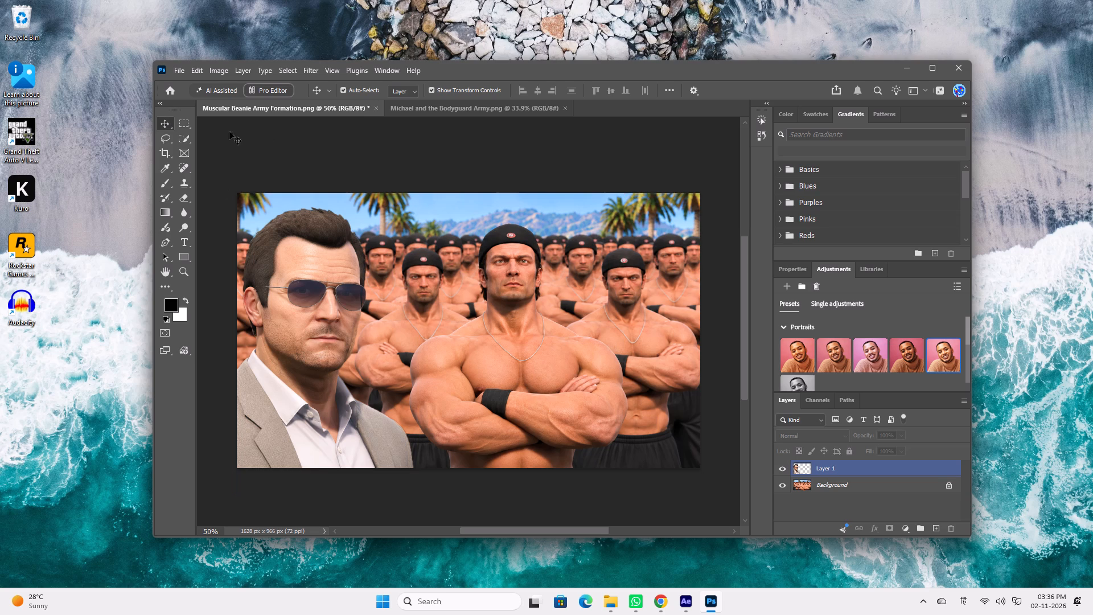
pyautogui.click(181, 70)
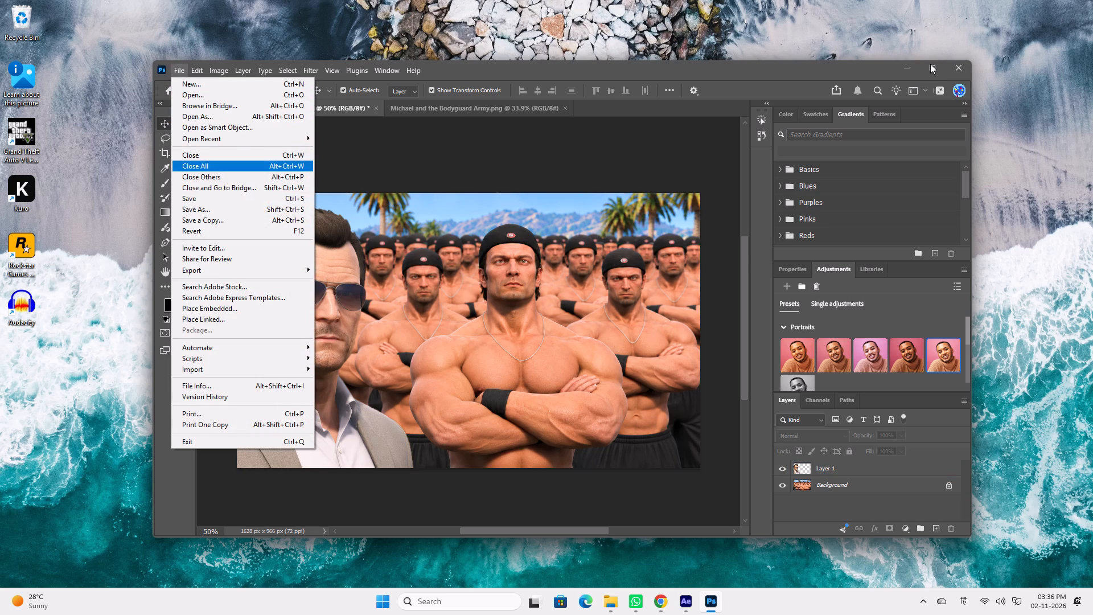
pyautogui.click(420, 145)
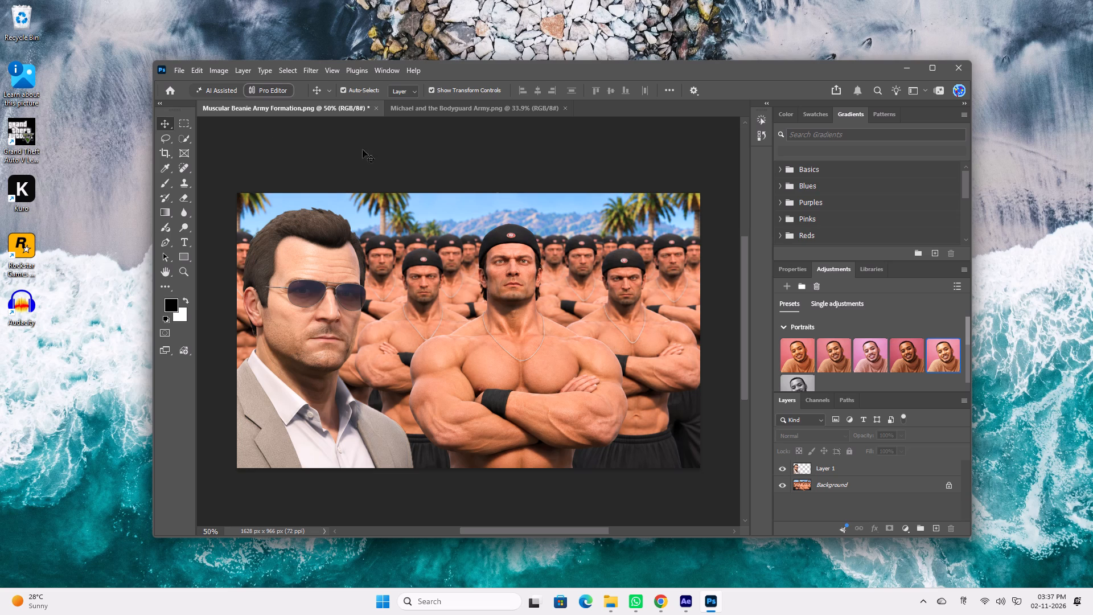
# In Michael and the Bodyguard Army.png, fill the selected Michael figure with Background Color in Normal mode at 100% opacity.
pyautogui.click(527, 103)
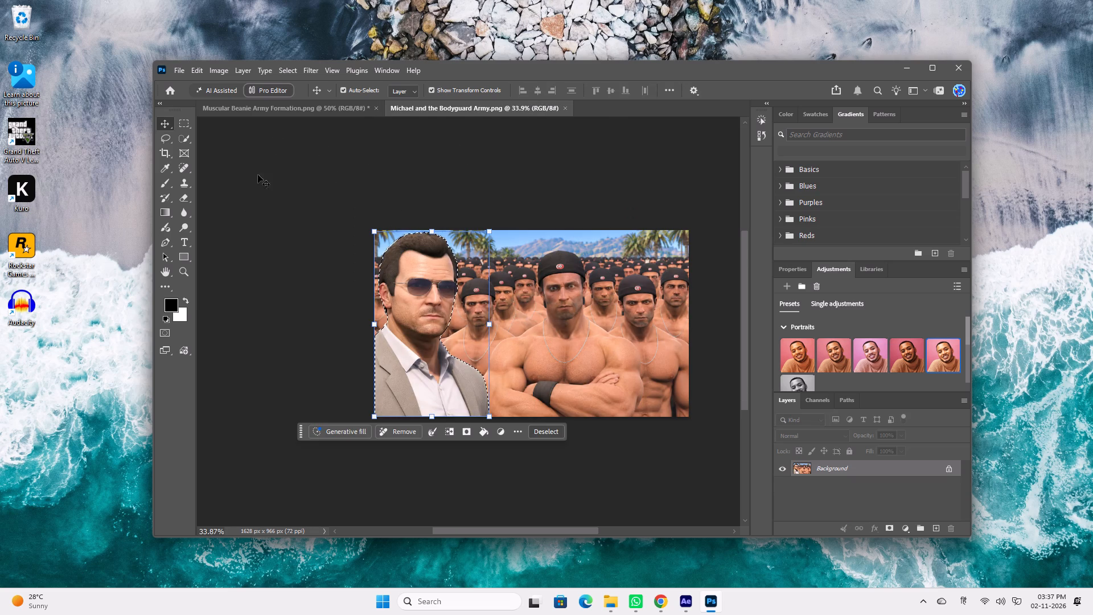
pyautogui.doubleClick(280, 228)
pyautogui.press('Delete')
pyautogui.click(611, 154)
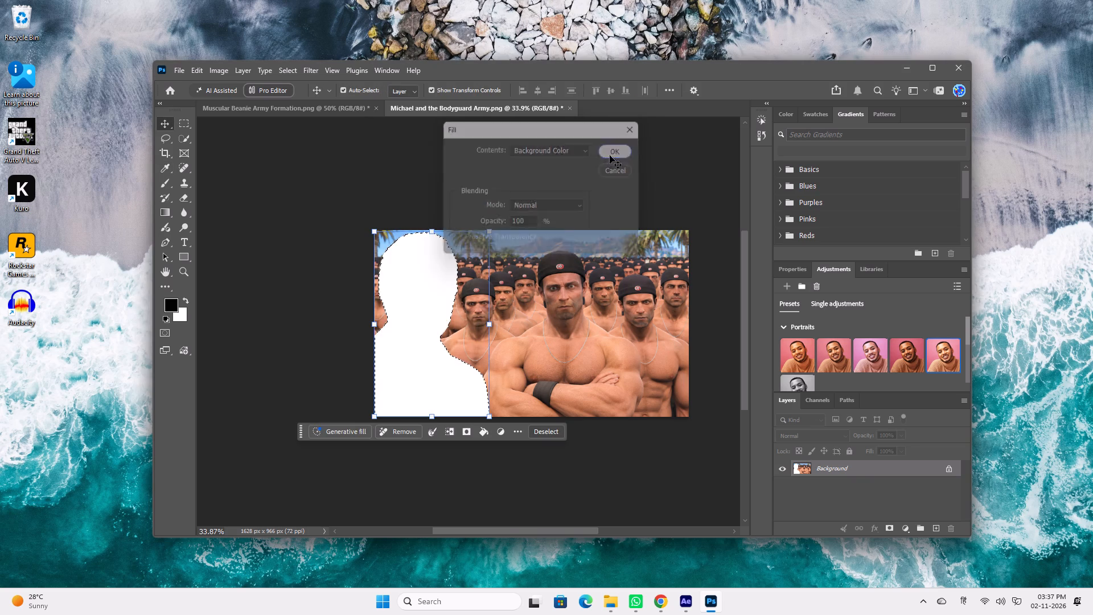
pyautogui.click(523, 281)
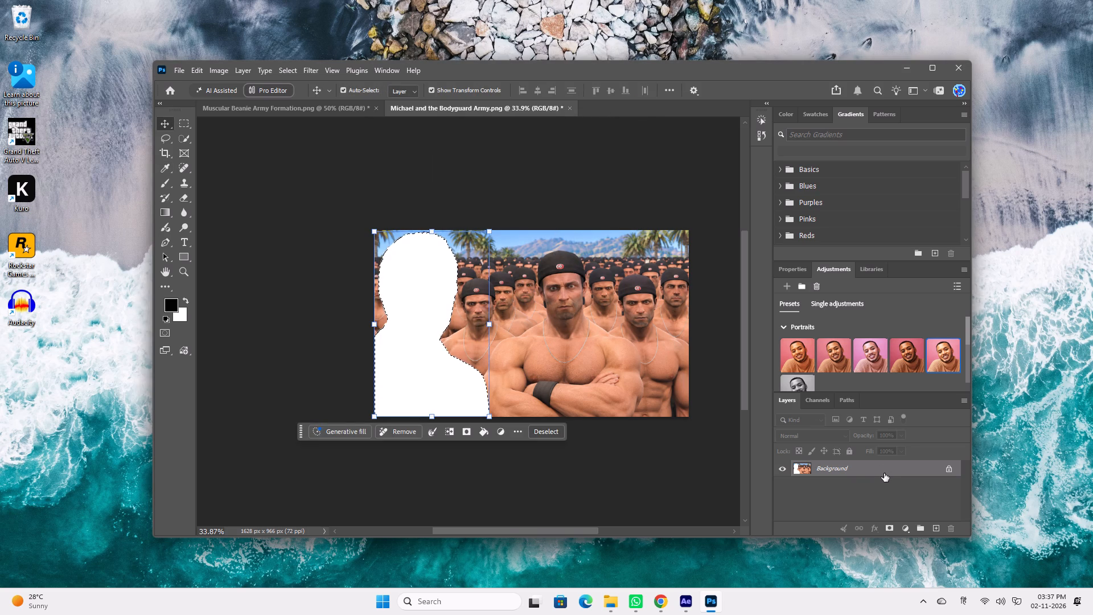
# Clear the selection around the filled silhouette and return to the Muscular Beanie Army Formation.png document.
pyautogui.hotkey('ctrl', 'z')
pyautogui.hotkey('ctrl', 'z')
pyautogui.click(548, 433)
pyautogui.hotkey('ctrl', 'z')
pyautogui.hotkey('ctrl', 'z')
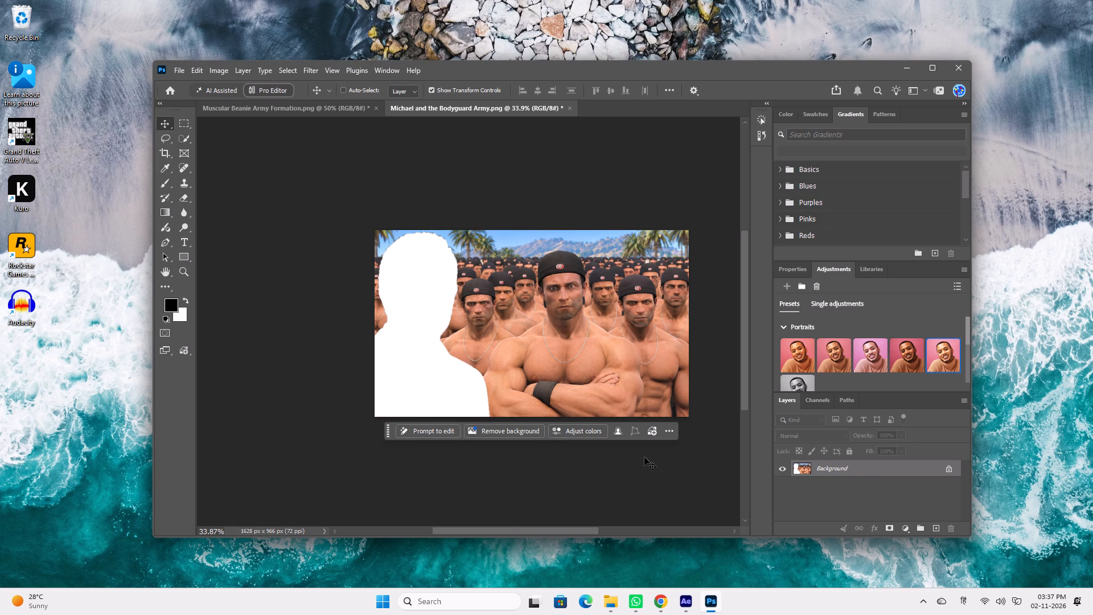
pyautogui.hotkey('ctrl', 'z')
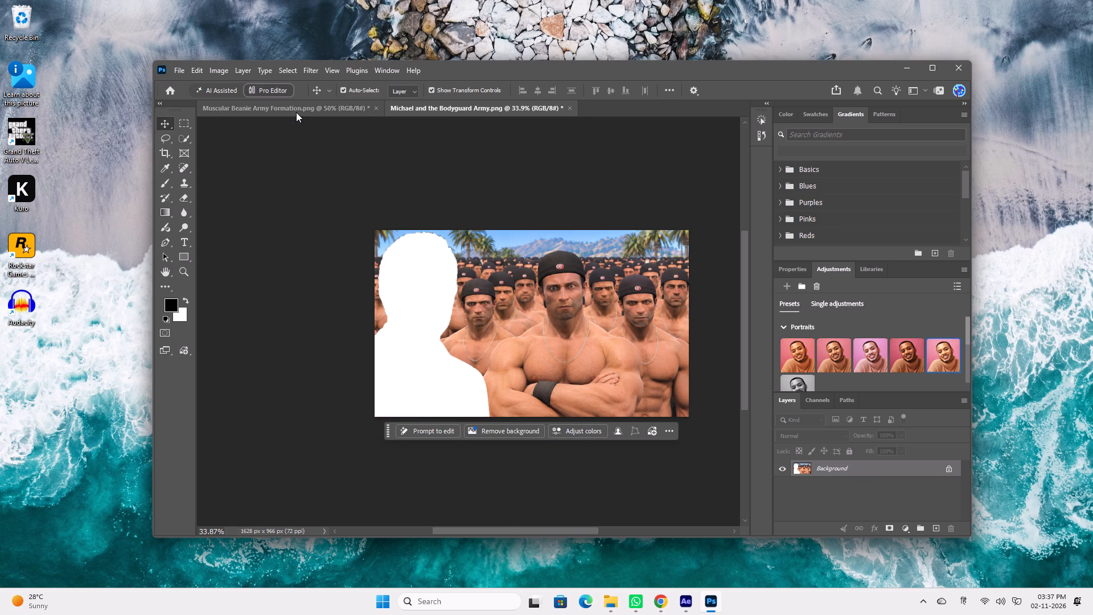
pyautogui.click(296, 112)
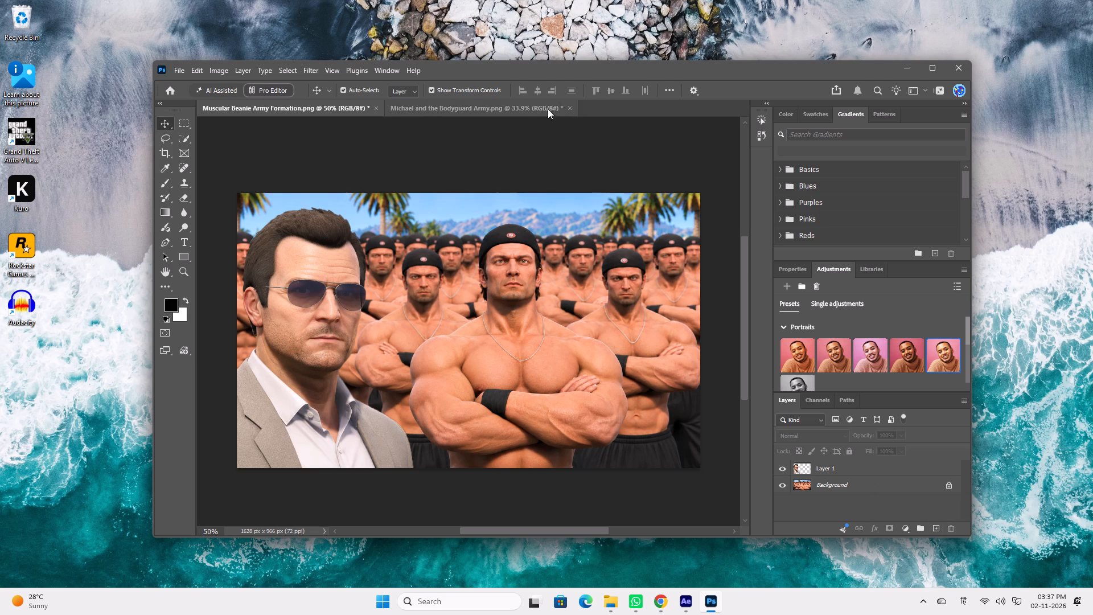
# Switch to the Michael and the Bodyguard Army.png document.
pyautogui.click(531, 110)
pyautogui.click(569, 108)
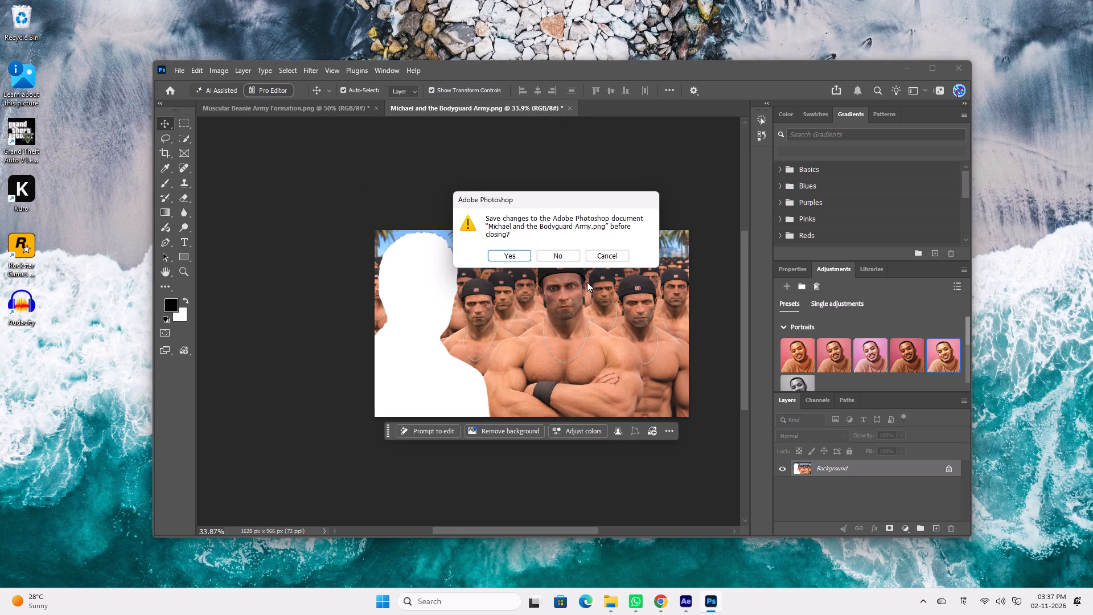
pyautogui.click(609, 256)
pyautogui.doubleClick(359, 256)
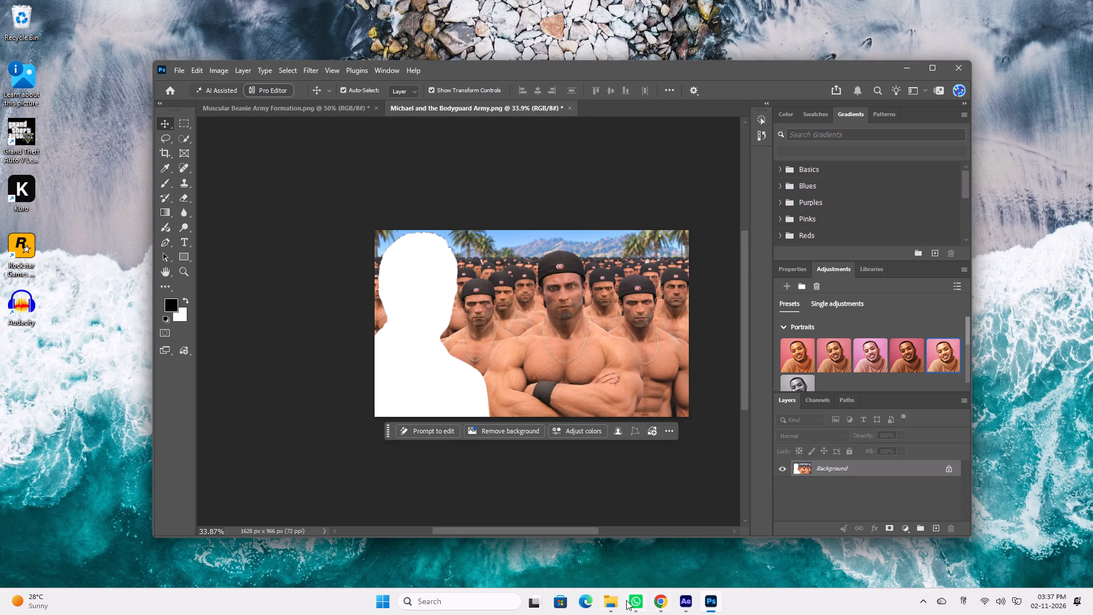
# Switch to File Explorer and compare previews of the Michael and army image variants in the Downloads folder.
pyautogui.click(617, 598)
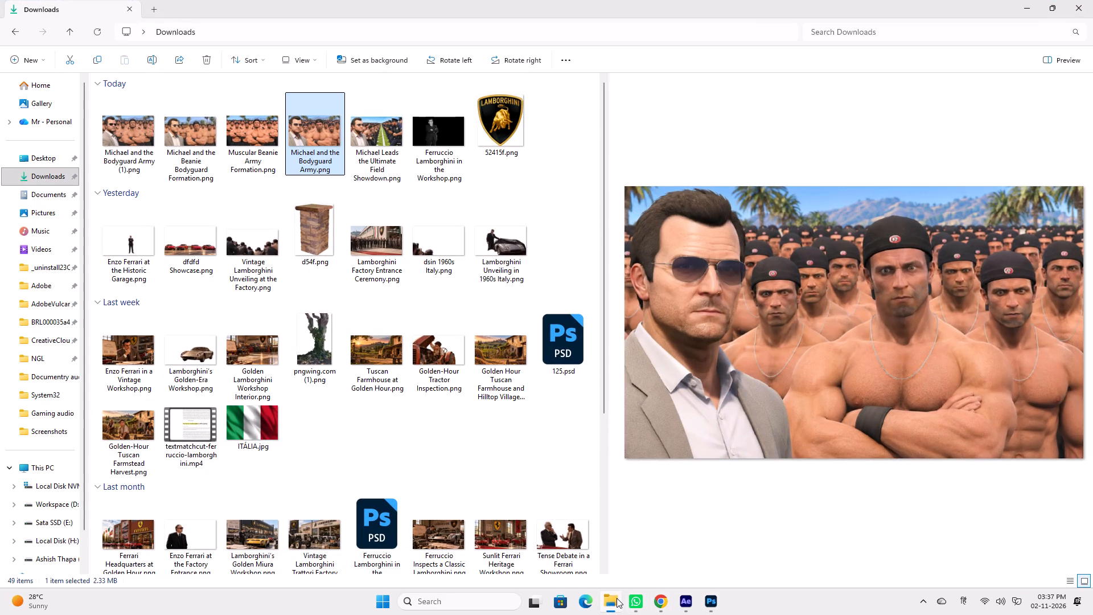
pyautogui.click(1057, 10)
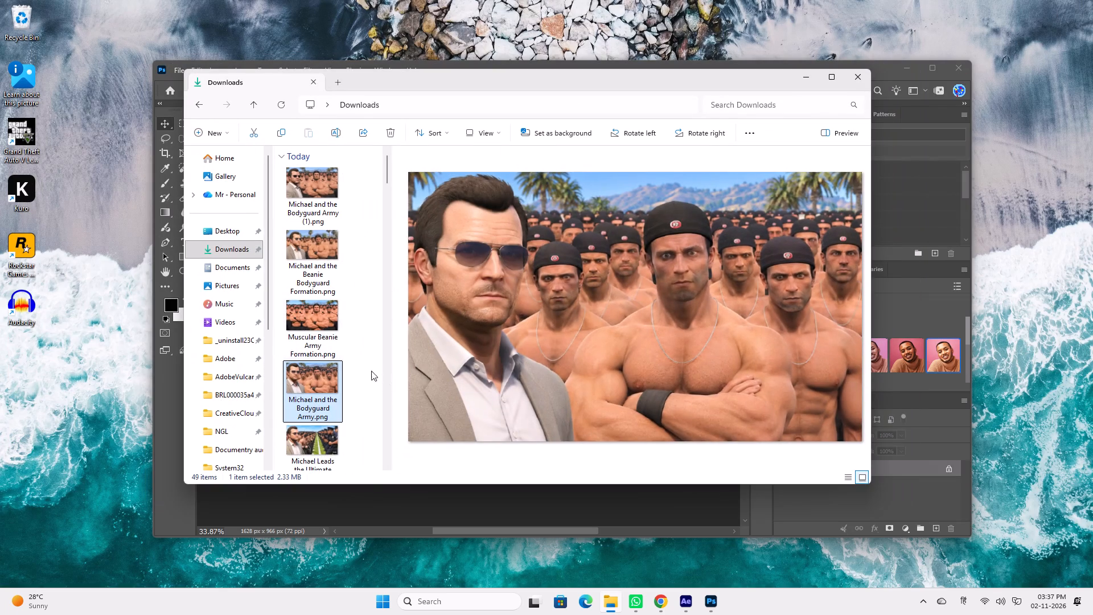
pyautogui.scroll(-1, 320, 320)
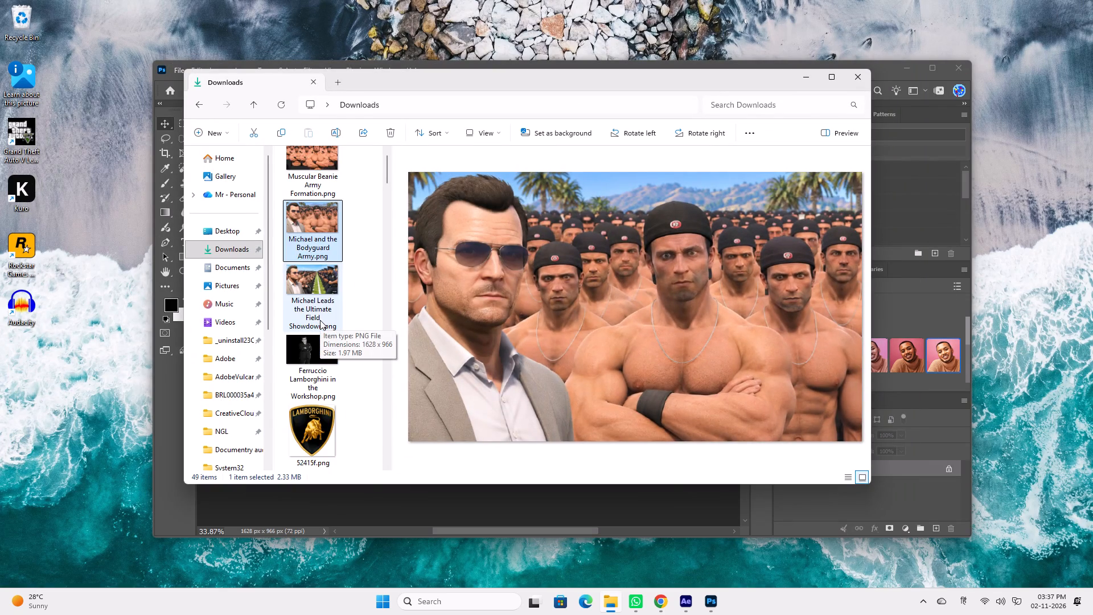
pyautogui.scroll(1, 320, 320)
pyautogui.click(806, 85)
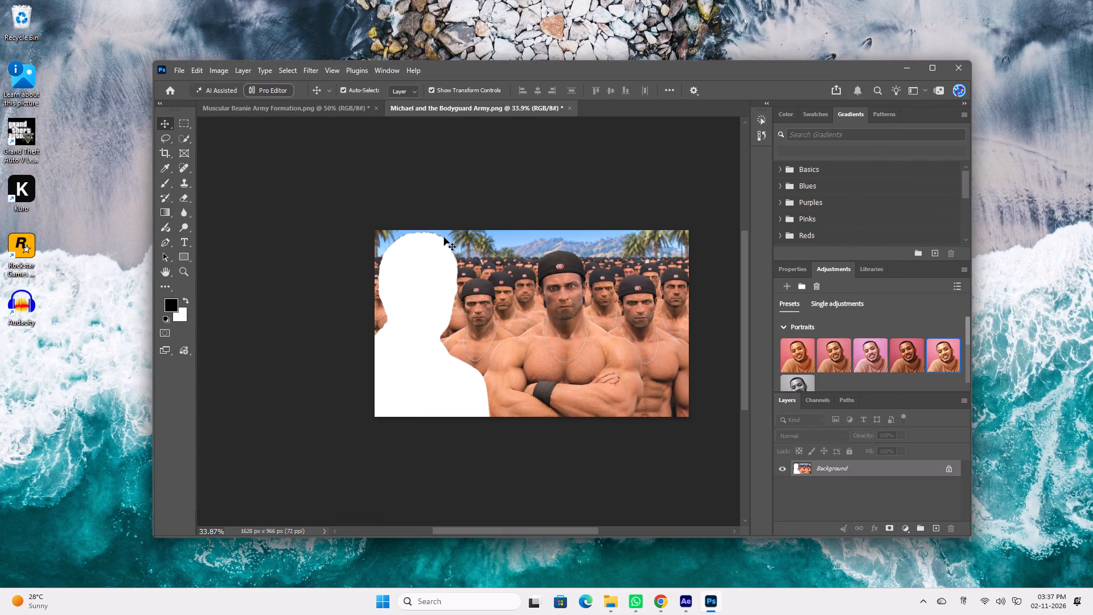
pyautogui.click(611, 607)
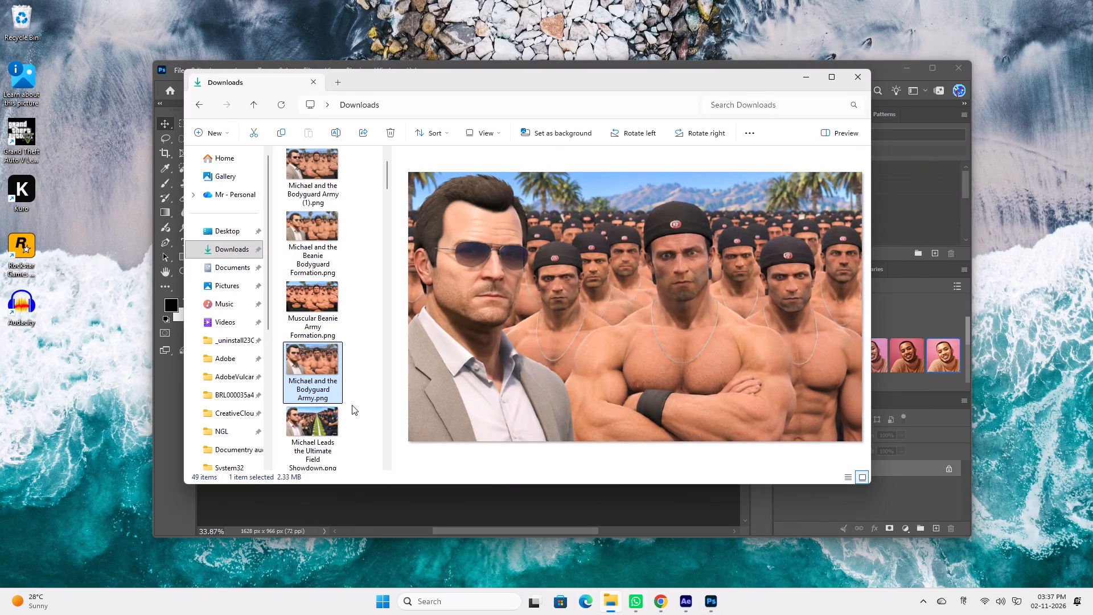
pyautogui.click(313, 219)
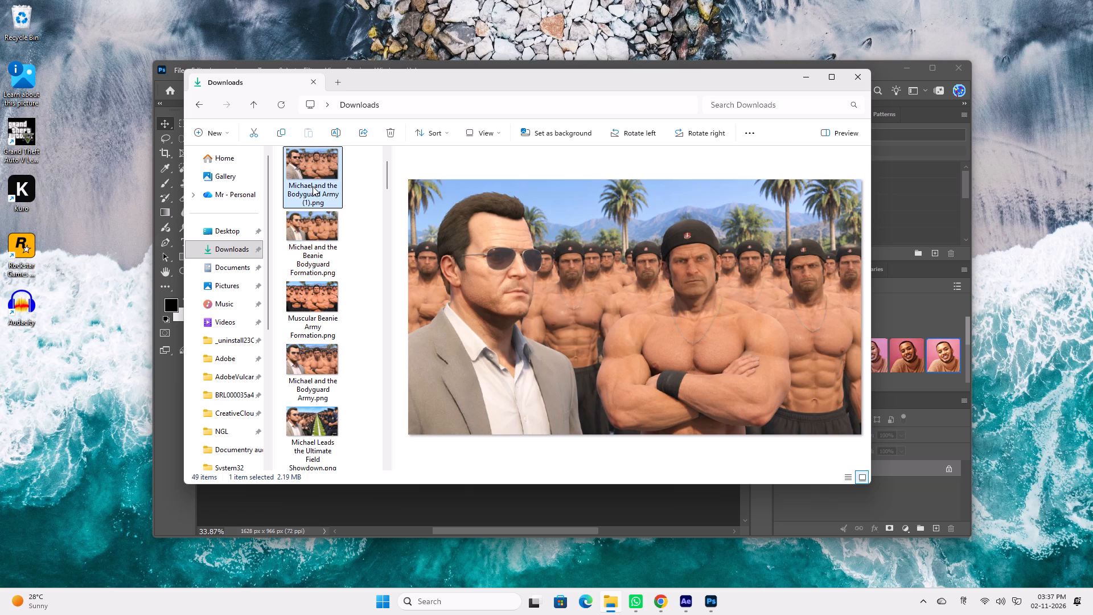
pyautogui.click(313, 186)
pyautogui.click(313, 218)
pyautogui.click(315, 177)
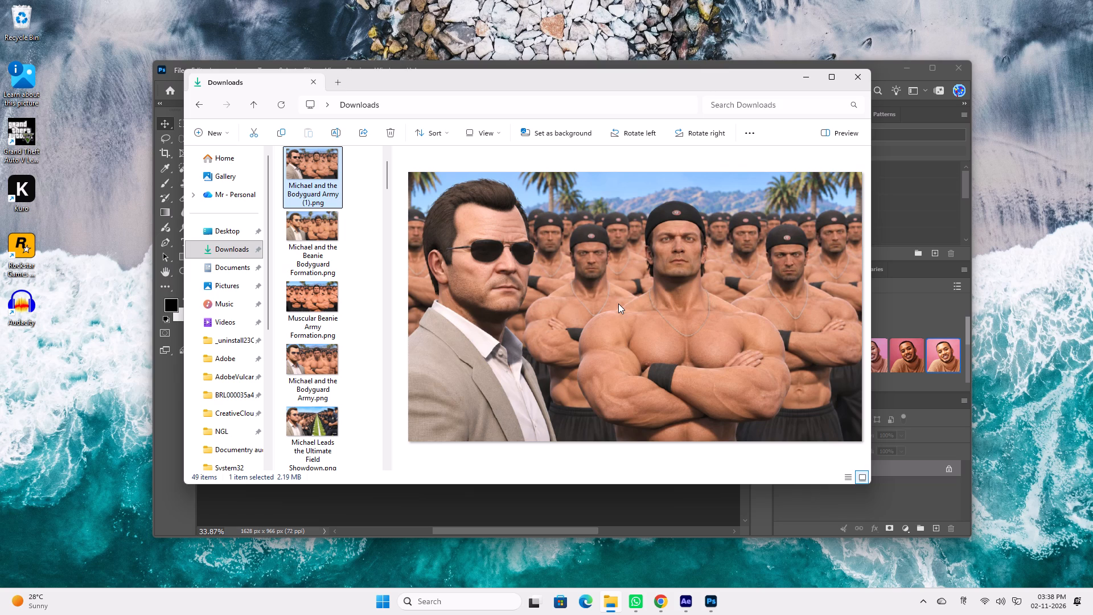
# Place Michael and the Bodyguard Army (1).png from Downloads into the open Photoshop document at 100% scale.
pyautogui.moveTo(587, 291); pyautogui.dragTo(580, 297)
pyautogui.moveTo(580, 297); pyautogui.dragTo(513, 507)
pyautogui.moveTo(671, 80); pyautogui.dragTo(885, 81)
pyautogui.moveTo(532, 177); pyautogui.dragTo(318, 352)
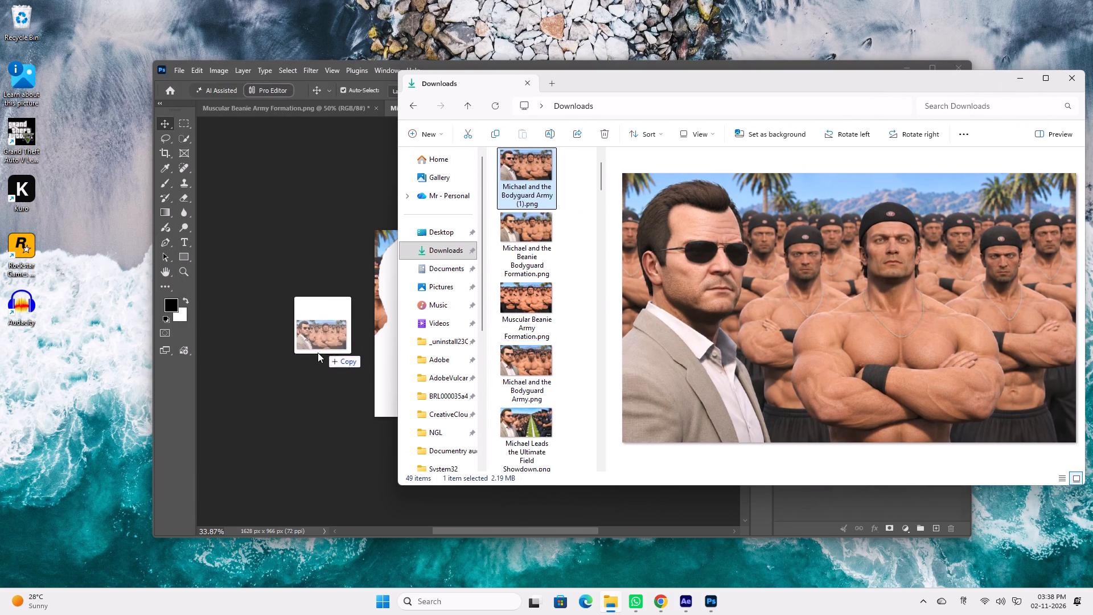
pyautogui.moveTo(318, 352); pyautogui.dragTo(316, 353)
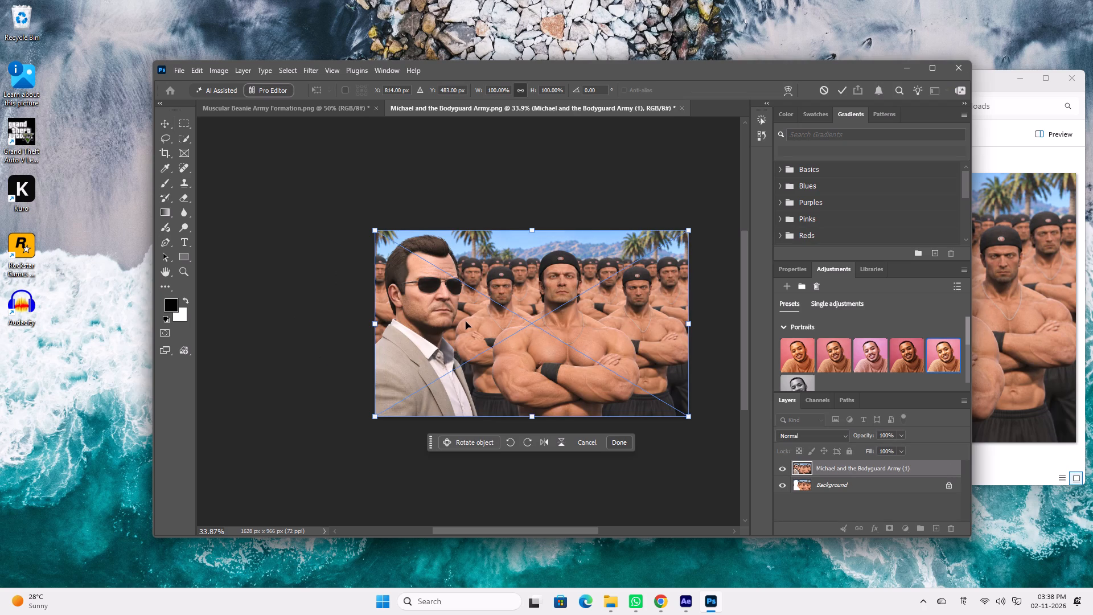
pyautogui.click(607, 502)
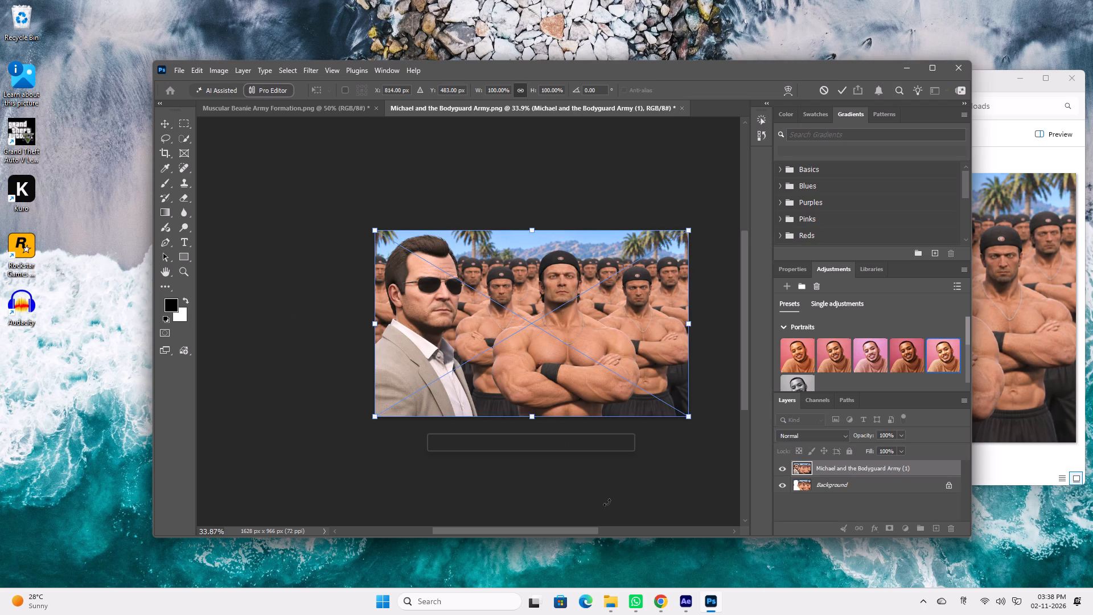
pyautogui.click(625, 441)
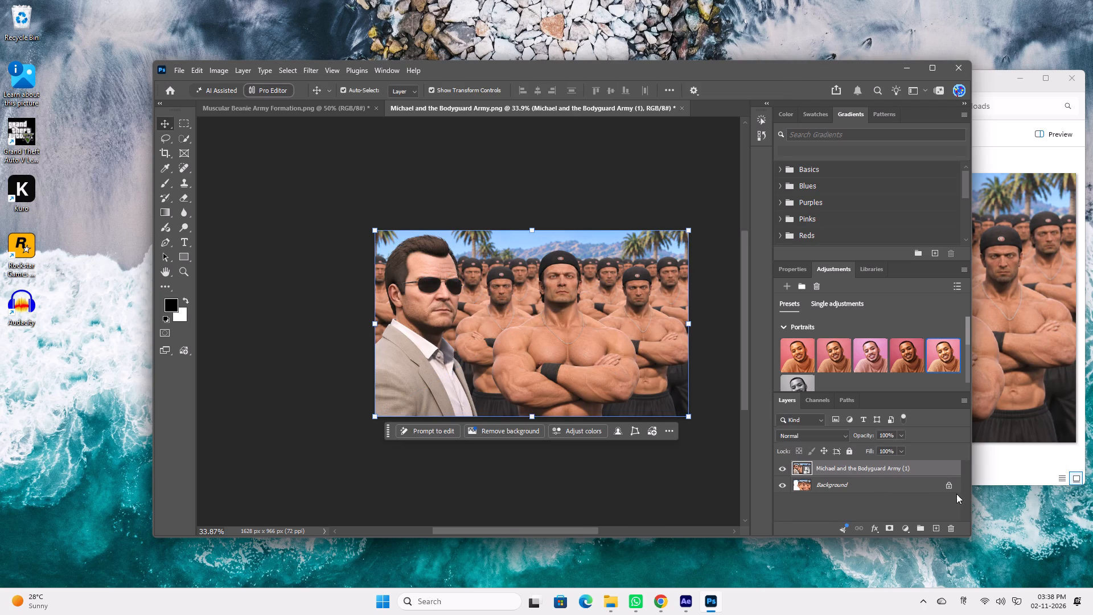
# Unlock the Background layer holding the white silhouette image, delete it, and leave no layer selected.
pyautogui.click(948, 485)
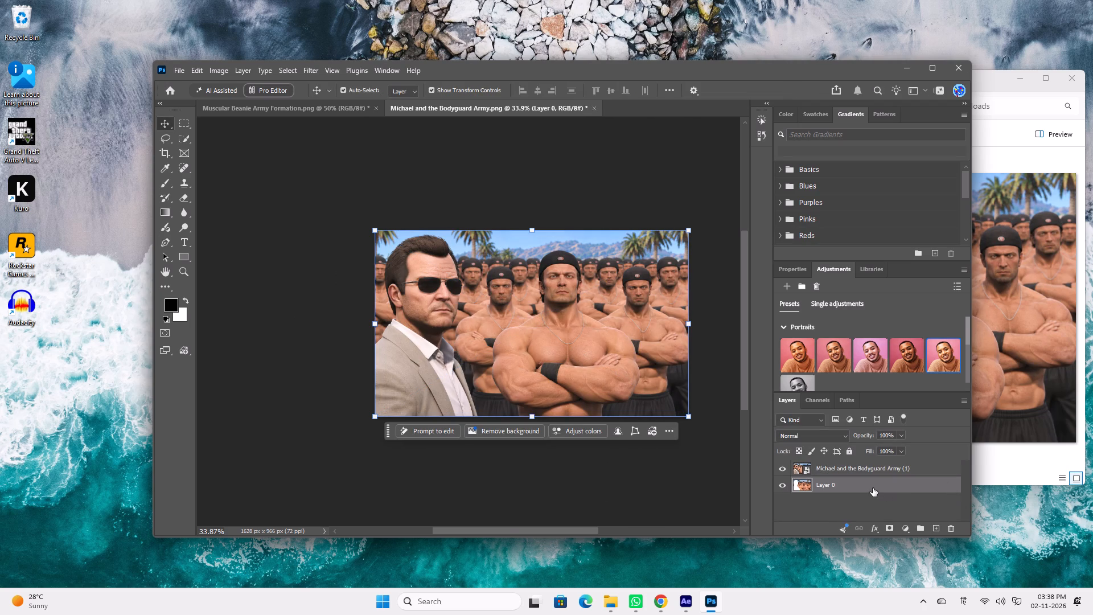
pyautogui.click(873, 488)
pyautogui.press('Delete')
pyautogui.click(825, 498)
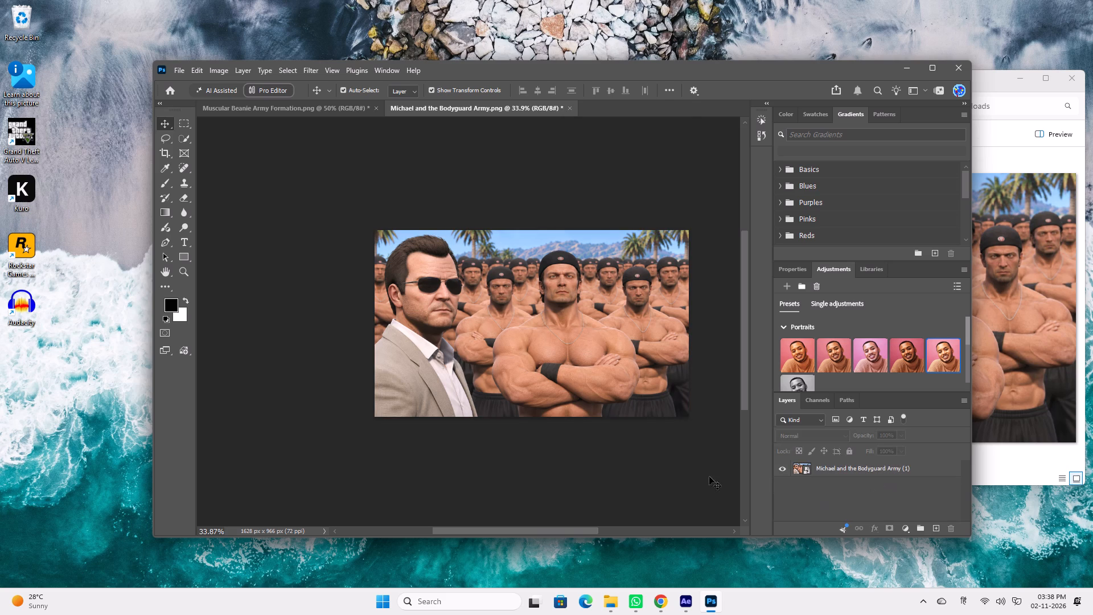
# Copy the Michael cutout from Muscular Beanie Army Formation.png into Michael and the Bodyguard Army.png, flush with the image's left and upper edges.
pyautogui.scroll(3, 594, 378)
pyautogui.scroll(-1, 594, 386)
pyautogui.keyDown('alt'); pyautogui.scroll(1, 609, 391); pyautogui.keyUp('alt')
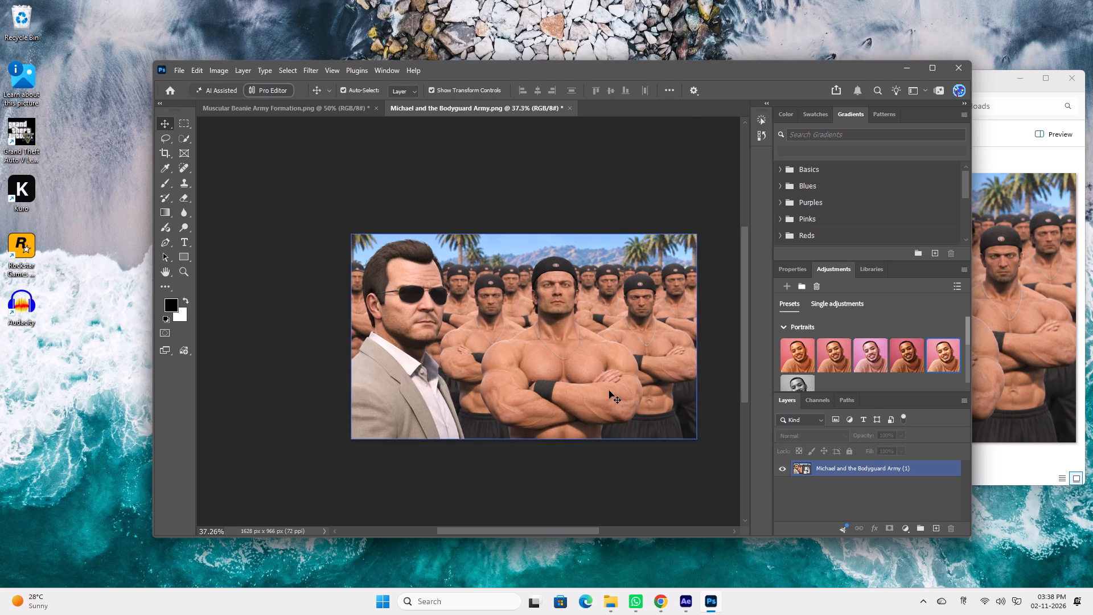
pyautogui.keyDown('alt'); pyautogui.scroll(3, 609, 391); pyautogui.keyUp('alt')
pyautogui.press('space')
pyautogui.press('space')
pyautogui.press('space')
pyautogui.press('space')
pyautogui.press('space')
pyautogui.moveTo(600, 348); pyautogui.dragTo(593, 348)
pyautogui.click(313, 102)
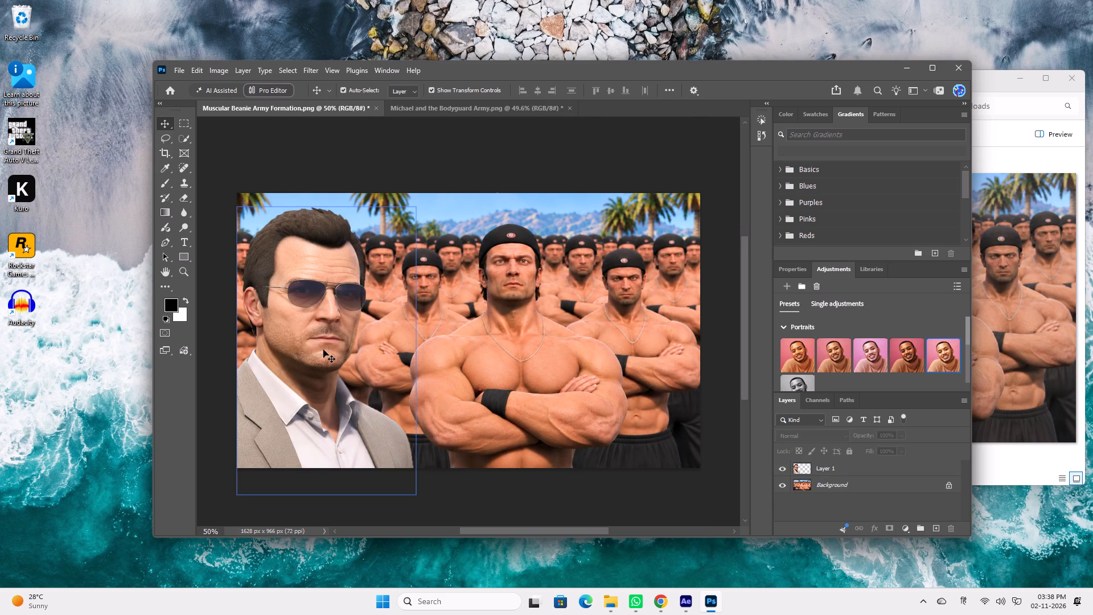
pyautogui.moveTo(323, 350); pyautogui.dragTo(450, 108)
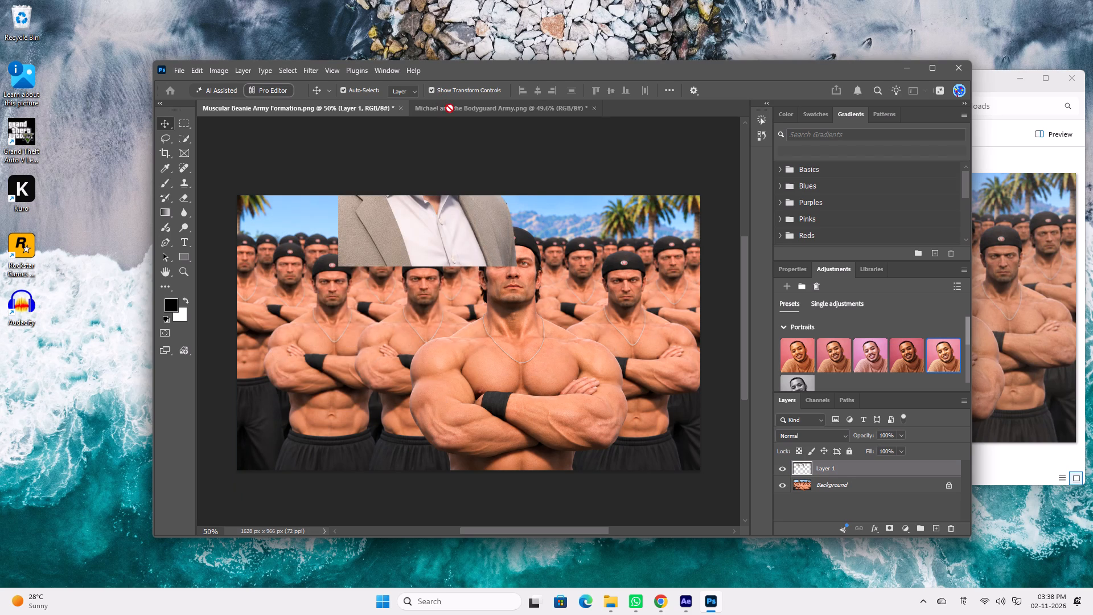
pyautogui.moveTo(450, 108); pyautogui.dragTo(373, 314)
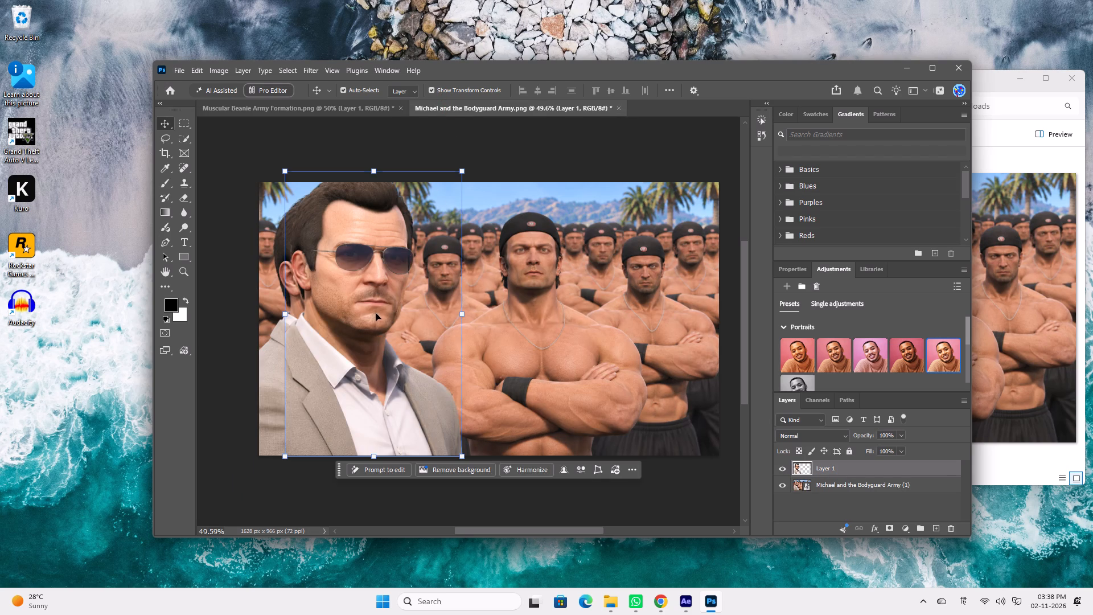
pyautogui.moveTo(376, 313); pyautogui.dragTo(351, 323)
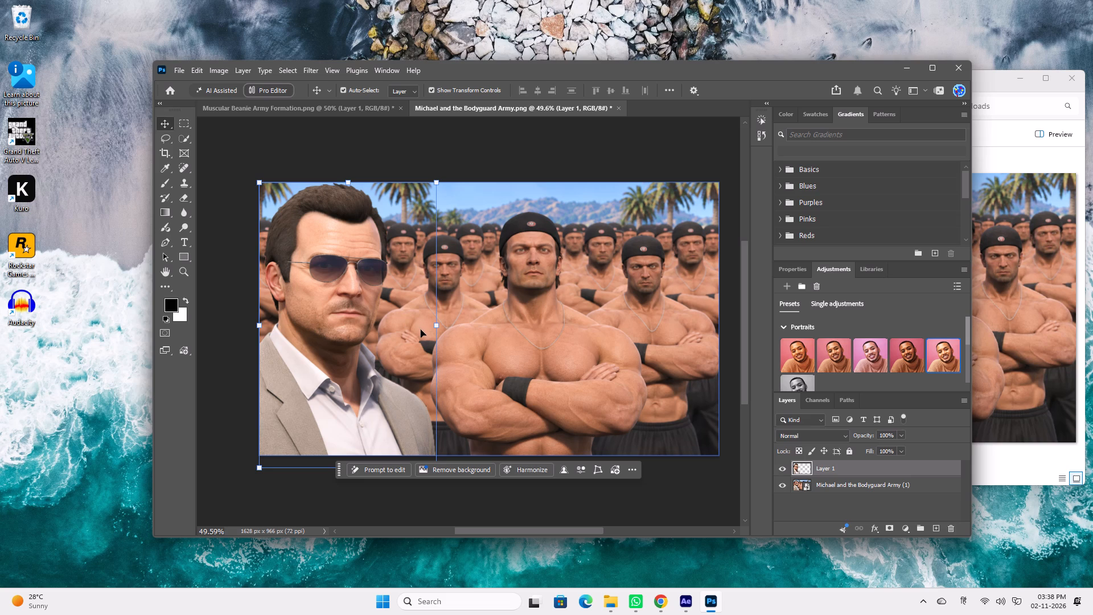
pyautogui.click(345, 319)
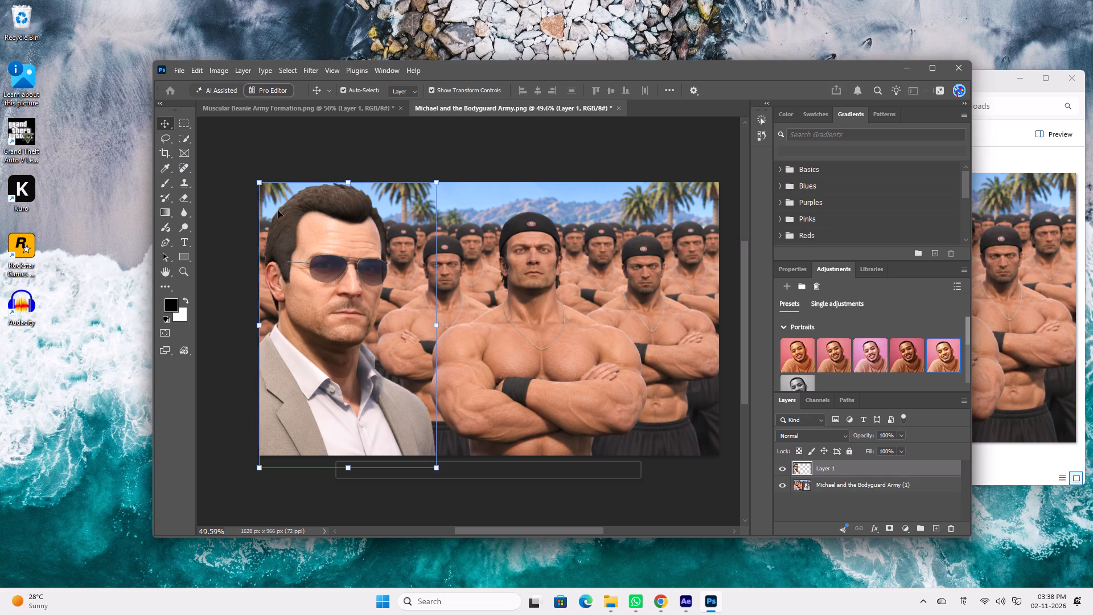
# Scale the Michael cutout proportionally to about 99.4% over the figure in the placed image.
pyautogui.moveTo(258, 184); pyautogui.dragTo(264, 196)
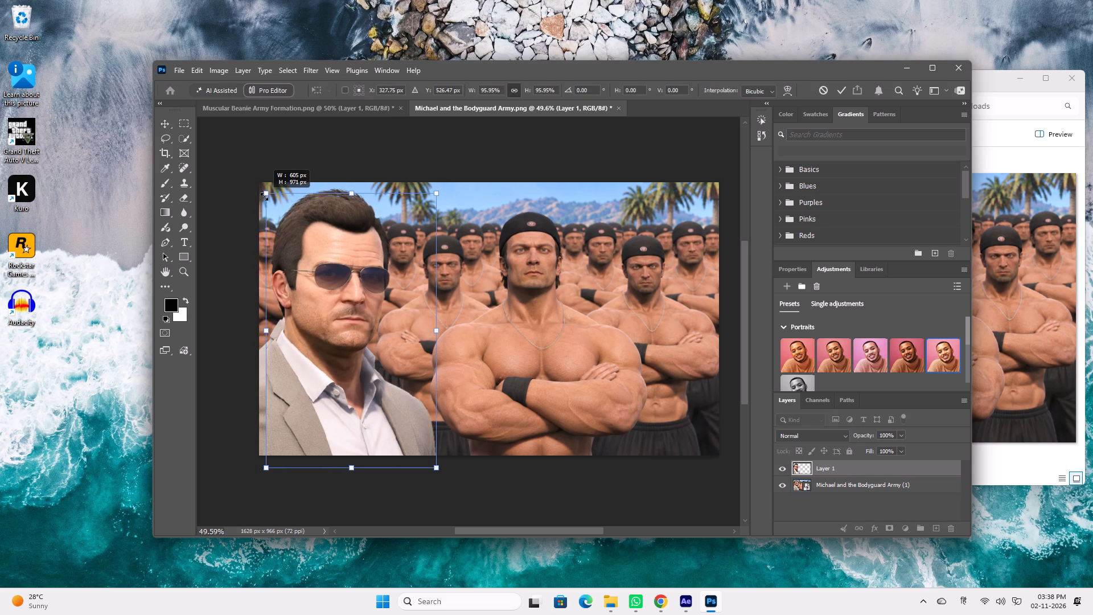
pyautogui.moveTo(264, 196); pyautogui.dragTo(258, 193)
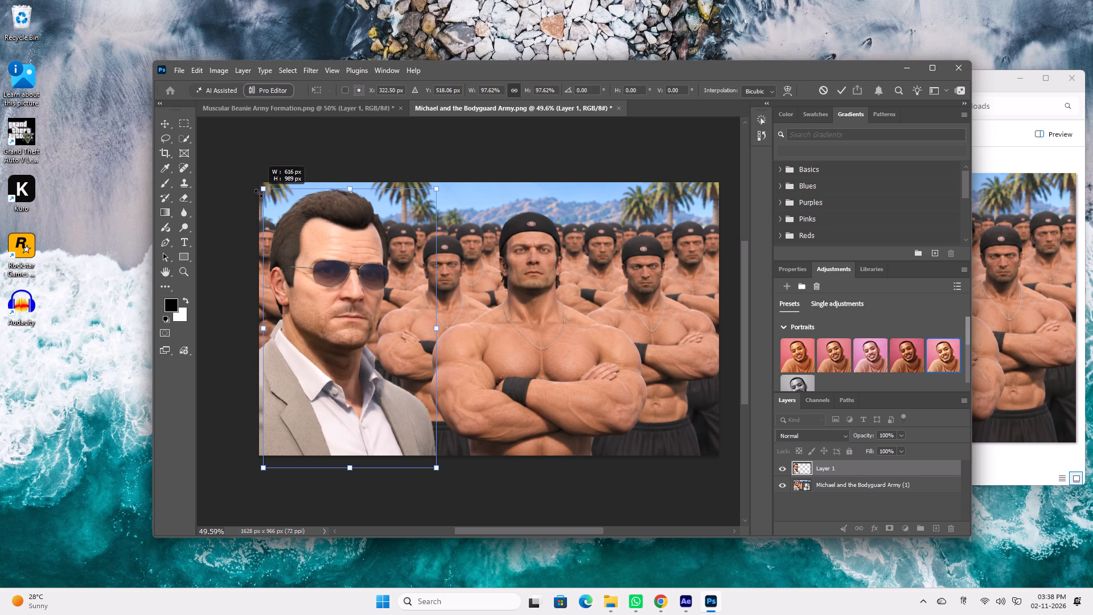
pyautogui.moveTo(258, 193); pyautogui.dragTo(257, 195)
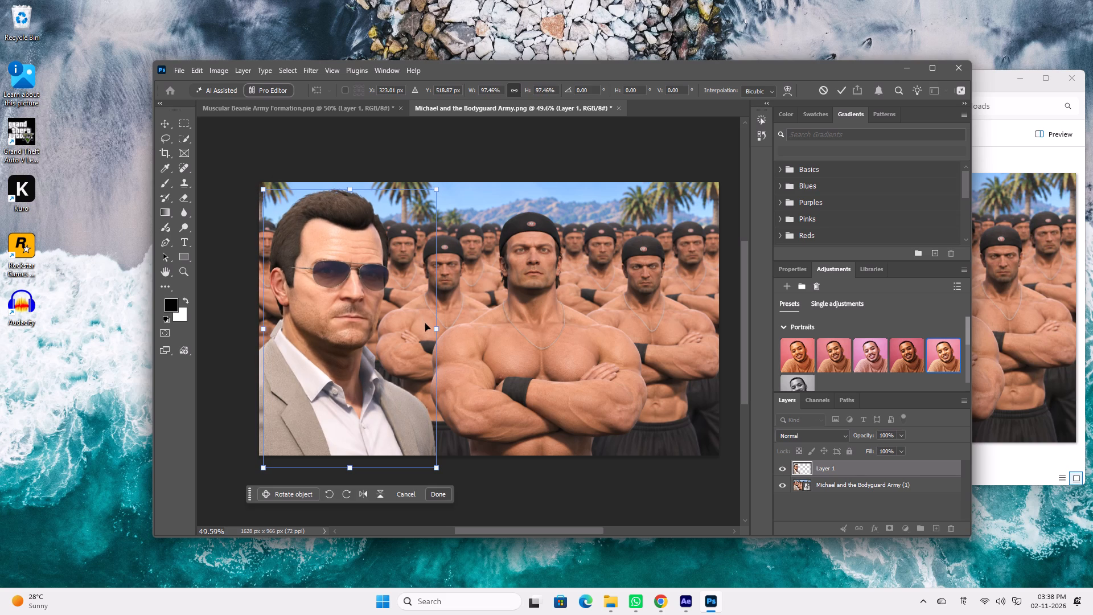
pyautogui.moveTo(434, 327); pyautogui.dragTo(455, 330)
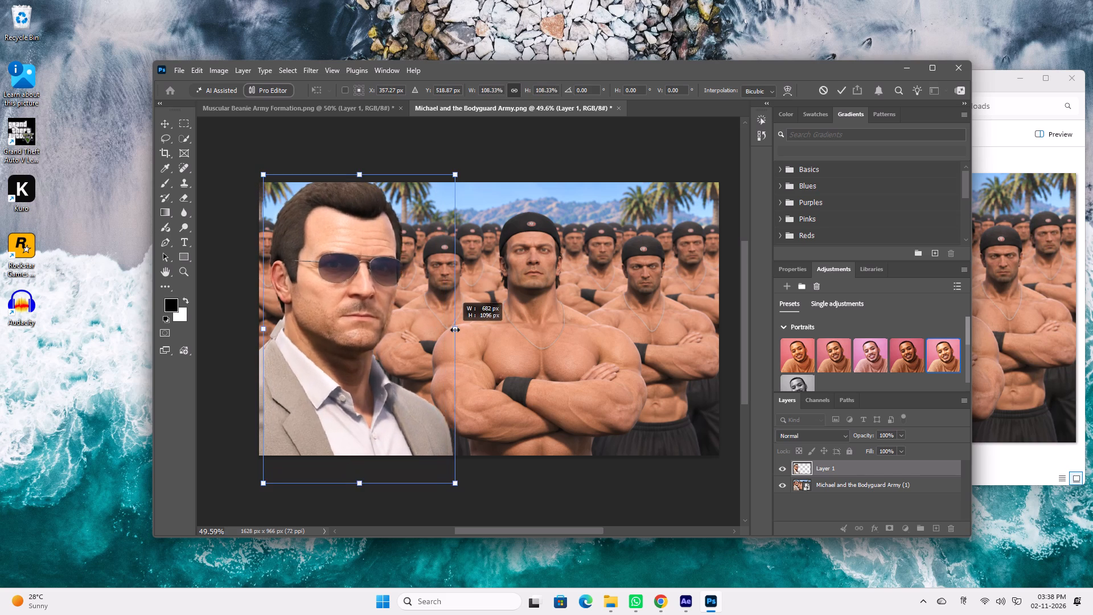
pyautogui.moveTo(455, 330); pyautogui.dragTo(323, 340)
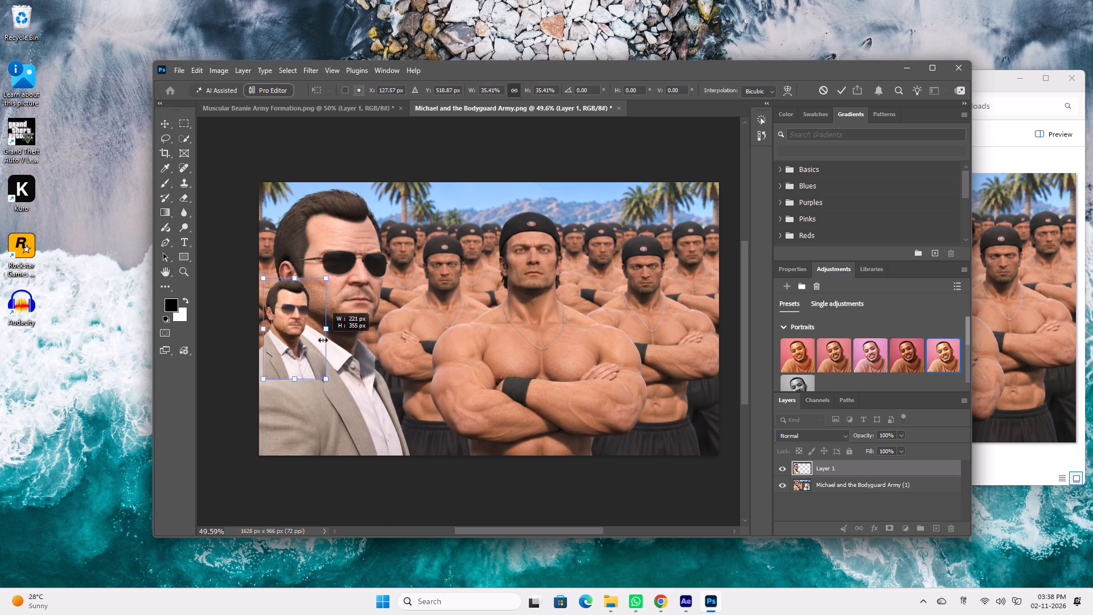
pyautogui.moveTo(323, 340); pyautogui.dragTo(433, 362)
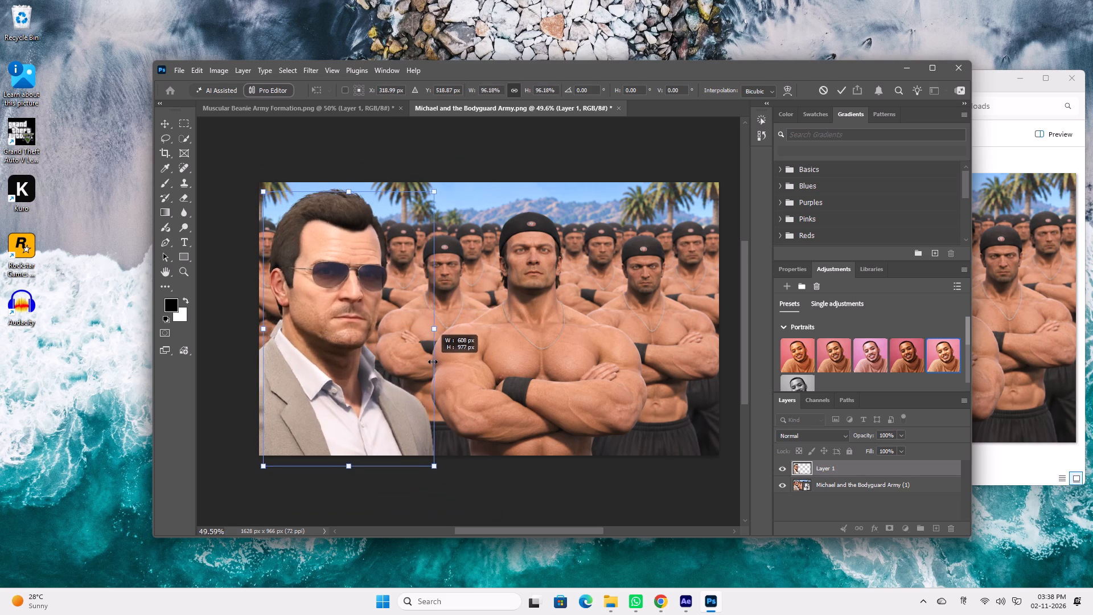
pyautogui.moveTo(433, 362); pyautogui.dragTo(438, 362)
# Nudge the Michael cutout left, up and slightly back right, ending at X 323.01 px and Y 476.52 px.
pyautogui.press('Left')
pyautogui.press('Left')
pyautogui.press('Left')
pyautogui.press('Left')
pyautogui.press('Left')
pyautogui.press('Left')
pyautogui.press('Left')
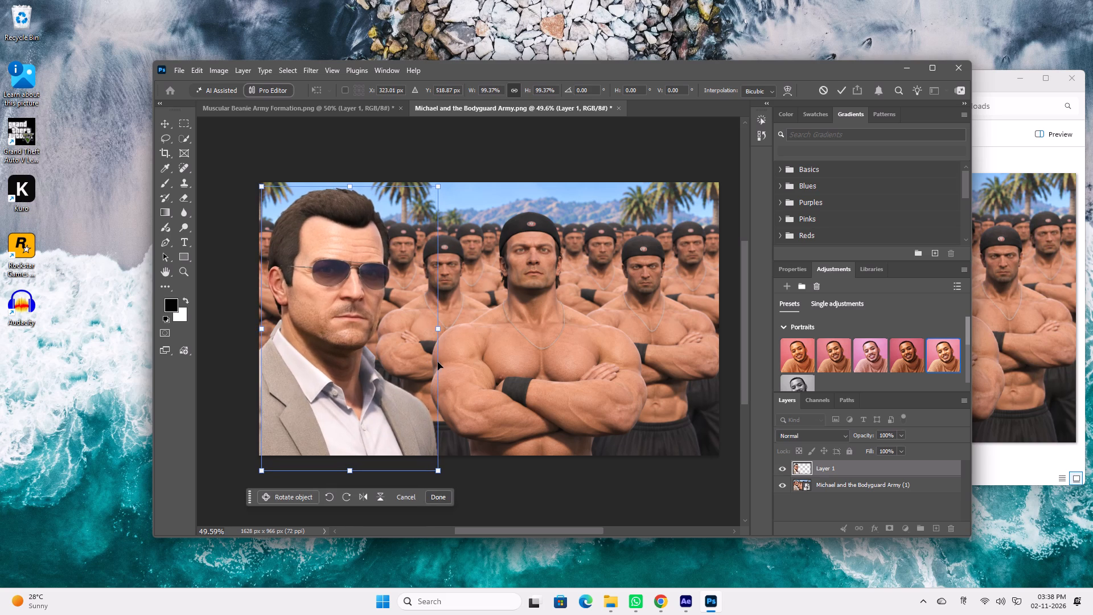
pyautogui.press('Up')
pyautogui.press('Up')
pyautogui.press('Up')
pyautogui.press('Up')
pyautogui.press('Up')
pyautogui.press('Up')
pyautogui.press('Up')
pyautogui.press('Up')
pyautogui.press('Up')
pyautogui.press('Up')
pyautogui.press('Up')
pyautogui.press('Up')
pyautogui.press('Up')
pyautogui.press('Up')
pyautogui.press('Up')
pyautogui.press('Up')
pyautogui.press('Up')
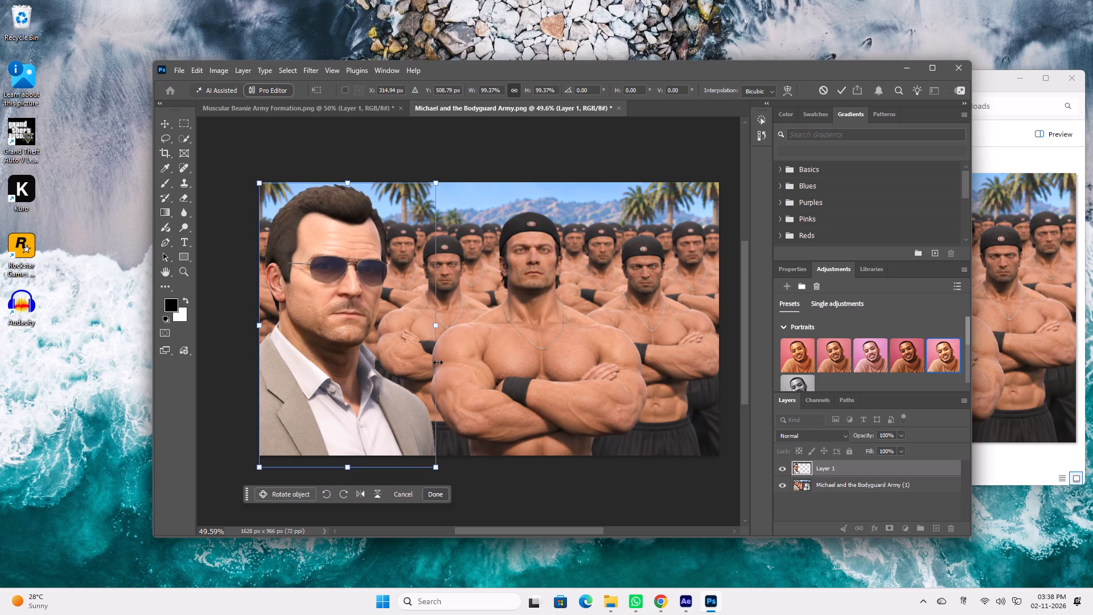
pyautogui.press('Up')
pyautogui.press('Up')
pyautogui.press('Up')
pyautogui.press('Up')
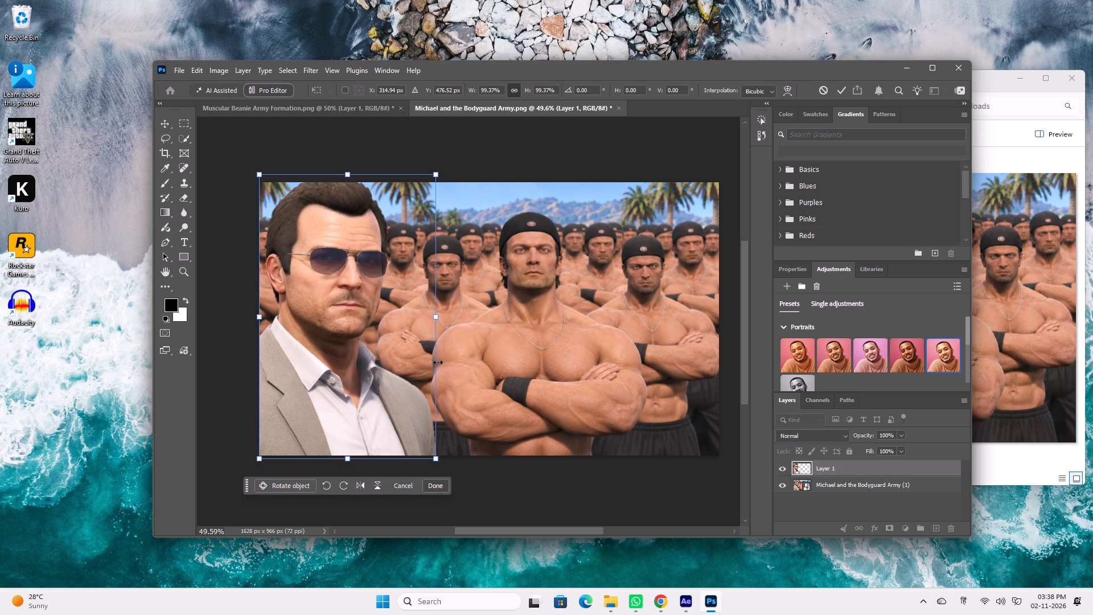
pyautogui.press('Right')
pyautogui.press('Right')
pyautogui.press('Right')
pyautogui.press('Right')
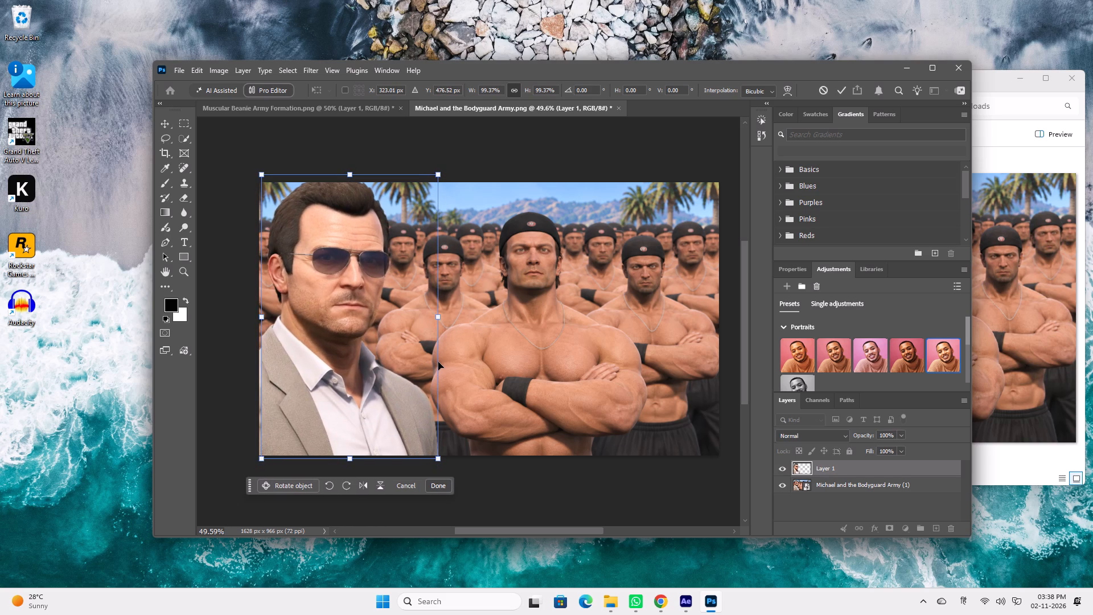
# Scale the Michael cutout proportionally down to 89.87% at X 306.90 px and Y 532.63 px, and apply the transform.
pyautogui.click(262, 320)
pyautogui.moveTo(437, 173); pyautogui.dragTo(441, 190)
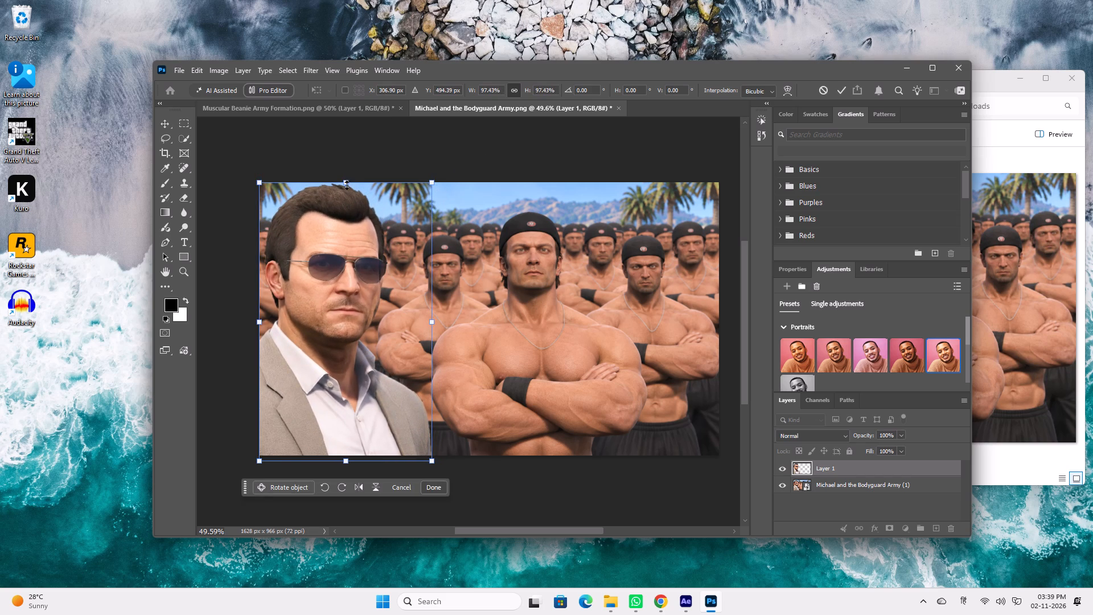
pyautogui.moveTo(347, 184); pyautogui.dragTo(347, 208)
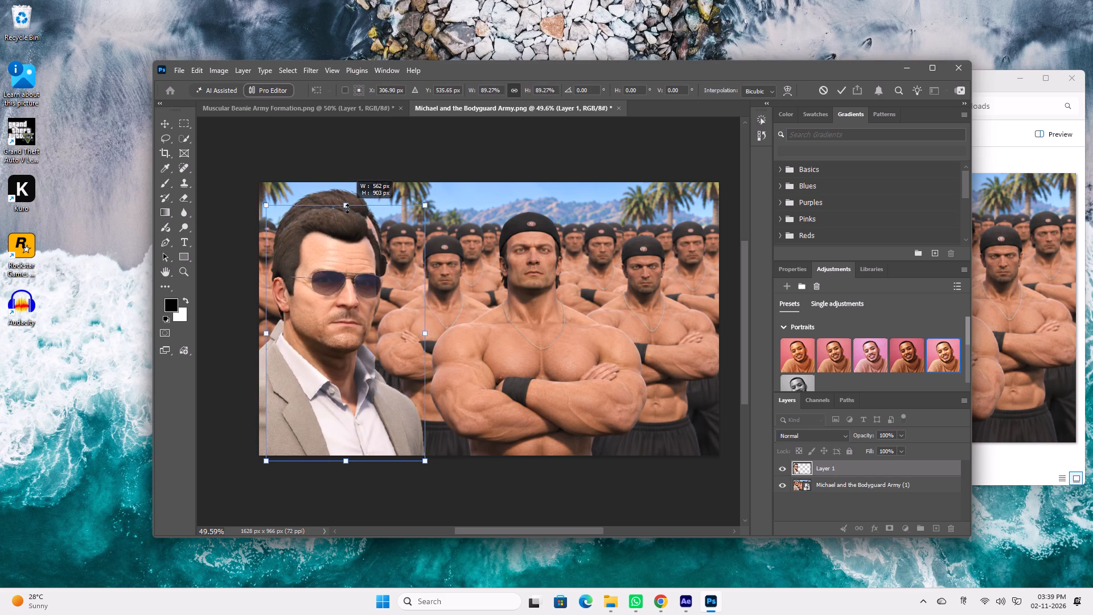
pyautogui.moveTo(347, 208); pyautogui.dragTo(347, 209)
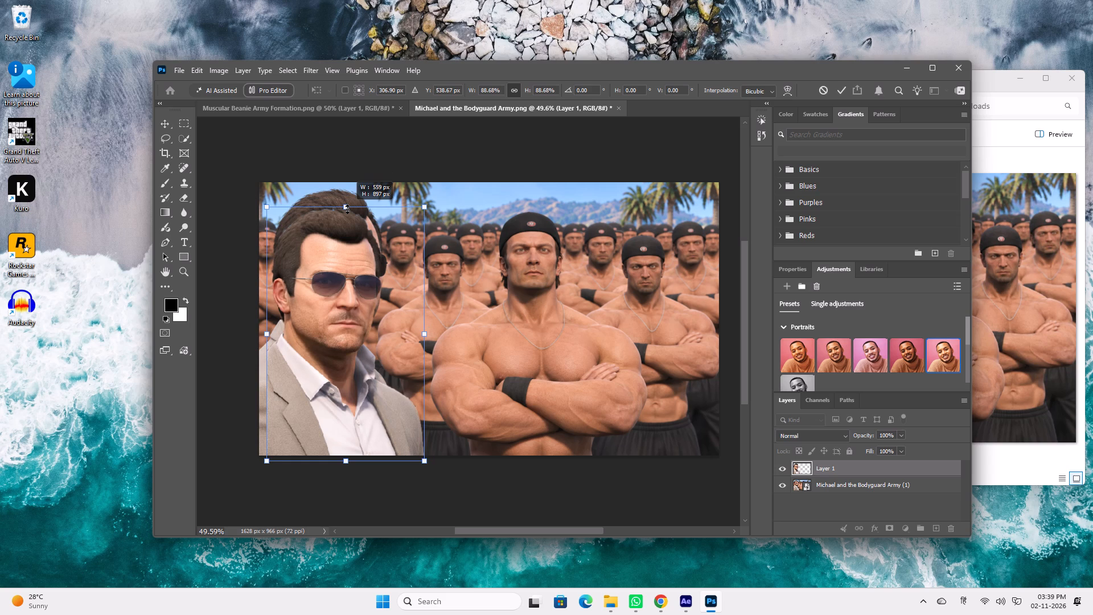
pyautogui.moveTo(347, 209); pyautogui.dragTo(348, 206)
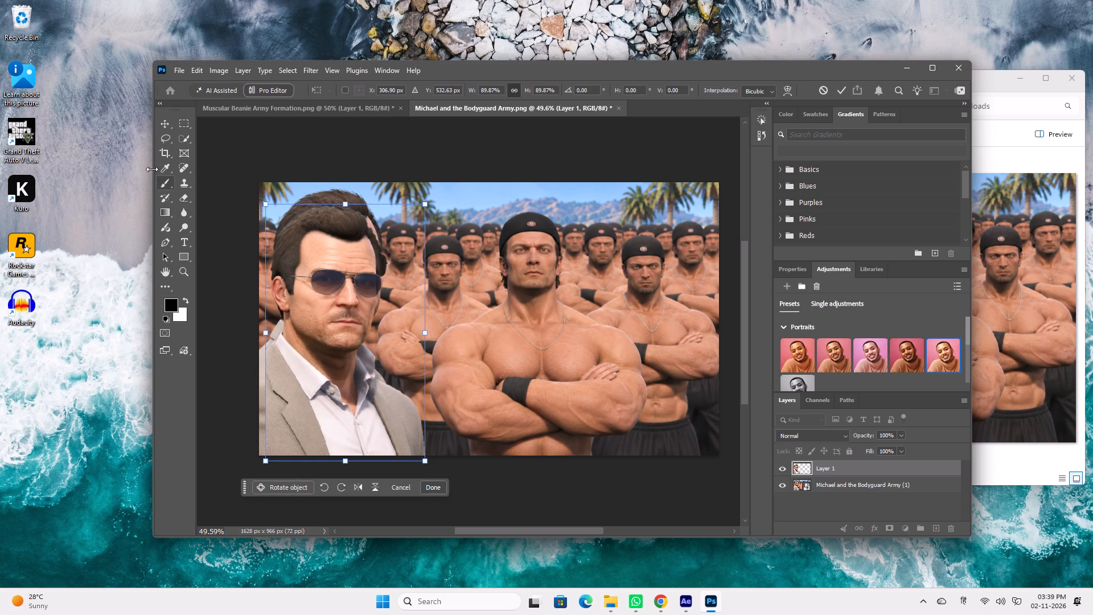
pyautogui.click(164, 125)
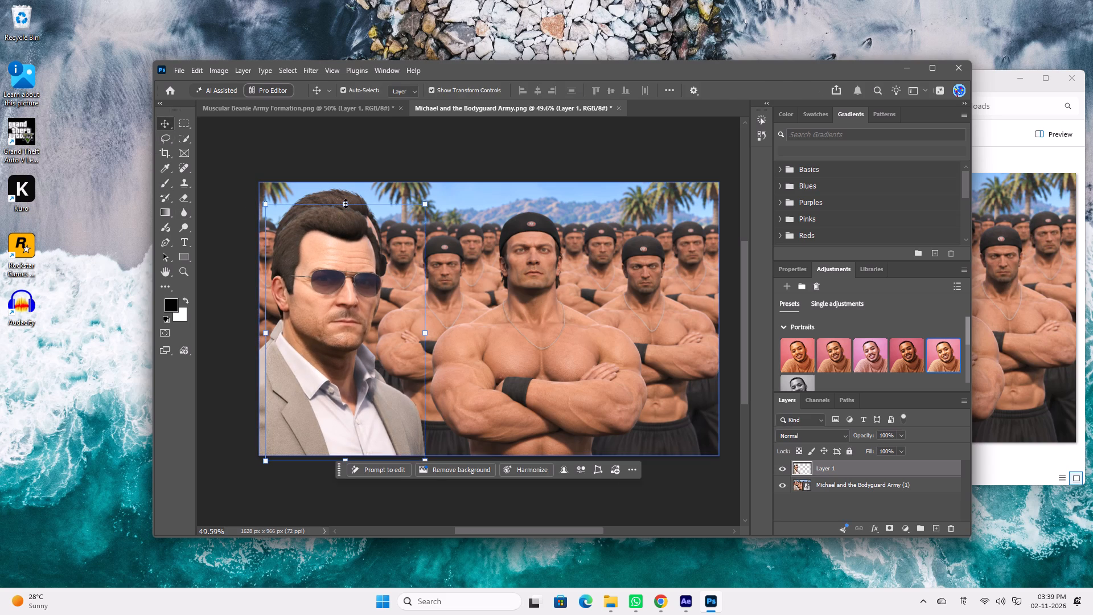
# Enlarge the Michael cutout proportionally to 111.04% and move it up about 18 px, flush with the image's upper and left edges.
pyautogui.click(346, 203)
pyautogui.moveTo(426, 335); pyautogui.dragTo(427, 335)
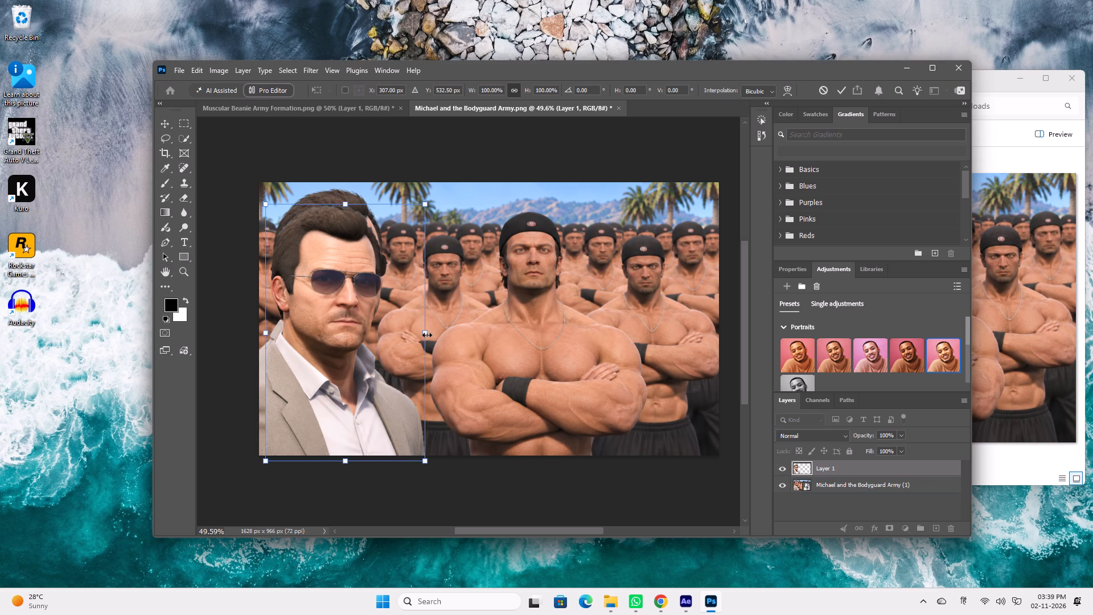
pyautogui.moveTo(427, 335); pyautogui.dragTo(443, 337)
pyautogui.click(367, 333)
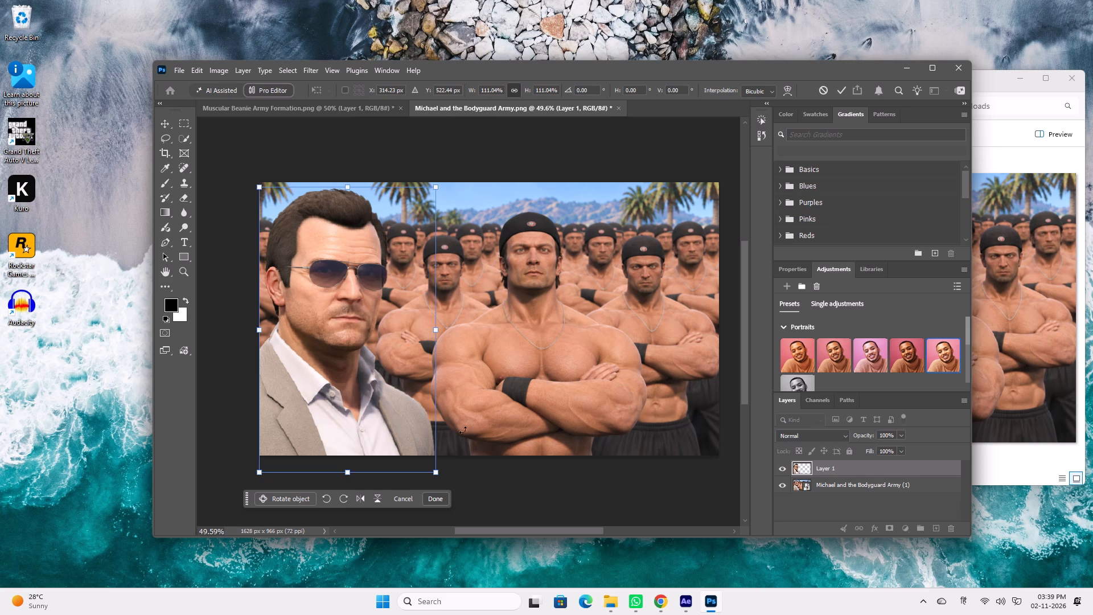
pyautogui.moveTo(360, 350); pyautogui.dragTo(359, 342)
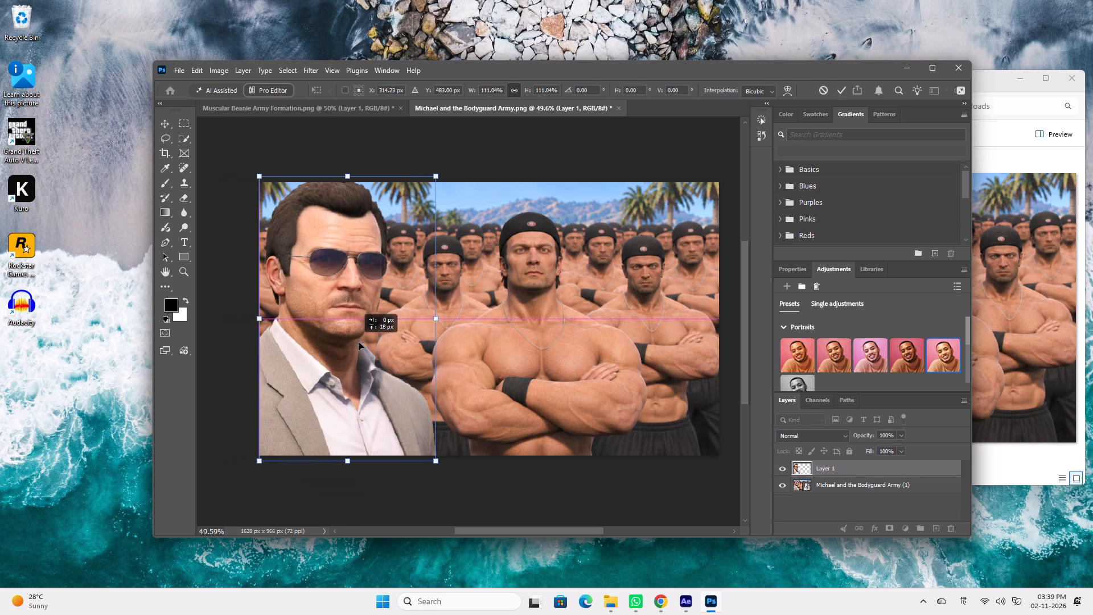
pyautogui.moveTo(359, 342); pyautogui.dragTo(357, 342)
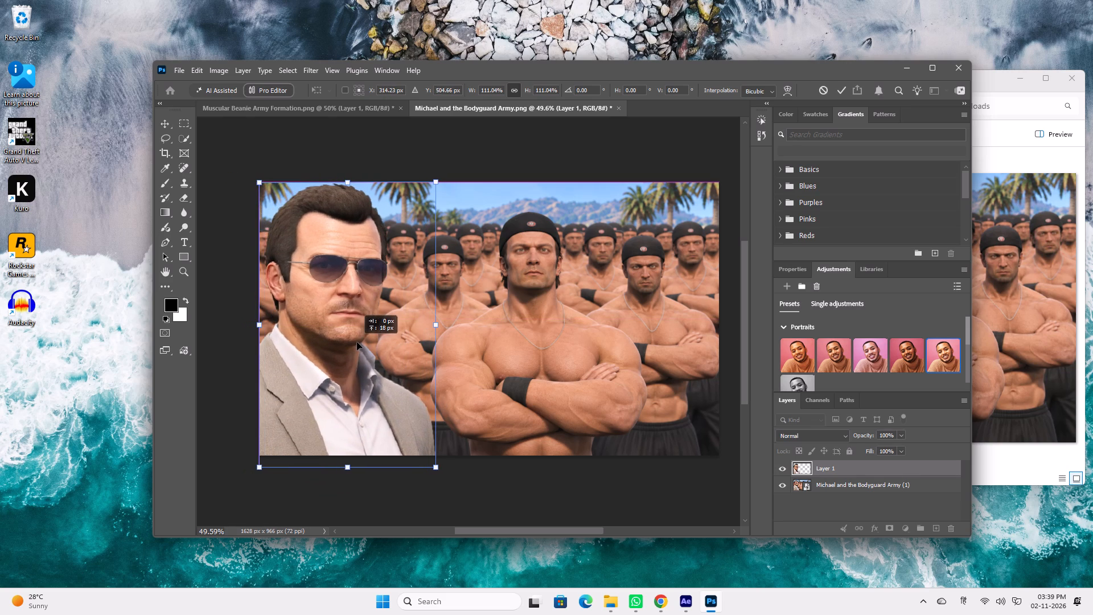
pyautogui.moveTo(357, 342); pyautogui.dragTo(355, 343)
pyautogui.moveTo(355, 343); pyautogui.dragTo(359, 343)
pyautogui.moveTo(359, 343); pyautogui.dragTo(368, 343)
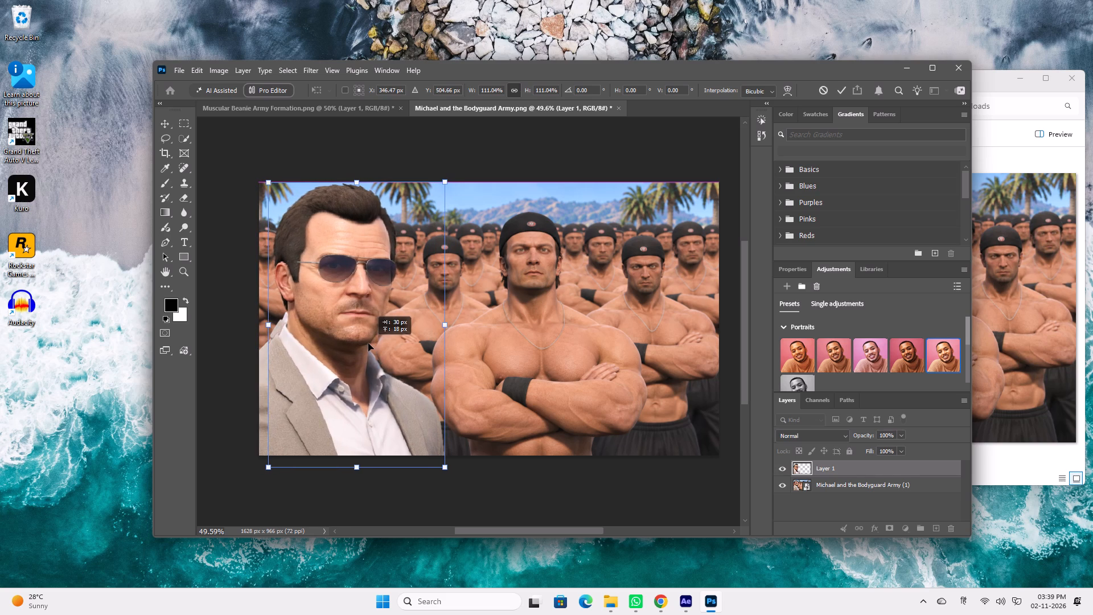
pyautogui.moveTo(368, 343); pyautogui.dragTo(364, 343)
# Scale the Michael cutout to 102.85%, move it to X 323.30 px and Y 483.00 px, apply the transform and reselect the cutout.
pyautogui.moveTo(433, 324); pyautogui.dragTo(439, 324)
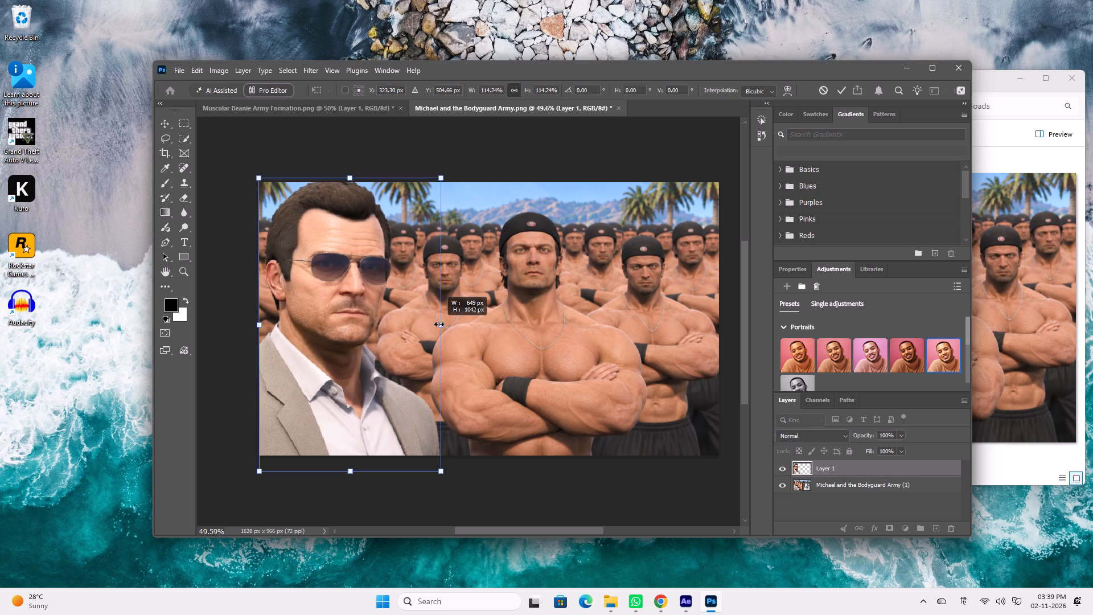
pyautogui.moveTo(439, 324); pyautogui.dragTo(420, 326)
pyautogui.moveTo(348, 313); pyautogui.dragTo(358, 313)
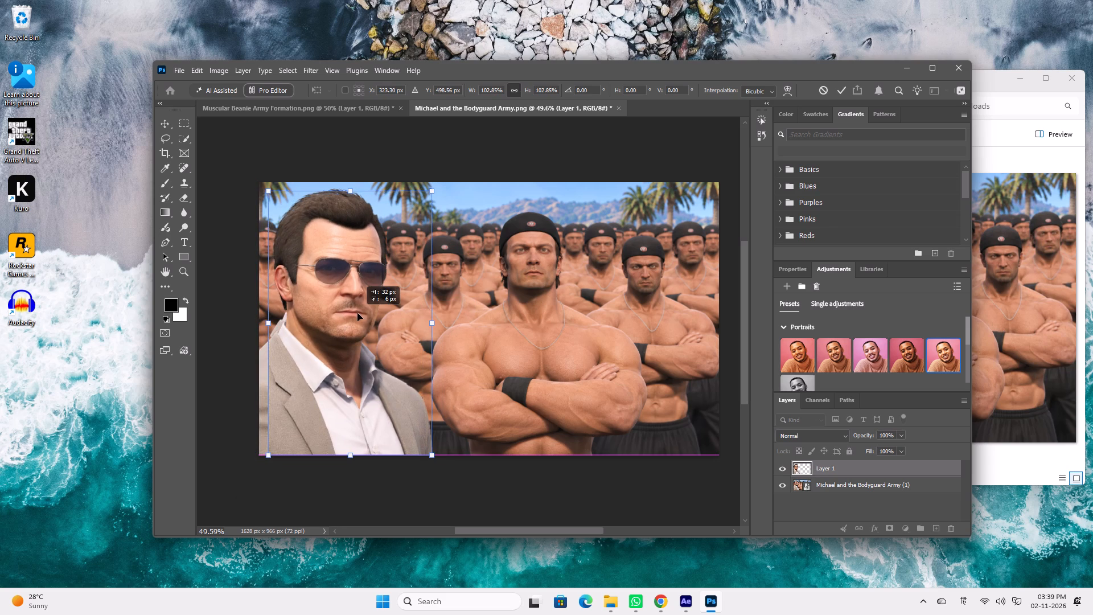
pyautogui.moveTo(358, 313); pyautogui.dragTo(358, 309)
pyautogui.click(482, 507)
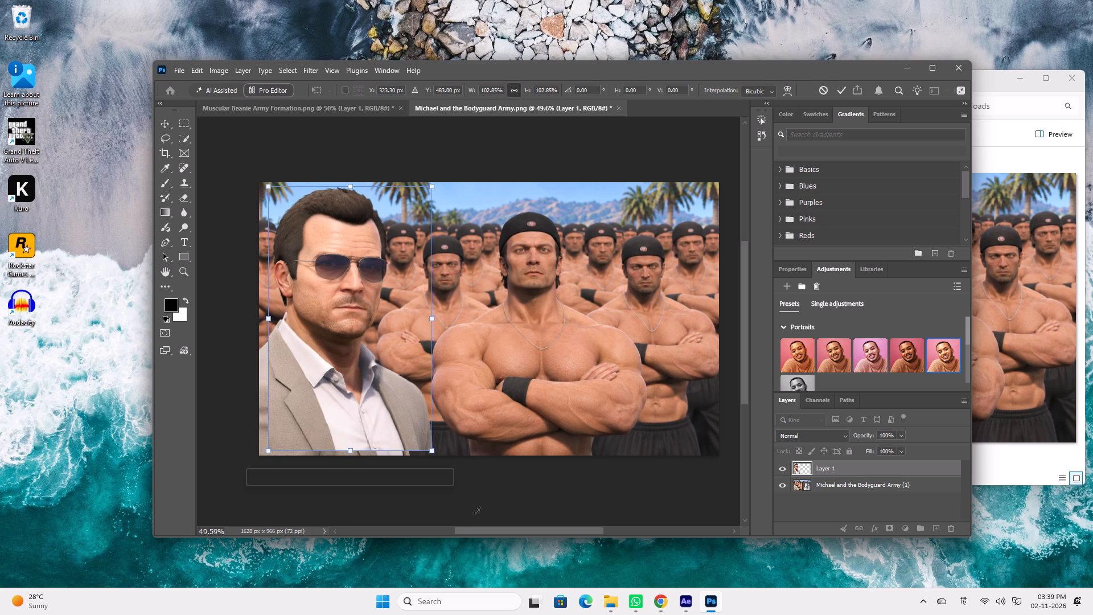
pyautogui.click(908, 487)
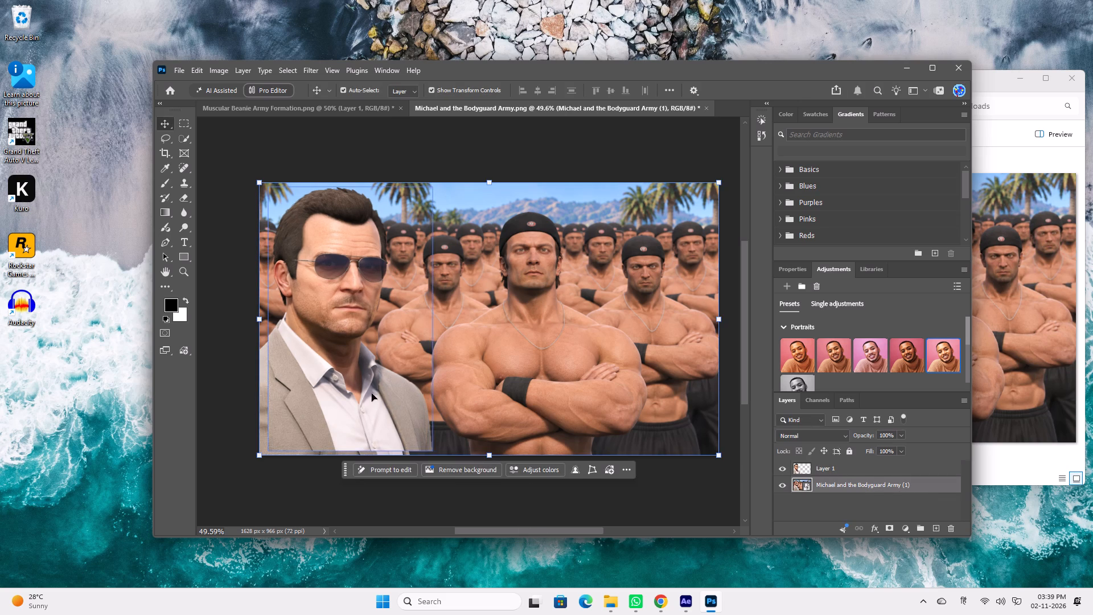
pyautogui.click(347, 391)
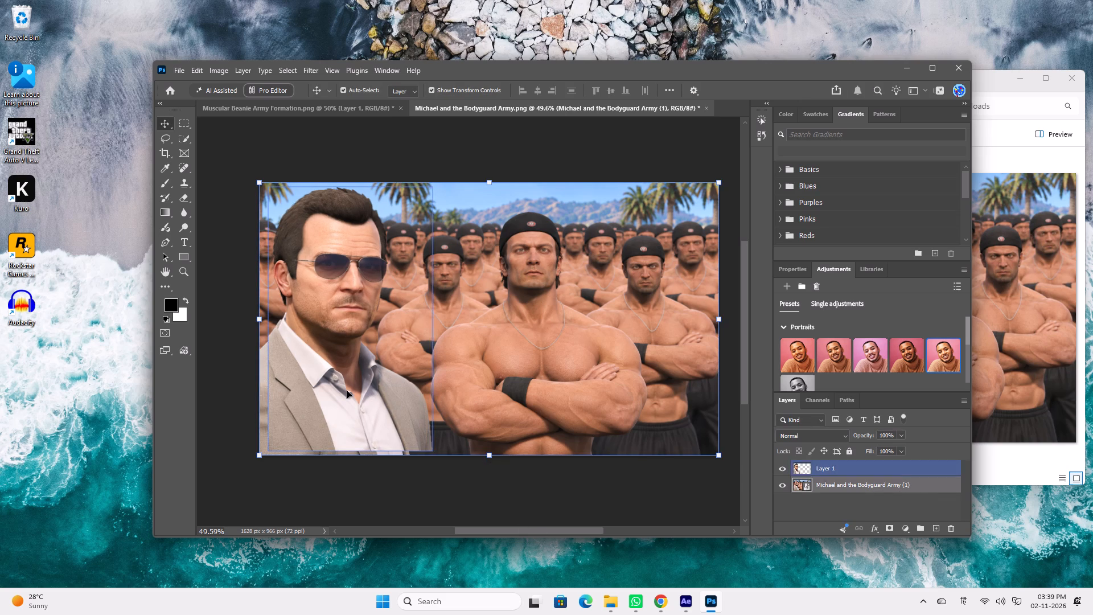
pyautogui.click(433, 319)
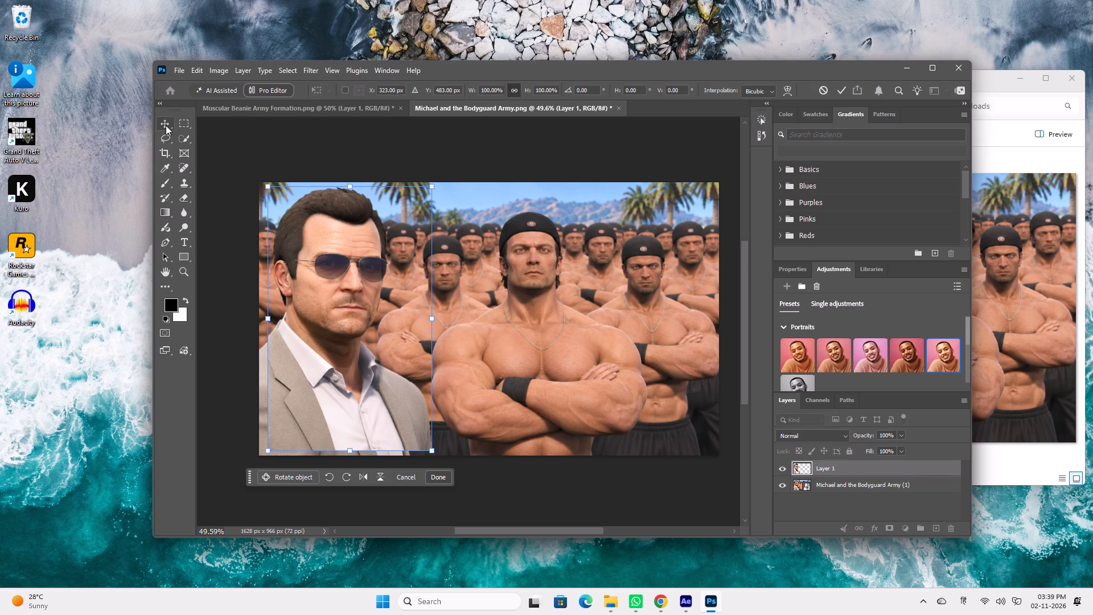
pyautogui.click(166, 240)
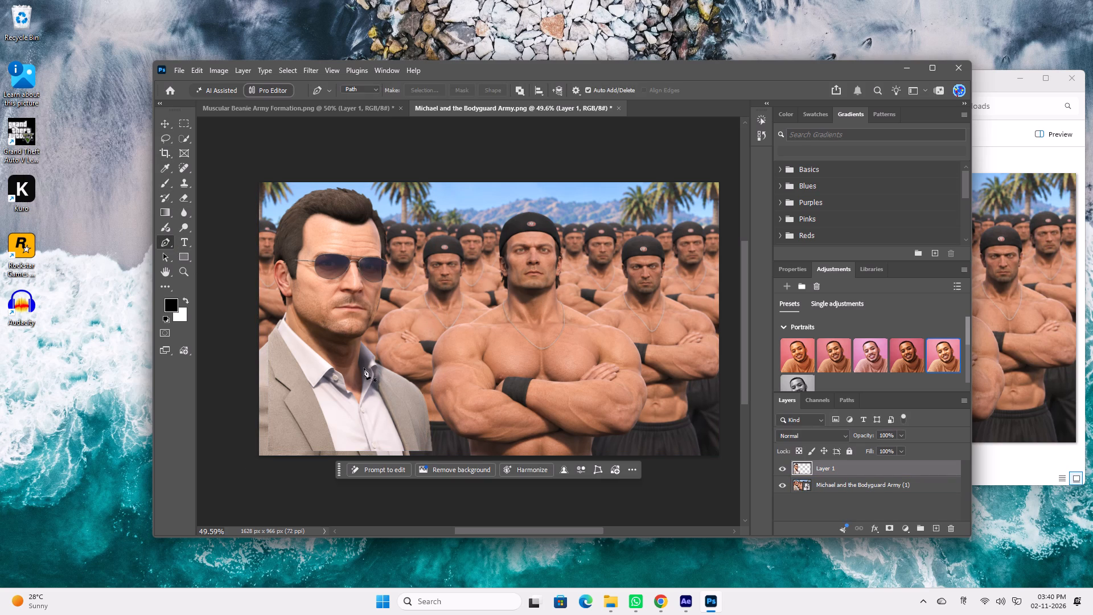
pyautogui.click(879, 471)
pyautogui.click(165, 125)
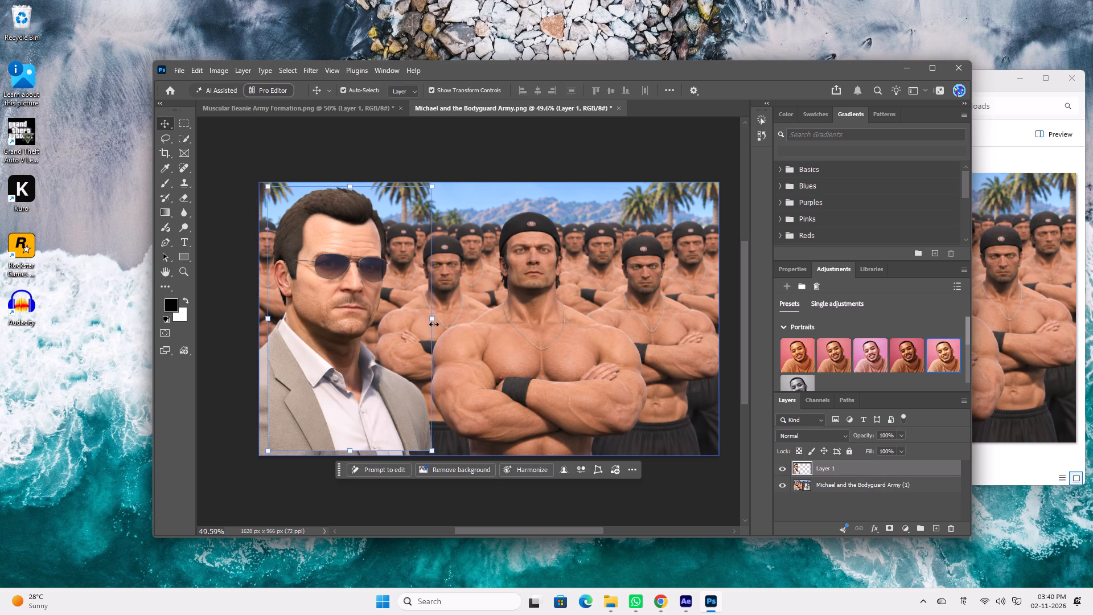
# Scale the Michael cutout proportionally to 102.77% with its left edge fixed, apply the transform and deselect all layers.
pyautogui.moveTo(434, 323); pyautogui.dragTo(425, 324)
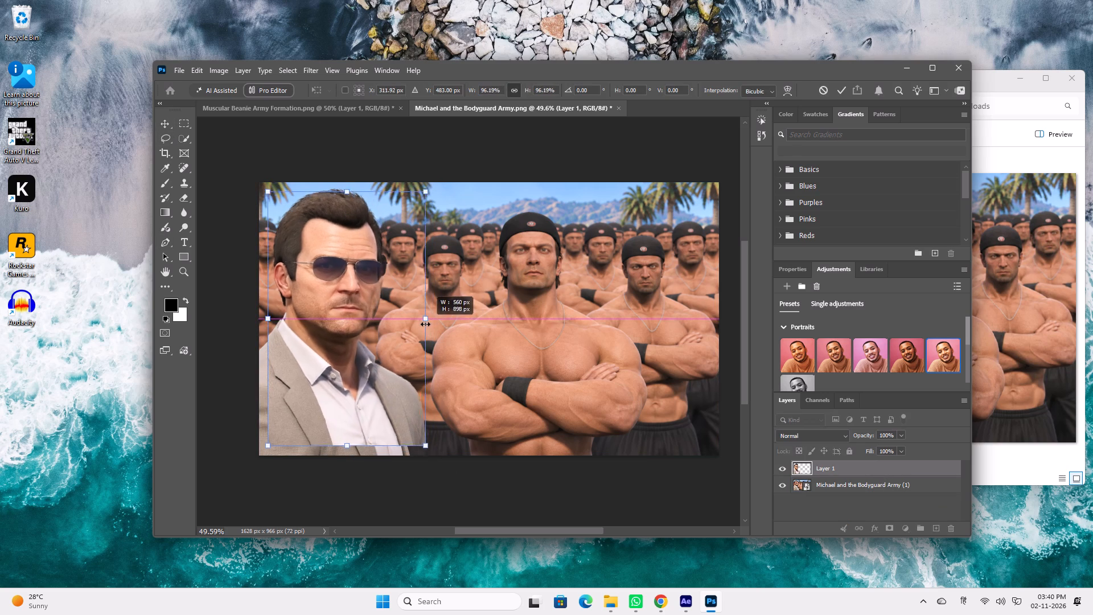
pyautogui.moveTo(425, 324); pyautogui.dragTo(439, 329)
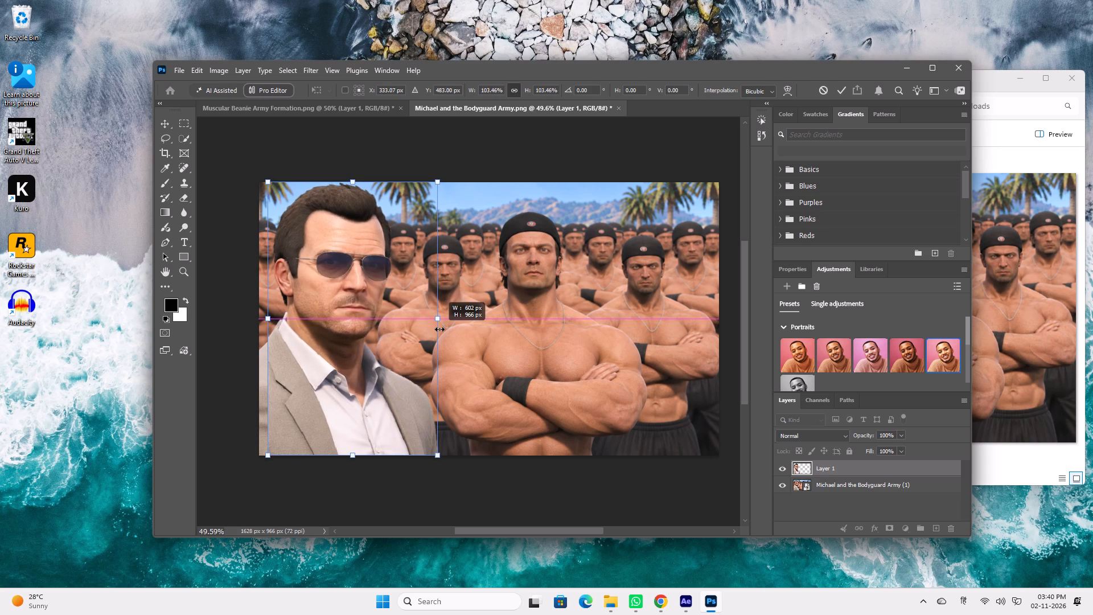
pyautogui.moveTo(439, 329); pyautogui.dragTo(437, 330)
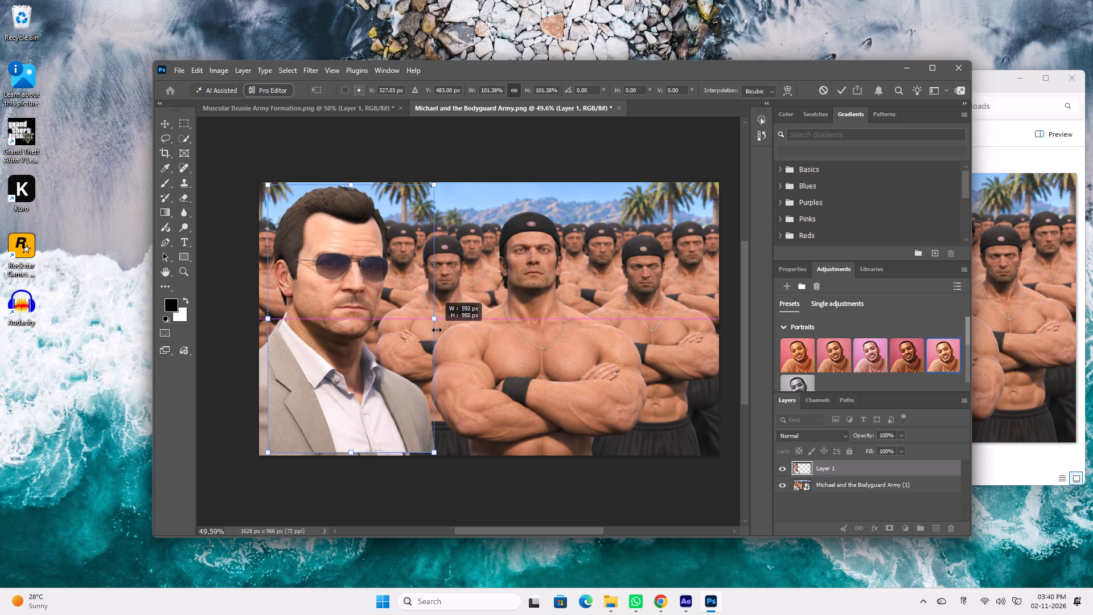
pyautogui.moveTo(437, 330); pyautogui.dragTo(437, 330)
pyautogui.moveTo(437, 330); pyautogui.dragTo(438, 330)
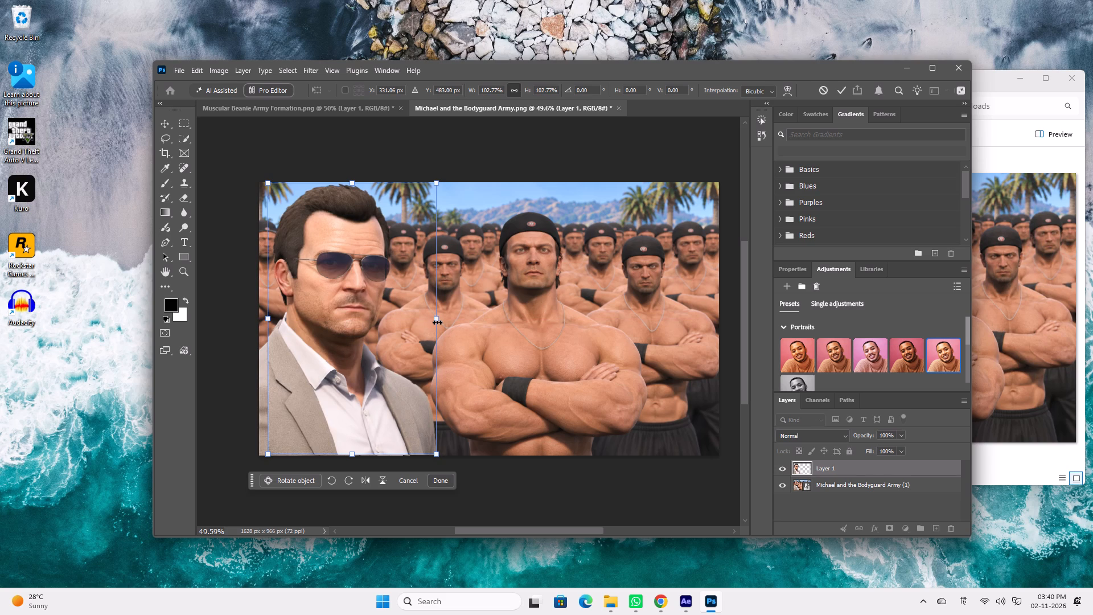
pyautogui.click(486, 505)
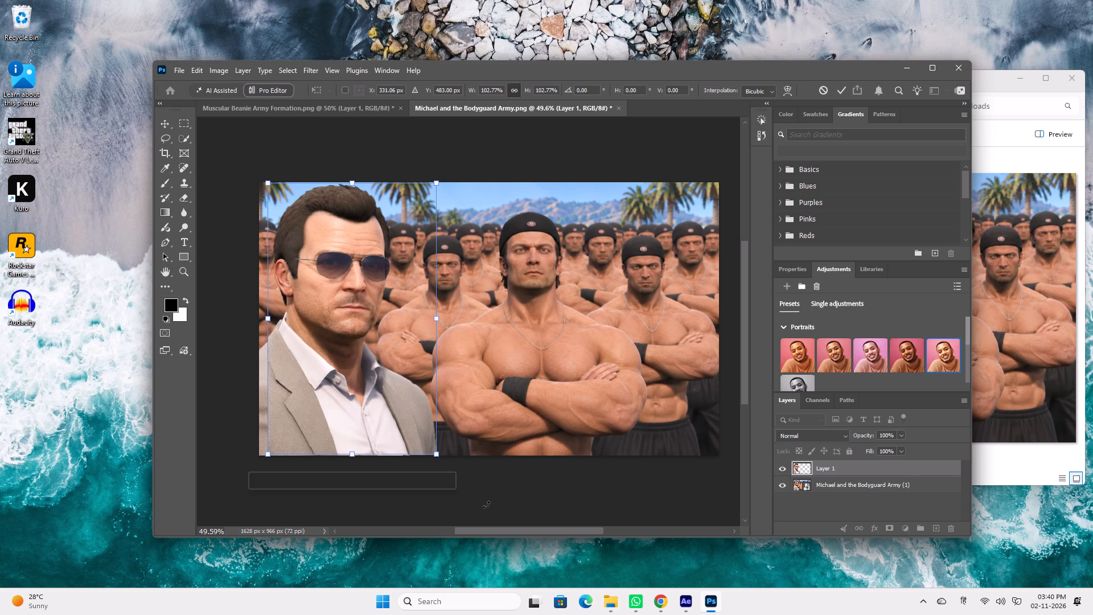
pyautogui.click(489, 499)
pyautogui.click(529, 510)
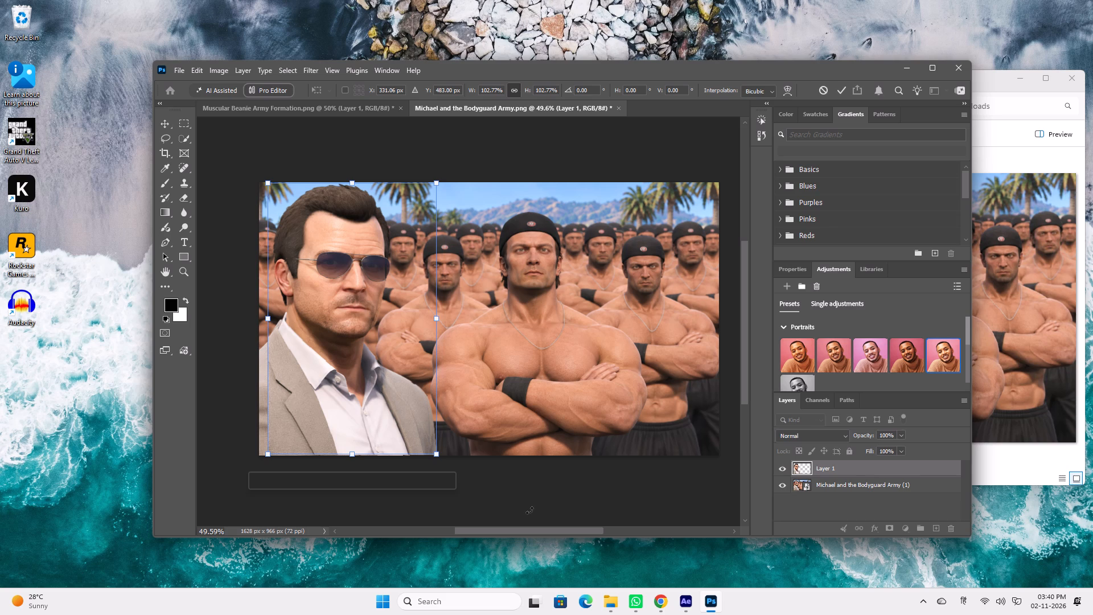
pyautogui.click(529, 510)
pyautogui.click(447, 478)
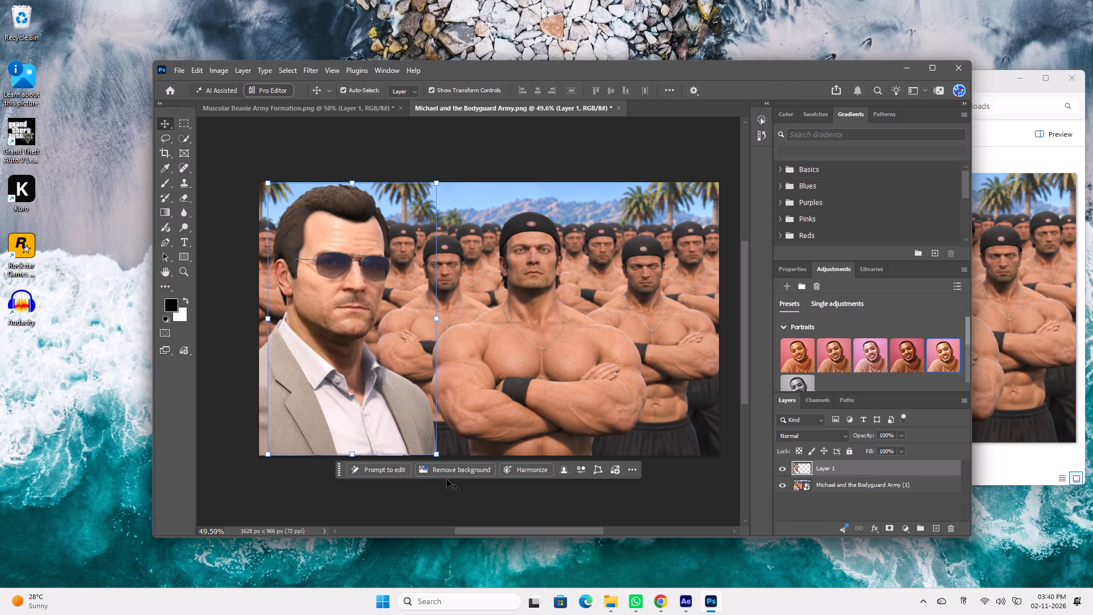
pyautogui.click(468, 511)
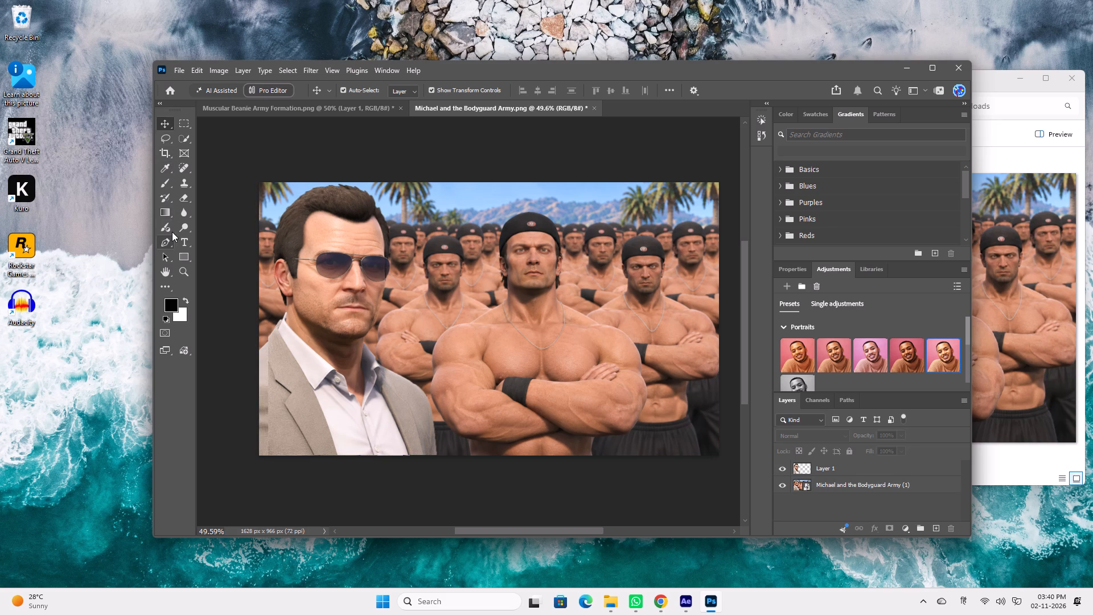
# Ready the Clone Stamp tool on the Michael and the Bodyguard Army (1) layer, with the suit's left shoulder area in close view.
pyautogui.click(181, 186)
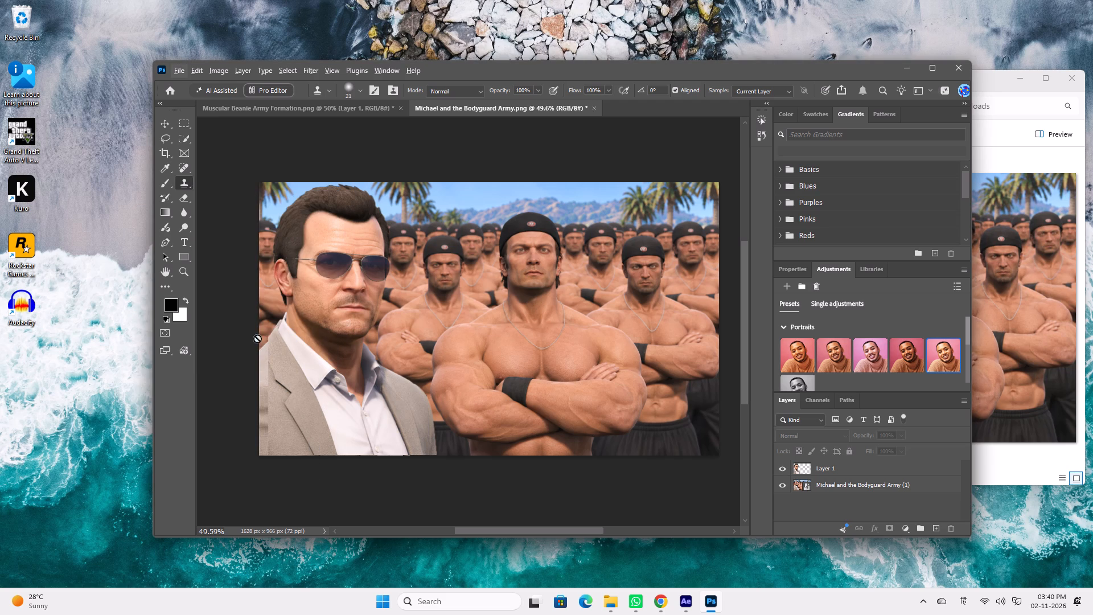
pyautogui.click(845, 470)
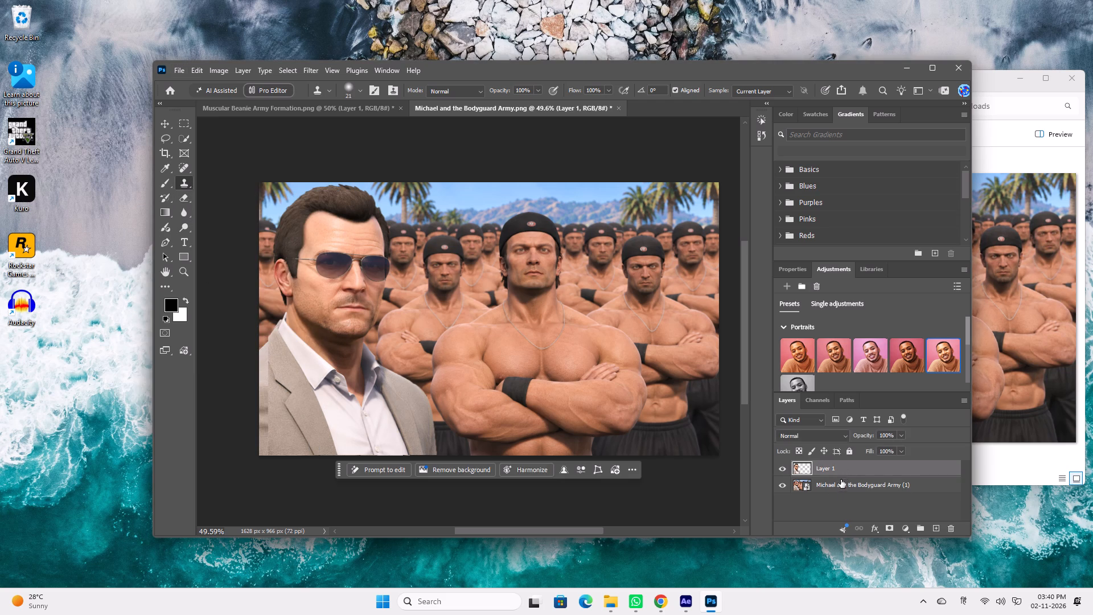
pyautogui.keyDown('ctrl'); pyautogui.click(840, 481); pyautogui.keyUp('ctrl')
pyautogui.keyDown('alt'); pyautogui.scroll(4, 234, 374); pyautogui.keyUp('alt')
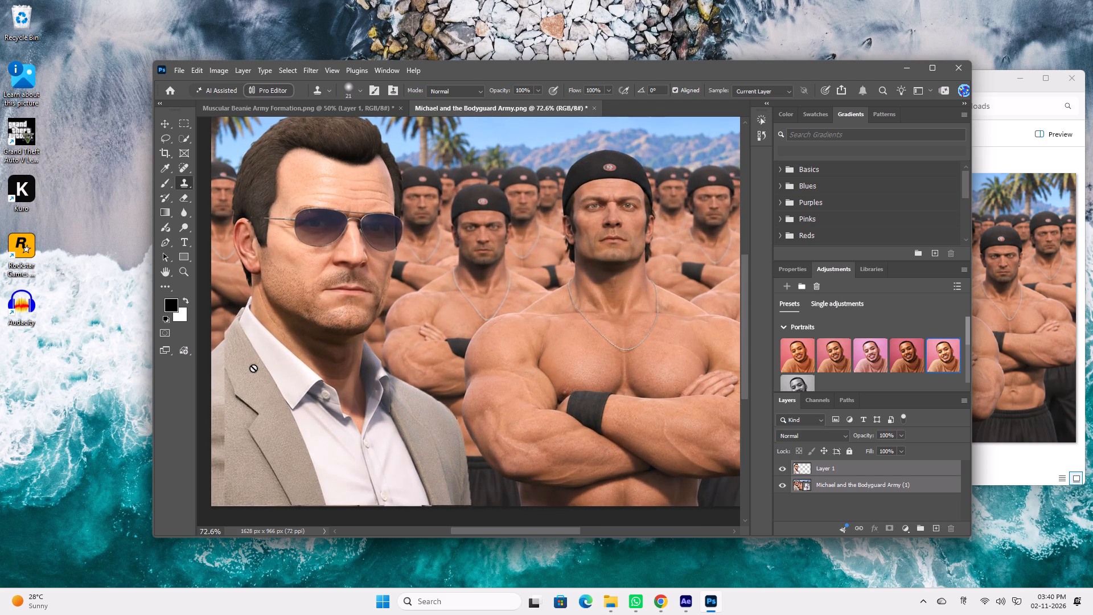
pyautogui.press('space')
pyautogui.press('space')
pyautogui.press('space')
pyautogui.press('space')
pyautogui.press('space')
pyautogui.press('space')
pyautogui.moveTo(243, 362); pyautogui.dragTo(340, 354)
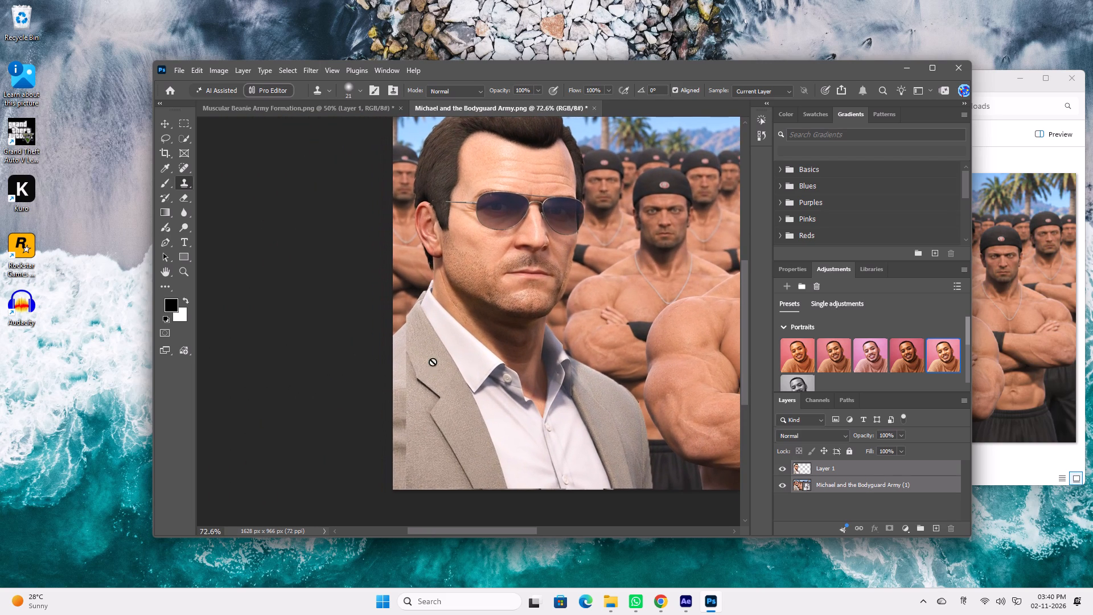
pyautogui.click(849, 489)
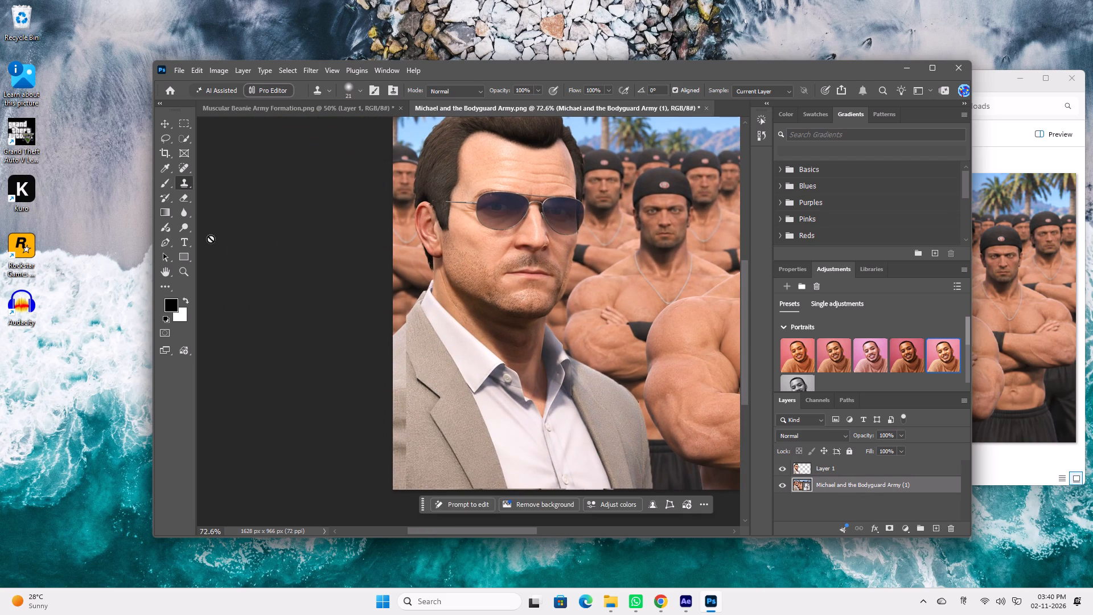
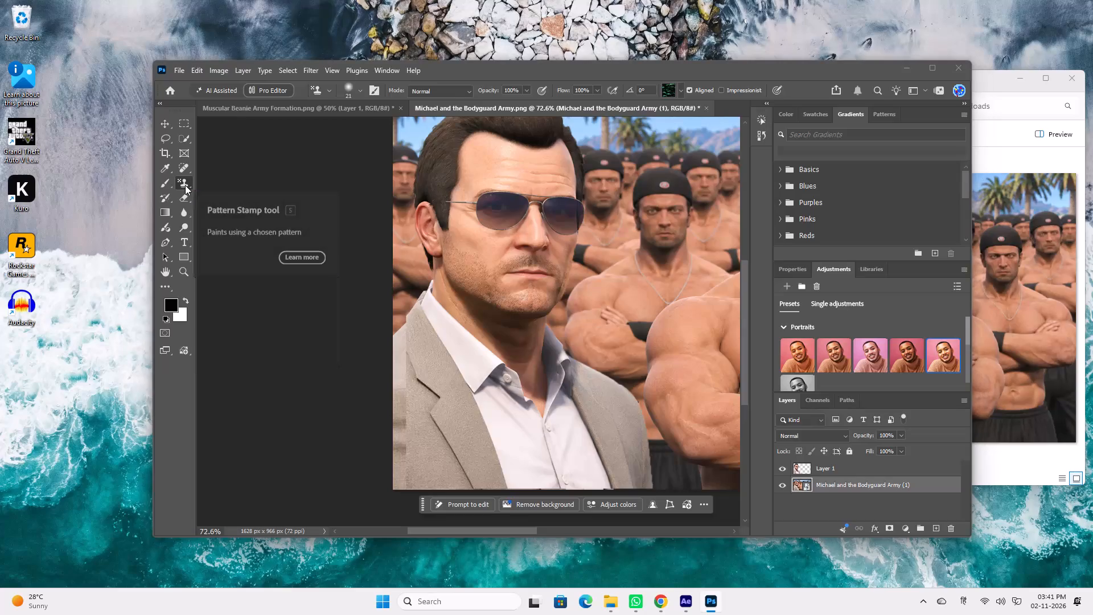
# Switch the Clone Stamp tool to Layer 1 and clone jacket fabric over the shoulder seam, undoing the last stroke.
pyautogui.keyDown('alt'); pyautogui.click(185, 185); pyautogui.keyUp('alt')
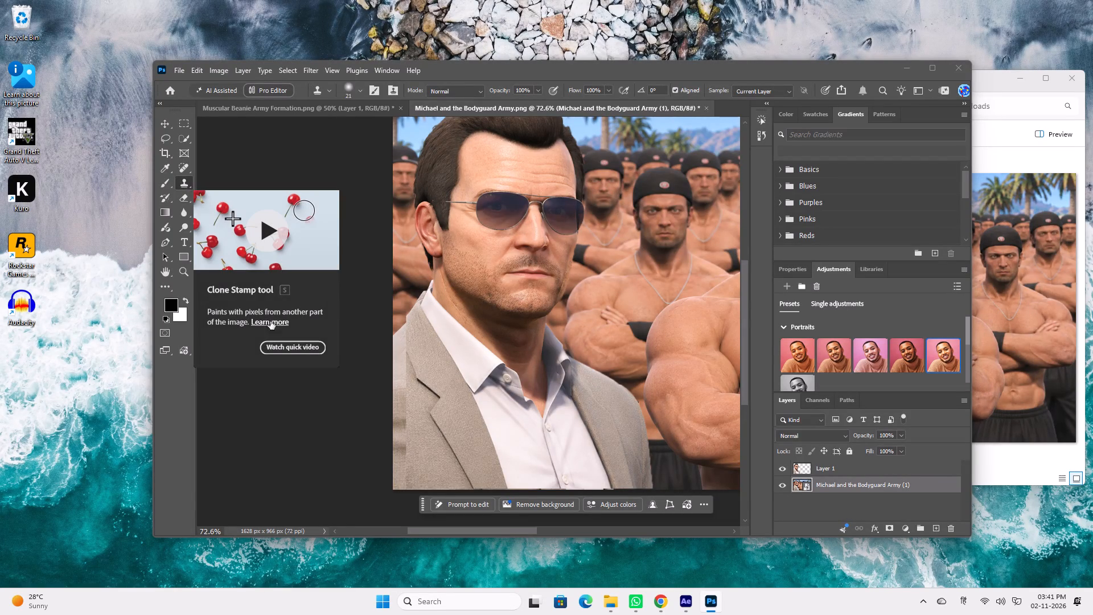
pyautogui.click(287, 403)
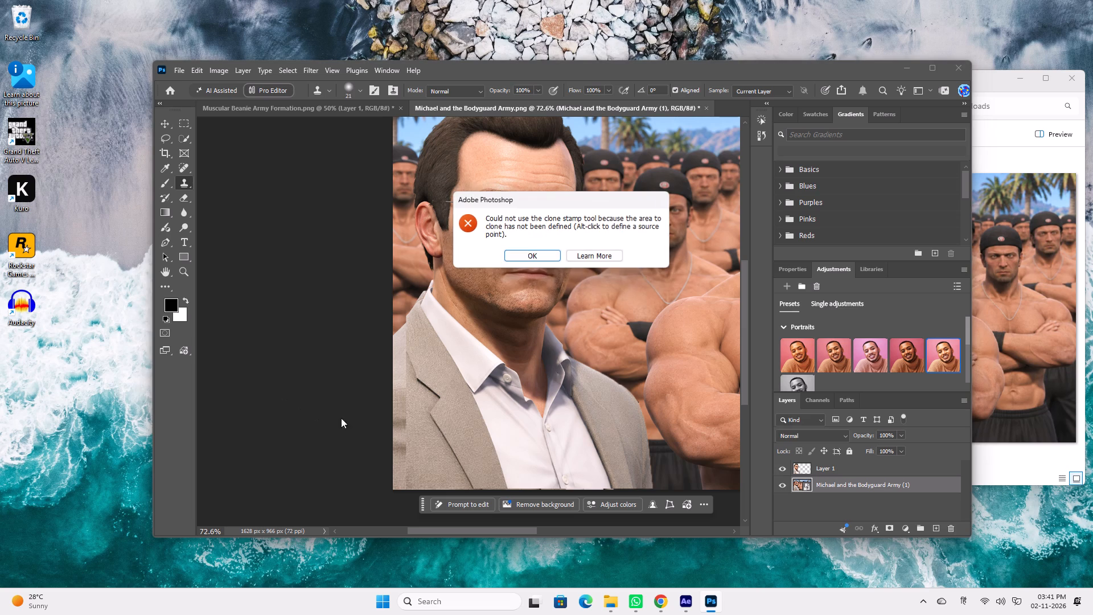
pyautogui.click(543, 257)
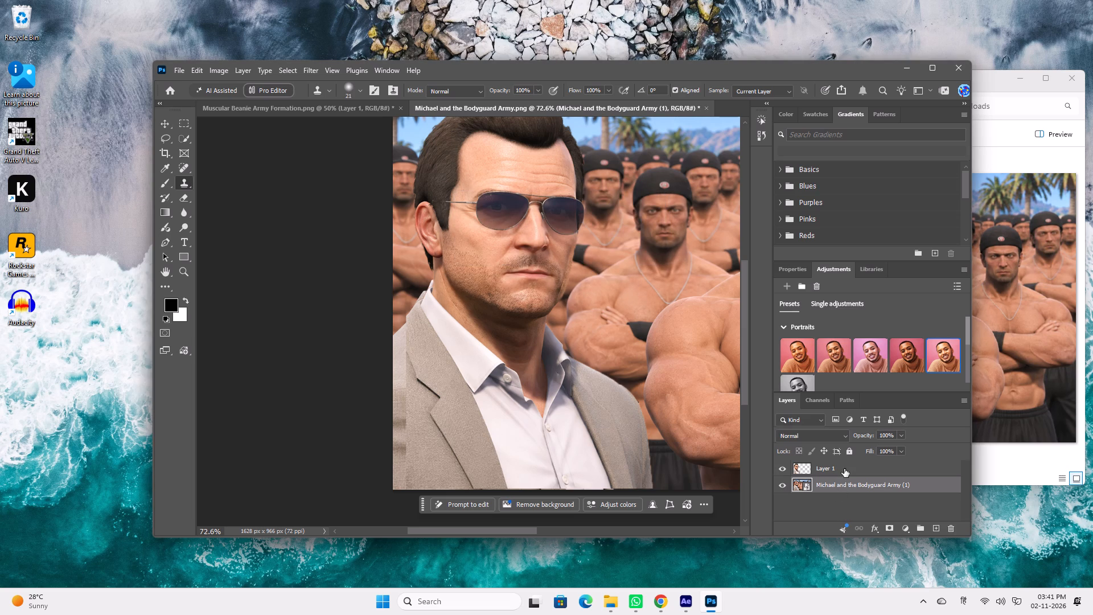
pyautogui.click(844, 469)
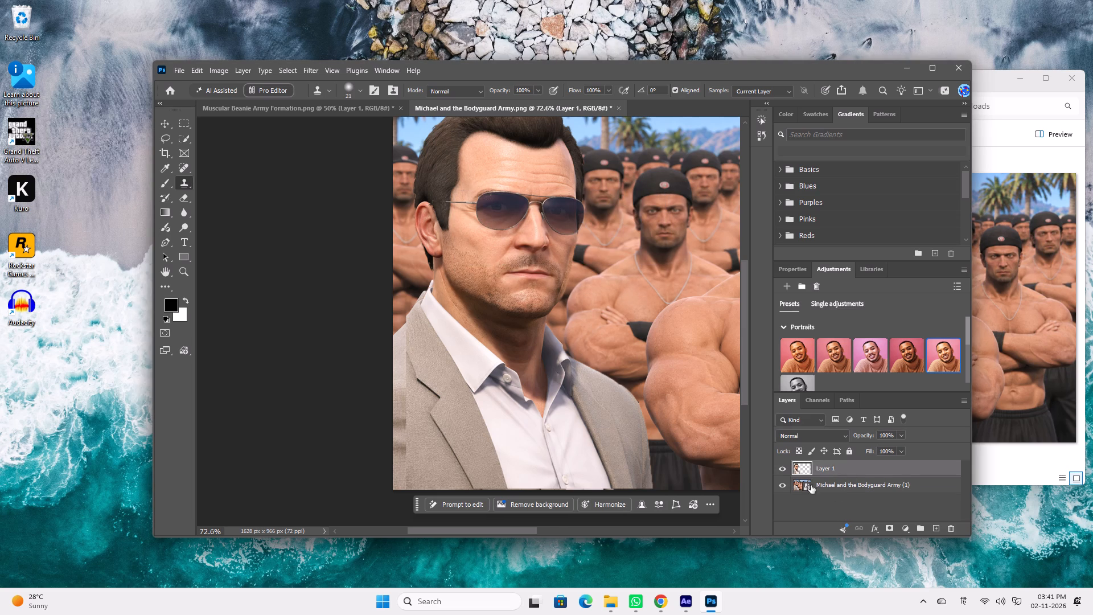
pyautogui.keyDown('alt'); pyautogui.doubleClick(411, 342); pyautogui.keyUp('alt')
pyautogui.moveTo(406, 342); pyautogui.dragTo(402, 360)
pyautogui.moveTo(405, 346); pyautogui.dragTo(403, 371)
pyautogui.hotkey('ctrl', 'z')
# Resample clean fabric near the top of the jacket shoulder and clone it over the upper end of the seam.
pyautogui.write(']]]')
pyautogui.write(']]')
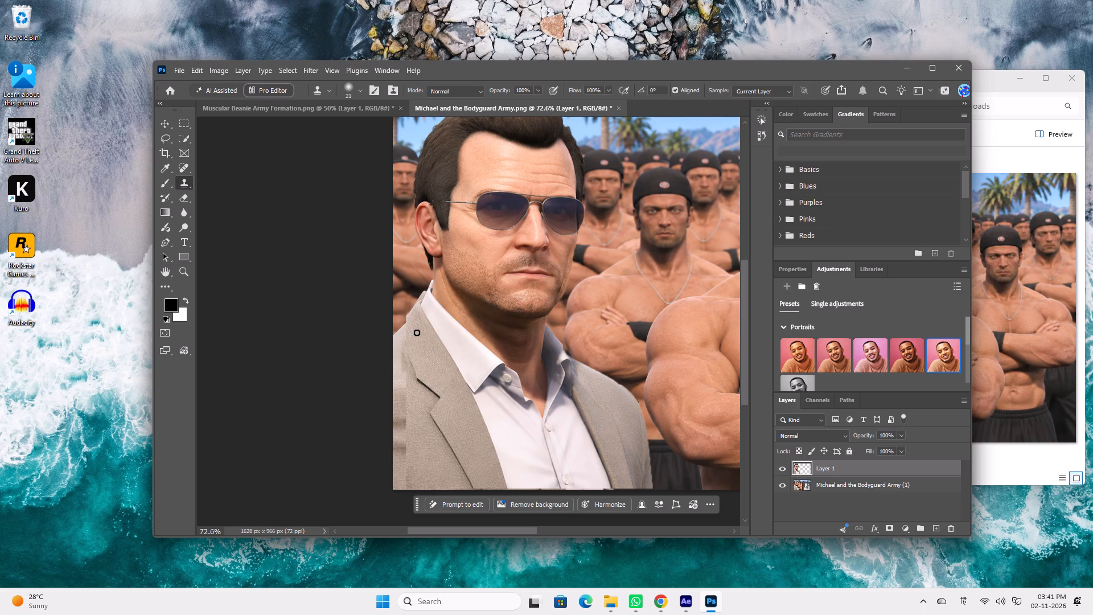
pyautogui.click(417, 341)
pyautogui.press(']')
pyautogui.write(']]')
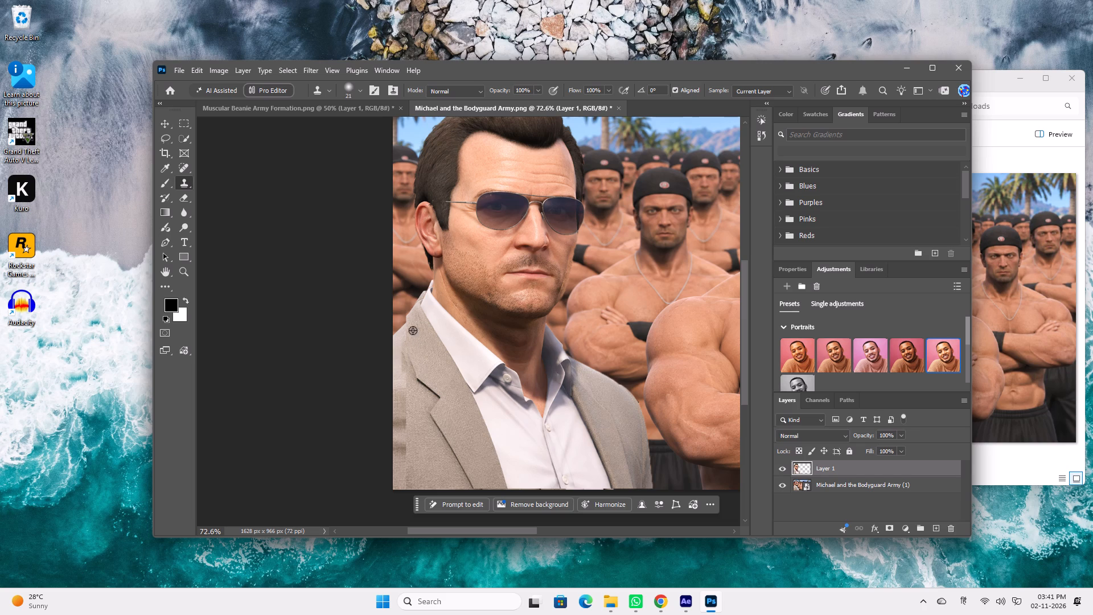
pyautogui.keyDown('alt'); pyautogui.scroll(3, 412, 329); pyautogui.keyUp('alt')
pyautogui.keyDown('alt'); pyautogui.click(416, 325); pyautogui.keyUp('alt')
pyautogui.moveTo(410, 328); pyautogui.dragTo(406, 343)
pyautogui.moveTo(406, 333); pyautogui.dragTo(398, 357)
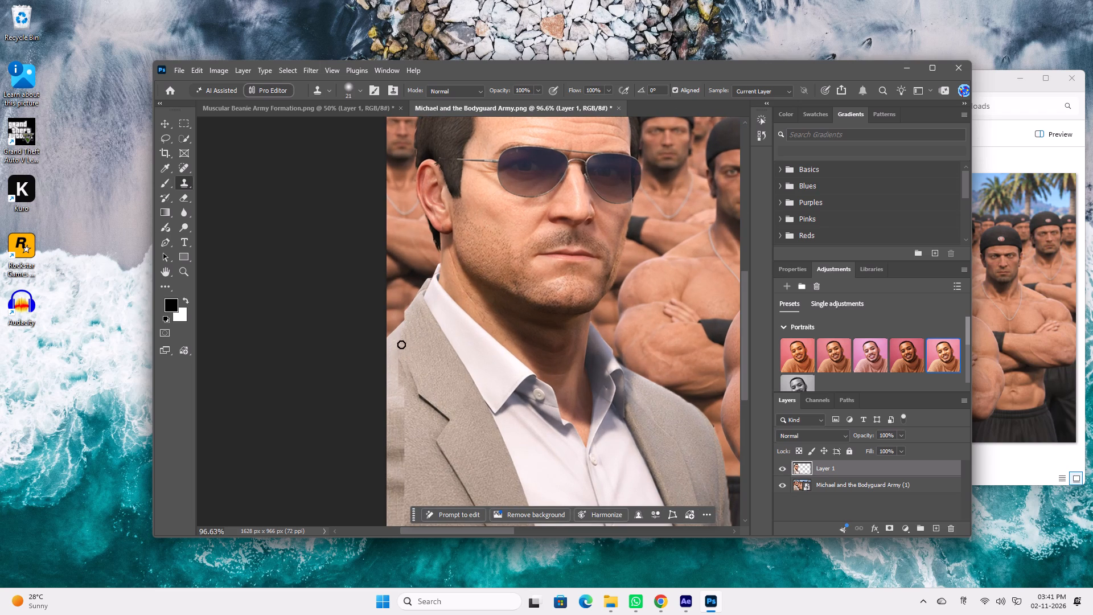
# Clone jacket fabric in short overlapping strokes down the seam by the image's left edge, from the shoulder towards the hem.
pyautogui.moveTo(401, 342); pyautogui.dragTo(395, 380)
pyautogui.moveTo(396, 365); pyautogui.dragTo(396, 392)
pyautogui.moveTo(411, 366); pyautogui.dragTo(398, 402)
pyautogui.moveTo(403, 384); pyautogui.dragTo(402, 410)
pyautogui.moveTo(405, 402); pyautogui.dragTo(397, 417)
pyautogui.moveTo(400, 413); pyautogui.dragTo(400, 437)
pyautogui.moveTo(408, 429); pyautogui.dragTo(400, 450)
pyautogui.moveTo(409, 435); pyautogui.dragTo(399, 460)
pyautogui.moveTo(408, 452); pyautogui.dragTo(401, 471)
pyautogui.moveTo(406, 461); pyautogui.dragTo(400, 490)
pyautogui.moveTo(412, 479); pyautogui.dragTo(404, 497)
pyautogui.moveTo(410, 487); pyautogui.dragTo(400, 511)
pyautogui.click(403, 506)
# Sample fabric from the lower jacket and clone it over the seam near the image's bottom-left corner.
pyautogui.press('space')
pyautogui.press('space')
pyautogui.press('space')
pyautogui.press('space')
pyautogui.press('space')
pyautogui.moveTo(413, 467); pyautogui.dragTo(414, 453)
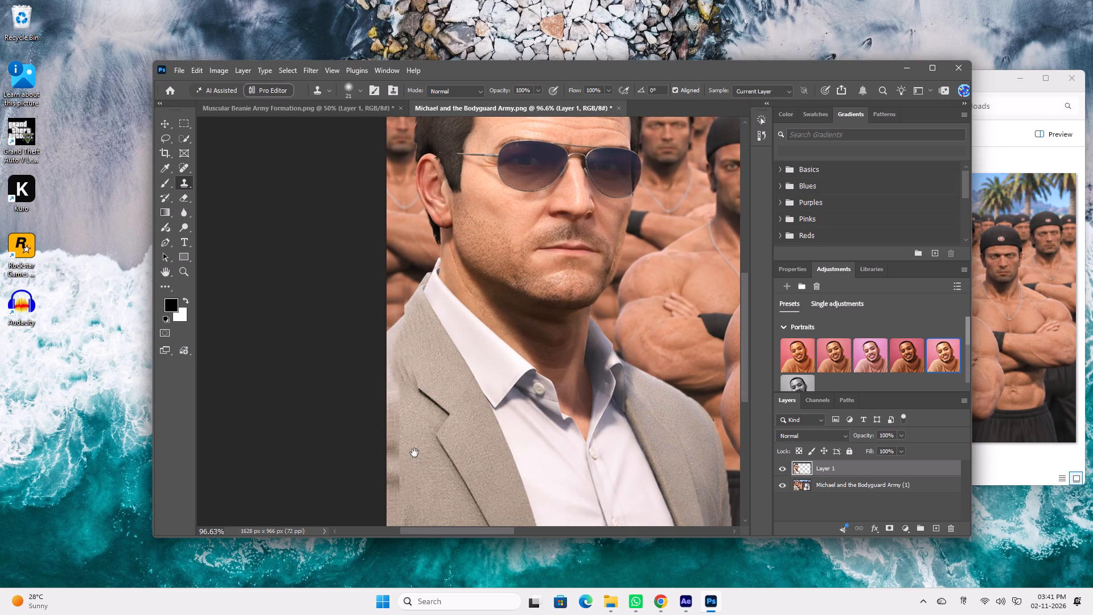
pyautogui.moveTo(414, 453); pyautogui.dragTo(409, 326)
pyautogui.keyDown('alt'); pyautogui.click(420, 360); pyautogui.keyUp('alt')
pyautogui.keyDown('alt'); pyautogui.moveTo(408, 376); pyautogui.dragTo(395, 405); pyautogui.keyUp('alt')
pyautogui.moveTo(404, 385); pyautogui.dragTo(393, 402)
pyautogui.keyDown('alt'); pyautogui.moveTo(406, 385); pyautogui.dragTo(402, 400); pyautogui.keyUp('alt')
pyautogui.keyDown('alt'); pyautogui.moveTo(411, 365); pyautogui.dragTo(402, 379); pyautogui.keyUp('alt')
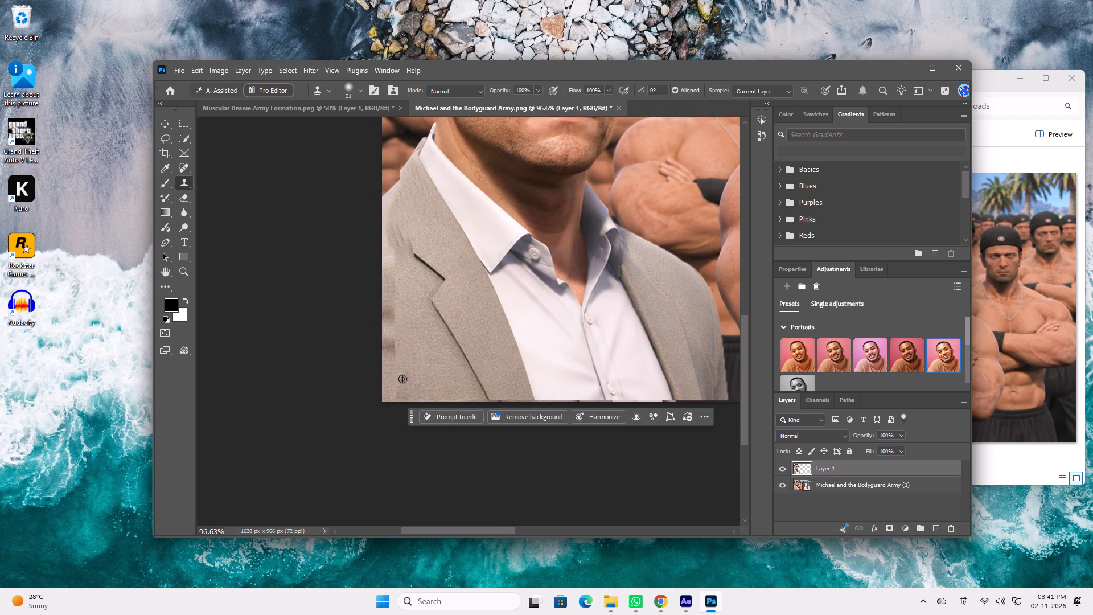
pyautogui.keyDown('alt'); pyautogui.moveTo(402, 379); pyautogui.dragTo(391, 394); pyautogui.keyUp('alt')
pyautogui.click(402, 371)
pyautogui.keyDown('alt'); pyautogui.click(409, 363); pyautogui.keyUp('alt')
pyautogui.moveTo(397, 377); pyautogui.dragTo(393, 386)
# Clone jacket fabric upward along the image's left edge to blend the remaining seam below the lapel notch.
pyautogui.moveTo(408, 349); pyautogui.dragTo(396, 377)
pyautogui.moveTo(403, 354); pyautogui.dragTo(391, 376)
pyautogui.moveTo(400, 350); pyautogui.dragTo(390, 367)
pyautogui.moveTo(406, 340); pyautogui.dragTo(406, 339)
pyautogui.moveTo(406, 339); pyautogui.dragTo(393, 357)
pyautogui.moveTo(399, 337); pyautogui.dragTo(384, 352)
pyautogui.moveTo(395, 338); pyautogui.dragTo(385, 352)
pyautogui.moveTo(399, 325); pyautogui.dragTo(384, 345)
pyautogui.moveTo(401, 314); pyautogui.dragTo(389, 329)
pyautogui.moveTo(400, 300); pyautogui.dragTo(378, 322)
pyautogui.moveTo(389, 308); pyautogui.dragTo(379, 322)
pyautogui.moveTo(396, 314); pyautogui.dragTo(385, 326)
# Resample fabric beside the lower lapel and clone it over the jacket at the image's bottom-left corner.
pyautogui.keyDown('alt'); pyautogui.click(423, 362); pyautogui.keyUp('alt')
pyautogui.moveTo(397, 387); pyautogui.dragTo(392, 397)
pyautogui.moveTo(408, 386); pyautogui.dragTo(388, 404)
# Examine the retouched jacket edge up close and within the whole composite.
pyautogui.keyDown('alt'); pyautogui.scroll(-7, 410, 362); pyautogui.keyUp('alt')
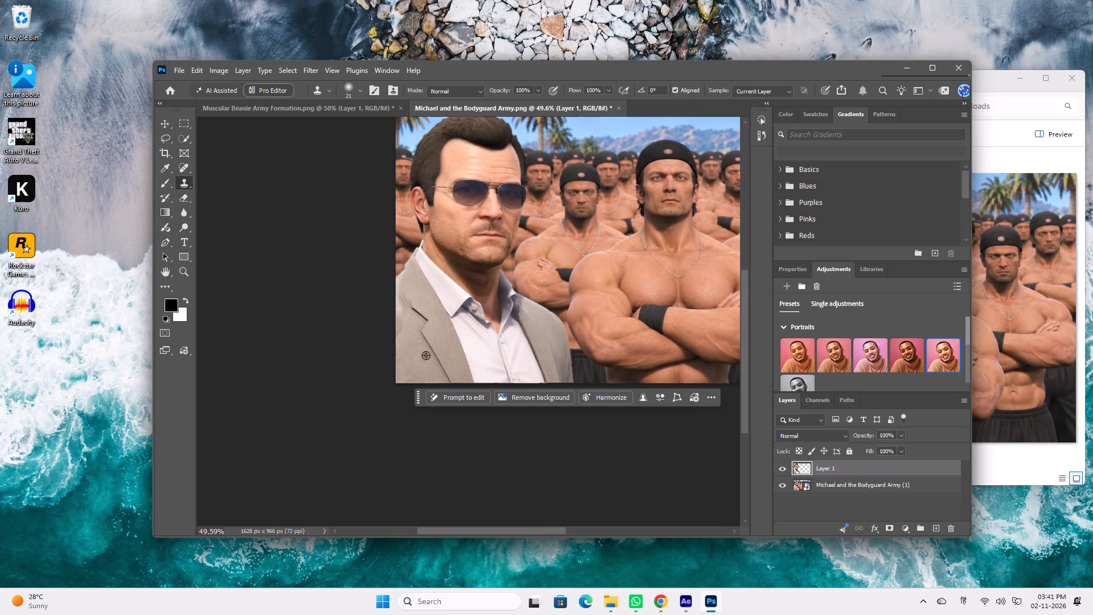
pyautogui.keyDown('alt'); pyautogui.scroll(5, 428, 202); pyautogui.keyUp('alt')
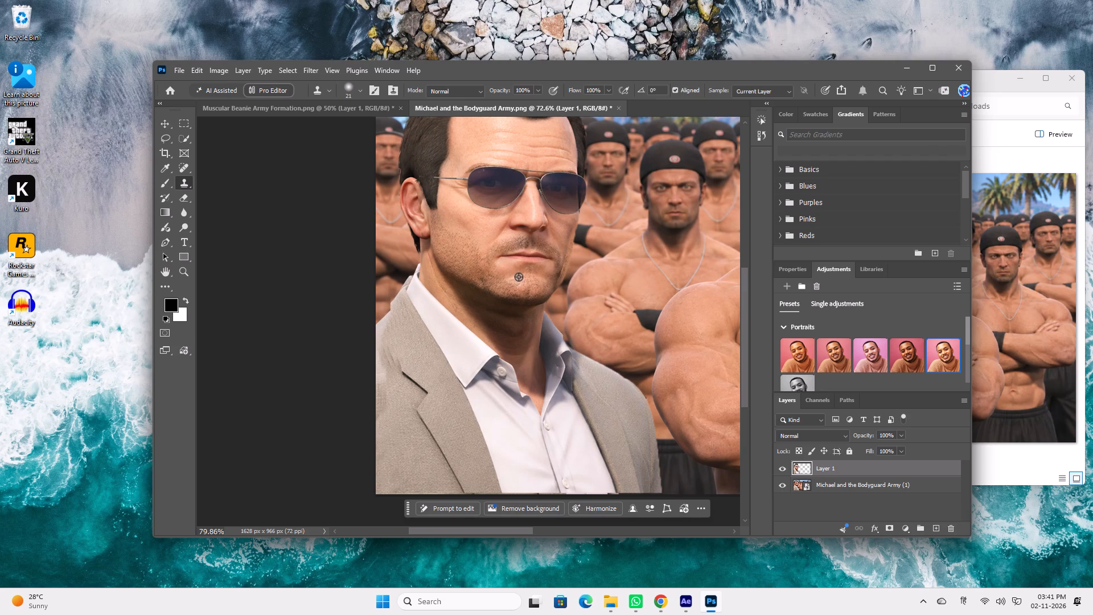
pyautogui.keyDown('alt'); pyautogui.scroll(-7, 519, 278); pyautogui.keyUp('alt')
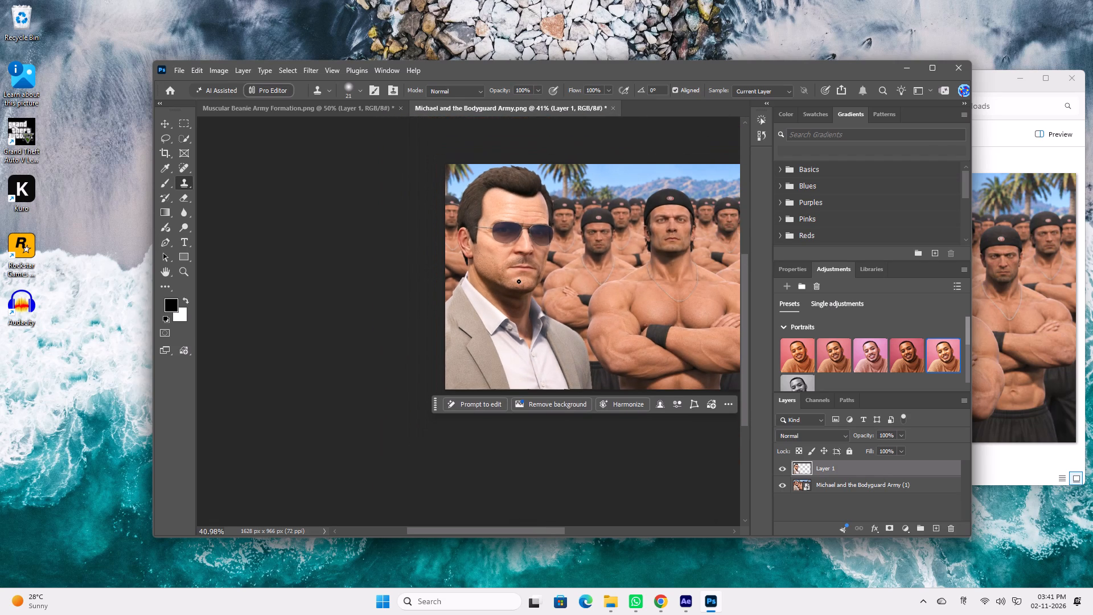
pyautogui.press('space')
pyautogui.press('space')
pyautogui.press('space')
pyautogui.press('space')
pyautogui.press('space')
pyautogui.press('space')
pyautogui.press('space')
pyautogui.press('space')
pyautogui.press('space')
pyautogui.press('space')
pyautogui.press('space')
pyautogui.press('space')
pyautogui.press('space')
pyautogui.press('space')
pyautogui.press('space')
pyautogui.press('space')
pyautogui.press('space')
pyautogui.press('space')
pyautogui.moveTo(536, 252); pyautogui.dragTo(453, 284)
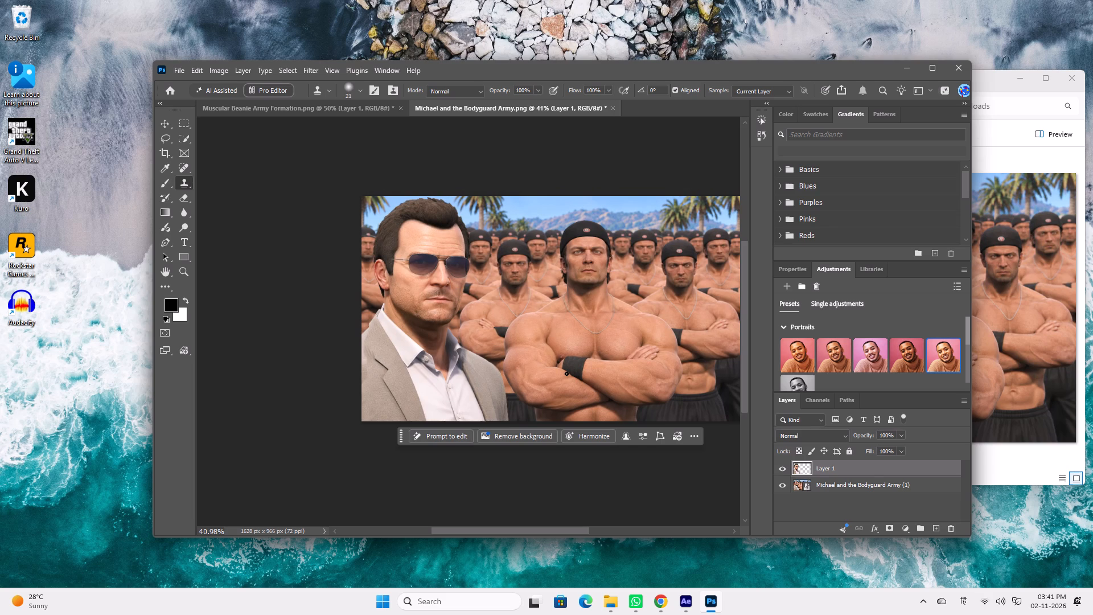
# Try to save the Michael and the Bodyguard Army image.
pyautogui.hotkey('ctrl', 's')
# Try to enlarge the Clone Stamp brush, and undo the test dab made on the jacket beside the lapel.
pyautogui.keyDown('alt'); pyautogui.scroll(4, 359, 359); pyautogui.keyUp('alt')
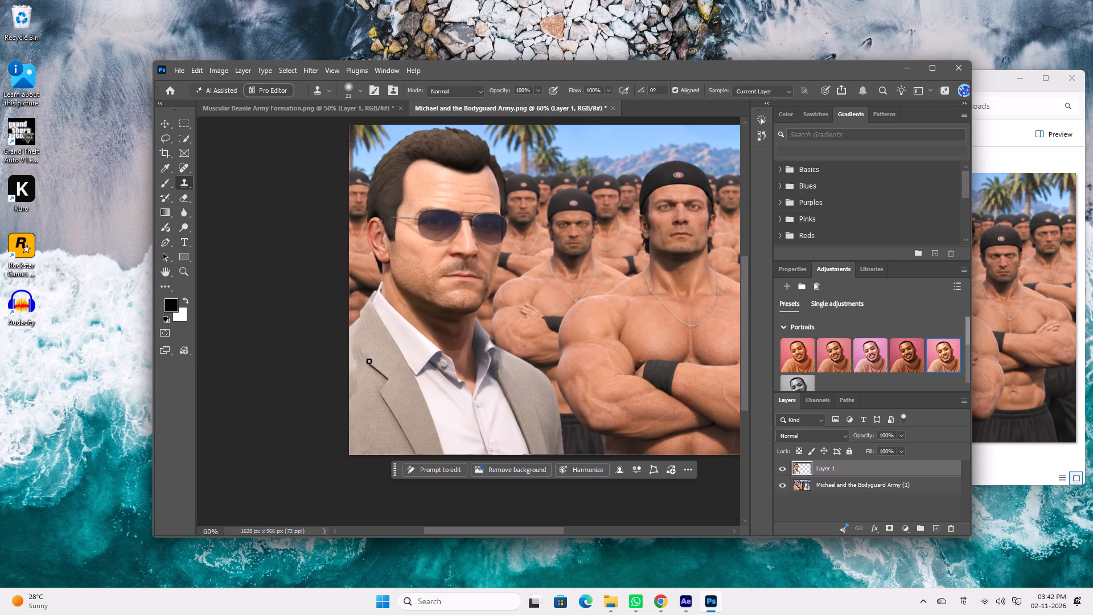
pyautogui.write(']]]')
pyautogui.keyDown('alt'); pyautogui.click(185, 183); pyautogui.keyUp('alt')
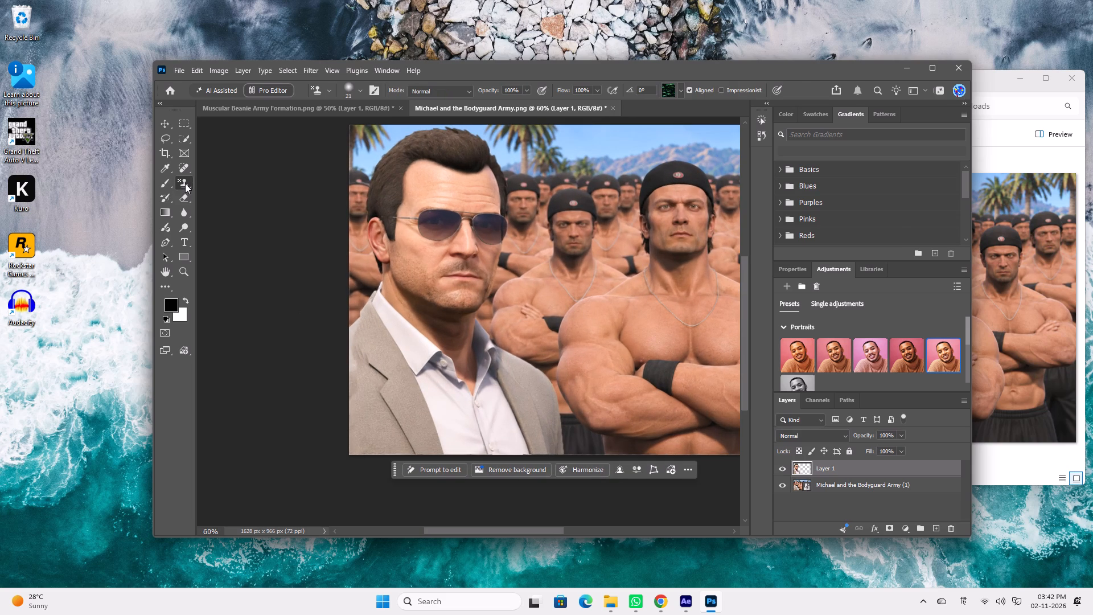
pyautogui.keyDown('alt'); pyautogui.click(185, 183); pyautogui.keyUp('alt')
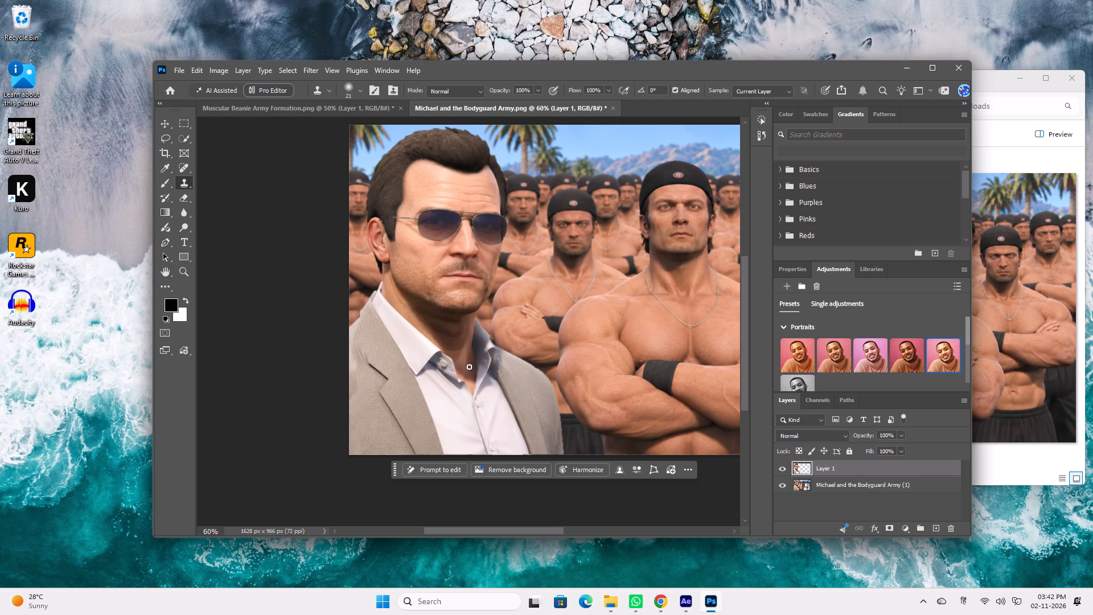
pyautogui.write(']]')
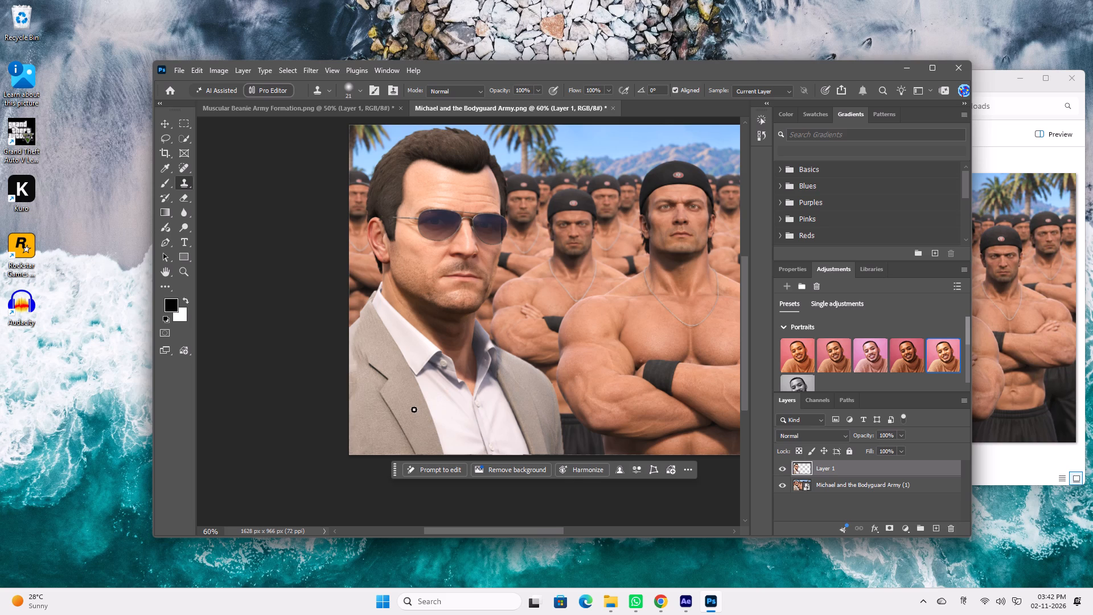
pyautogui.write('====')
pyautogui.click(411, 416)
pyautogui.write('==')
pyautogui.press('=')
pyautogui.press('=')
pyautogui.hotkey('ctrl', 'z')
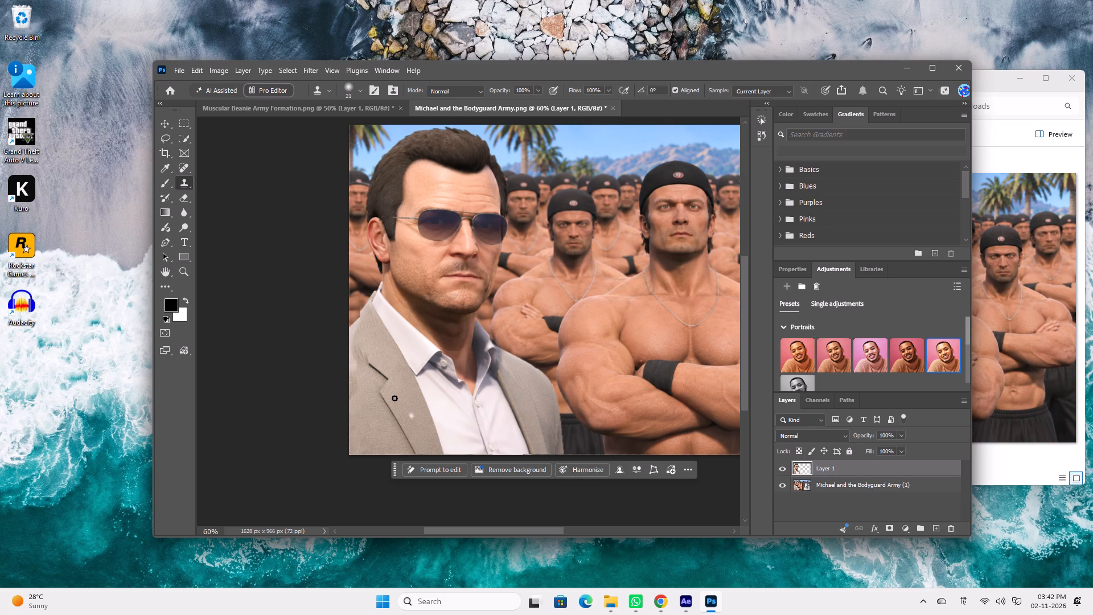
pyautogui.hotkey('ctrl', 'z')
# Sample the adjacent jacket fabric and clone it over the light spot beside the lapel.
pyautogui.keyDown('alt'); pyautogui.click(405, 407); pyautogui.keyUp('alt')
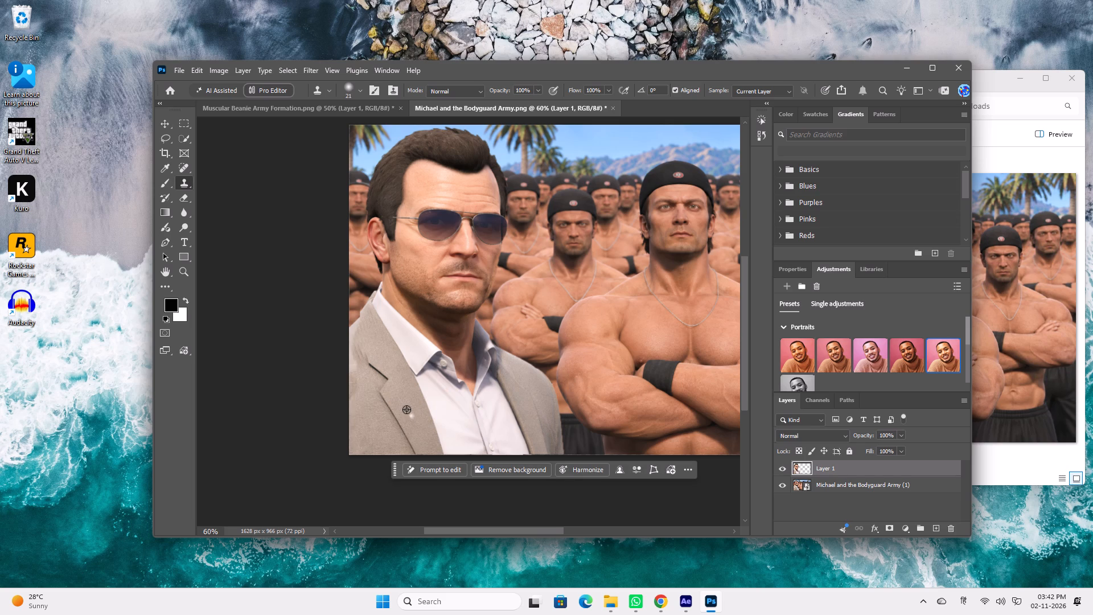
pyautogui.click(410, 414)
pyautogui.moveTo(406, 412); pyautogui.dragTo(408, 419)
pyautogui.click(410, 416)
pyautogui.click(413, 415)
# Sample mid-jacket fabric and clone it over the uneven patches along the image's left edge below the shoulder.
pyautogui.keyDown('alt'); pyautogui.click(369, 404); pyautogui.keyUp('alt')
pyautogui.moveTo(356, 395); pyautogui.dragTo(349, 401)
pyautogui.click(351, 397)
pyautogui.keyDown('alt'); pyautogui.click(359, 393); pyautogui.keyUp('alt')
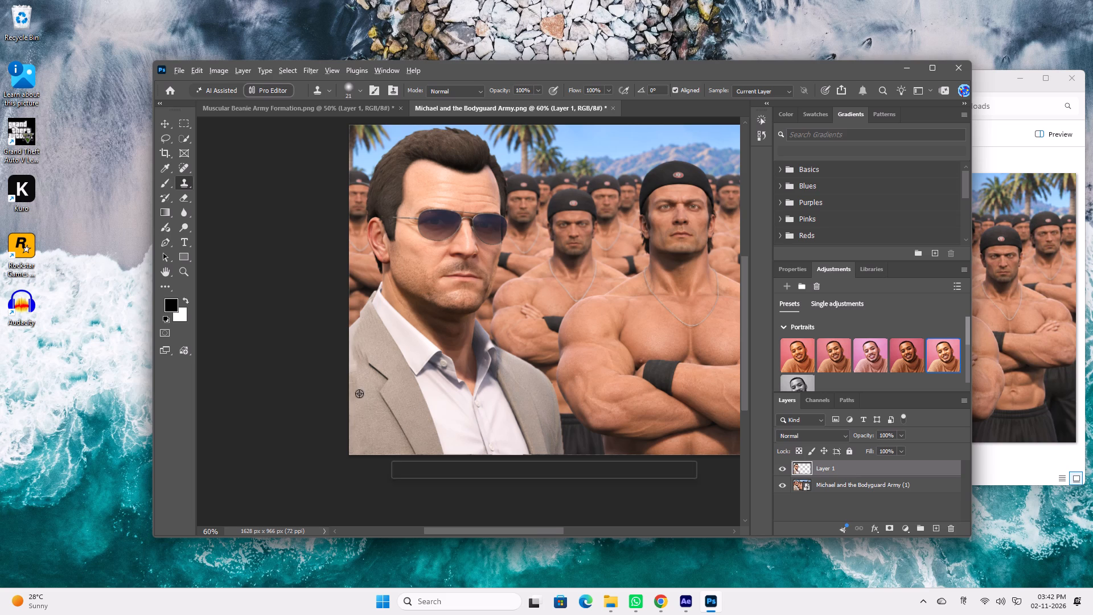
pyautogui.moveTo(358, 365); pyautogui.dragTo(352, 378)
pyautogui.moveTo(356, 362); pyautogui.dragTo(351, 372)
pyautogui.click(355, 363)
pyautogui.moveTo(355, 360); pyautogui.dragTo(347, 366)
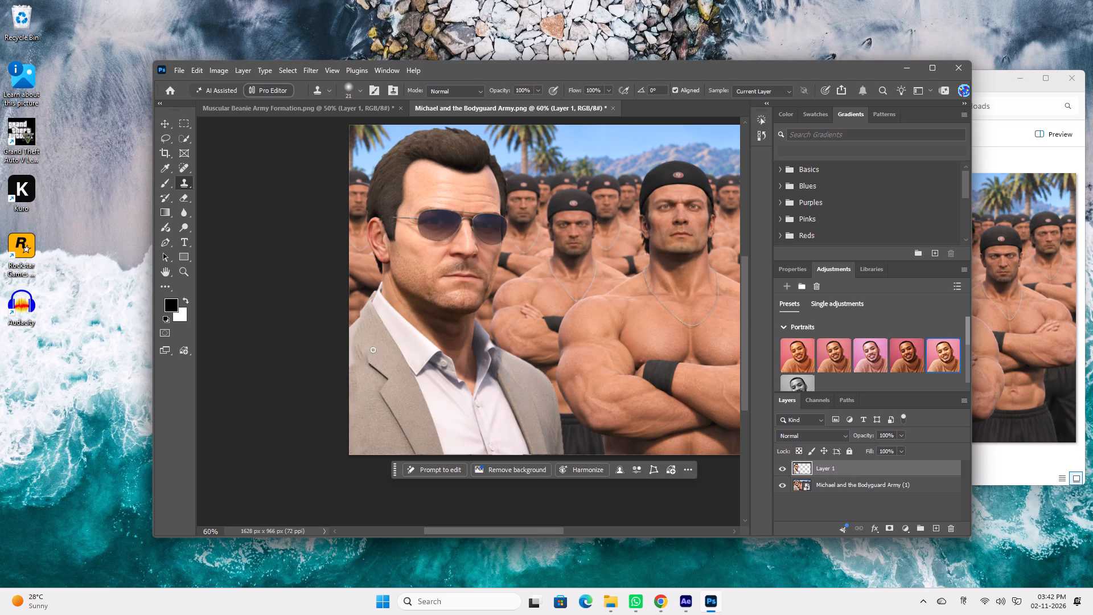
# Resample fabric from the lower jacket and clone it over the left-edge strip from the shoulder to mid-jacket.
pyautogui.keyDown('alt'); pyautogui.click(367, 414); pyautogui.keyUp('alt')
pyautogui.moveTo(356, 385); pyautogui.dragTo(356, 400)
pyautogui.moveTo(355, 377); pyautogui.dragTo(352, 391)
pyautogui.moveTo(351, 350); pyautogui.dragTo(355, 370)
pyautogui.moveTo(353, 347); pyautogui.dragTo(351, 374)
pyautogui.moveTo(351, 358); pyautogui.dragTo(354, 371)
pyautogui.moveTo(354, 371); pyautogui.dragTo(355, 372)
# Resample mid-jacket fabric and clone it over the shoulder area and its outer edge beside the lapel notch.
pyautogui.keyDown('alt'); pyautogui.click(367, 401); pyautogui.keyUp('alt')
pyautogui.moveTo(359, 350); pyautogui.dragTo(361, 363)
pyautogui.moveTo(361, 346); pyautogui.dragTo(363, 374)
pyautogui.moveTo(355, 325); pyautogui.dragTo(353, 350)
pyautogui.moveTo(354, 333); pyautogui.dragTo(352, 351)
pyautogui.moveTo(352, 337); pyautogui.dragTo(351, 350)
# Clone freshly sampled lower-jacket fabric over the remaining uneven patches along the middle and lower left edge.
pyautogui.keyDown('alt'); pyautogui.click(378, 418); pyautogui.keyUp('alt')
pyautogui.moveTo(358, 411); pyautogui.dragTo(351, 425)
pyautogui.moveTo(351, 405); pyautogui.dragTo(349, 413)
pyautogui.keyDown('alt'); pyautogui.click(366, 411); pyautogui.keyUp('alt')
pyautogui.moveTo(352, 380); pyautogui.dragTo(356, 401)
pyautogui.moveTo(355, 375); pyautogui.dragTo(358, 400)
# Sample the lapel at its notch and clone it upward along the faint jacket seam above the notch.
pyautogui.keyDown('alt'); pyautogui.scroll(10, 365, 382); pyautogui.keyUp('alt')
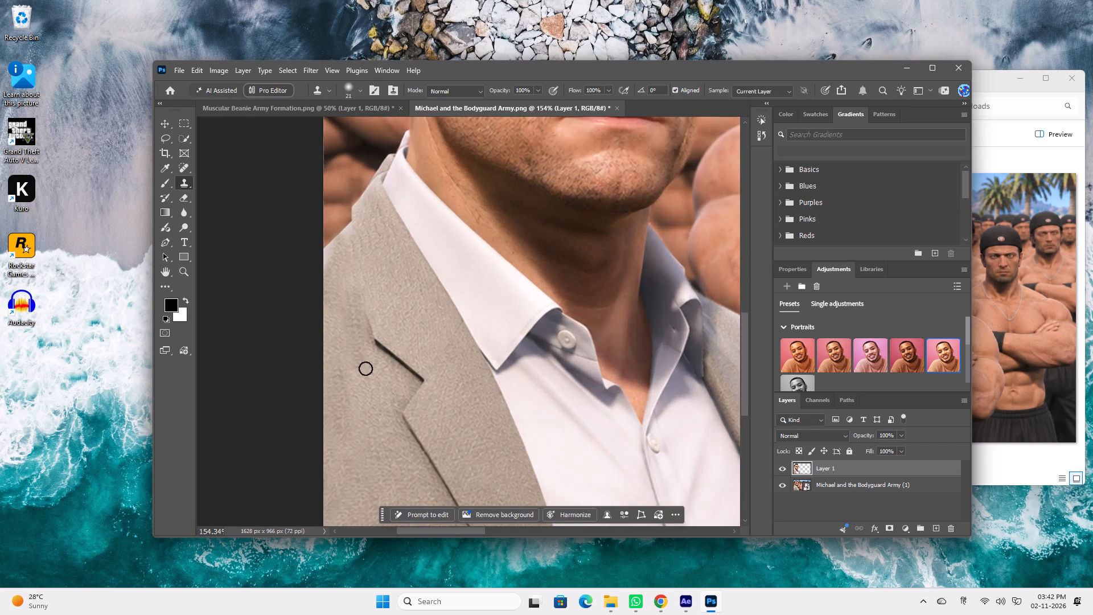
pyautogui.keyDown('alt'); pyautogui.click(374, 336); pyautogui.keyUp('alt')
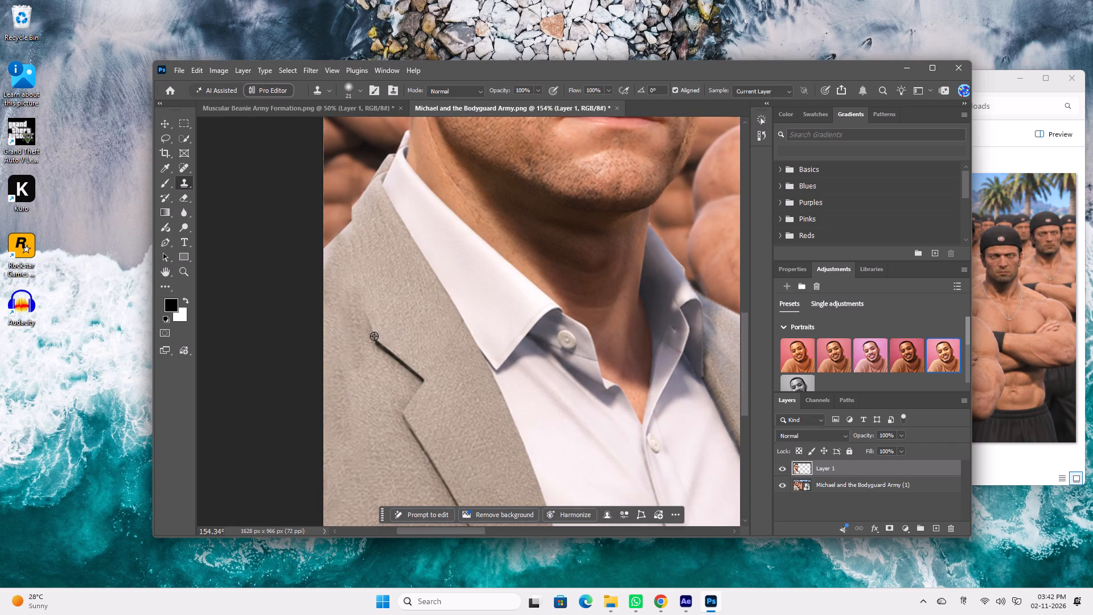
pyautogui.click(373, 332)
pyautogui.click(368, 322)
pyautogui.click(365, 309)
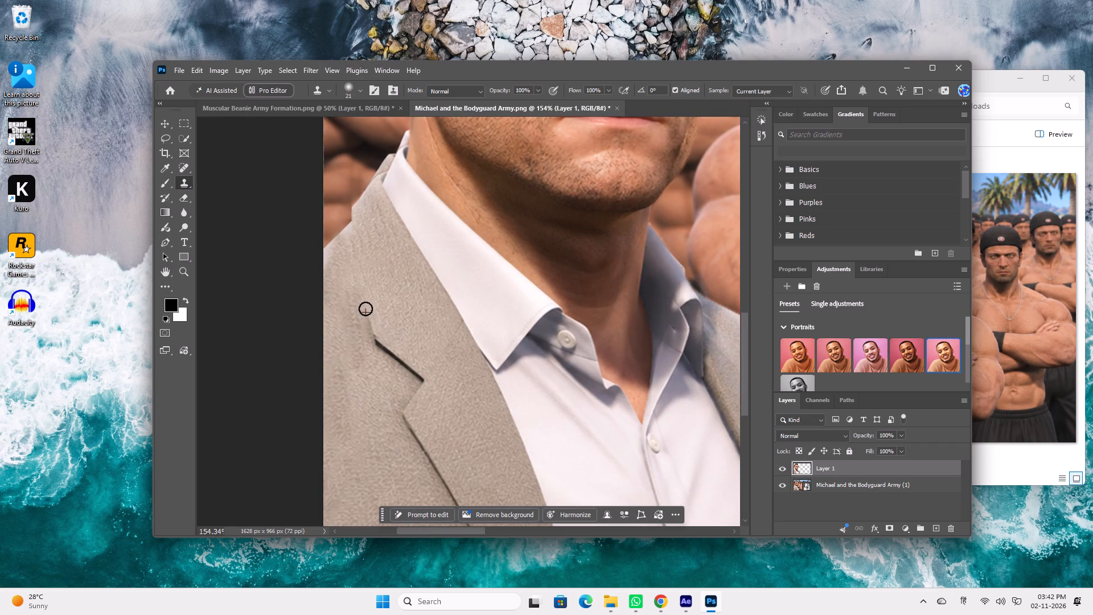
pyautogui.click(362, 296)
pyautogui.click(360, 292)
pyautogui.keyDown('alt'); pyautogui.click(371, 326); pyautogui.keyUp('alt')
pyautogui.click(363, 301)
pyautogui.click(362, 297)
# Examine the whole composite to check how the retouched jacket blends with the bodyguard army.
pyautogui.keyDown('alt'); pyautogui.scroll(-7, 408, 362); pyautogui.keyUp('alt')
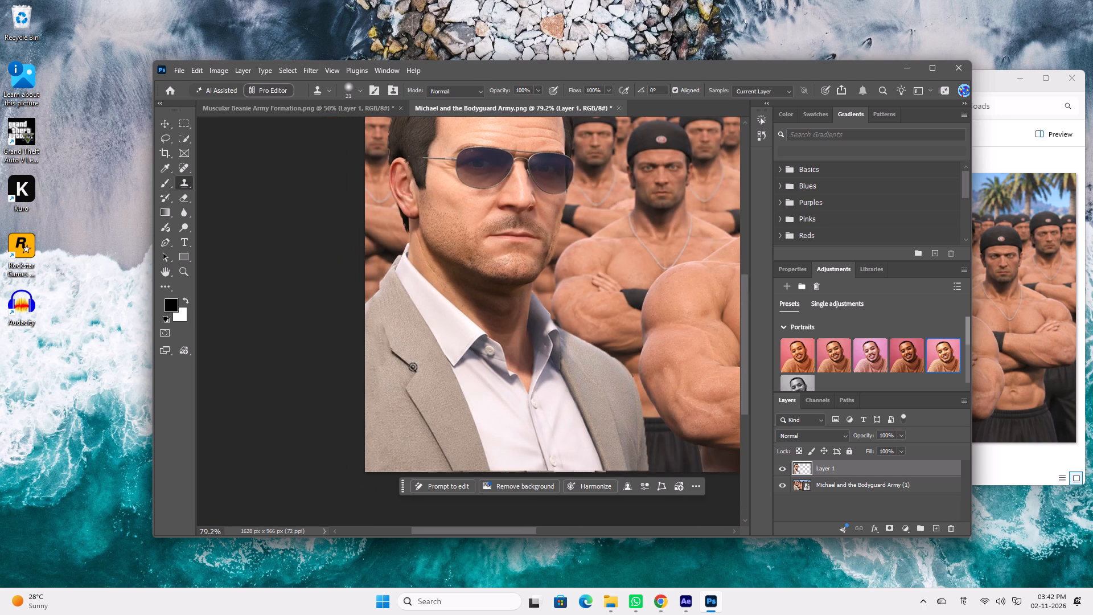
pyautogui.keyDown('alt'); pyautogui.scroll(-6, 422, 371); pyautogui.keyUp('alt')
pyautogui.keyDown('alt'); pyautogui.scroll(-1, 563, 379); pyautogui.keyUp('alt')
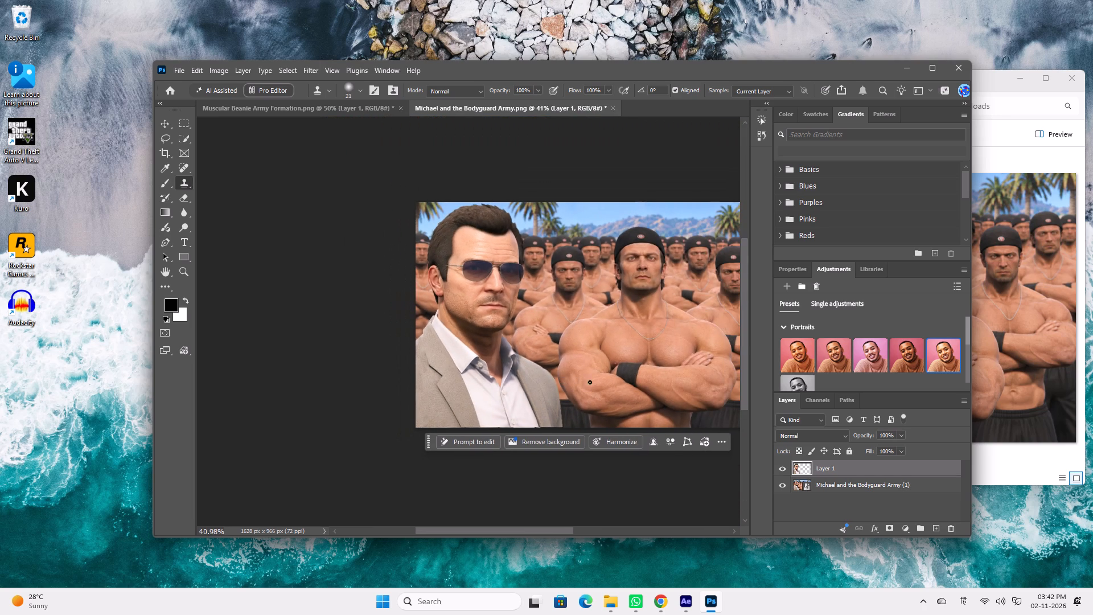
pyautogui.press('space')
pyautogui.press('space')
pyautogui.press('space')
pyautogui.press('space')
pyautogui.press('space')
pyautogui.press('space')
pyautogui.press('space')
pyautogui.press('space')
pyautogui.press('space')
pyautogui.press('space')
pyautogui.press('space')
pyautogui.press('space')
pyautogui.press('space')
pyautogui.moveTo(607, 348); pyautogui.dragTo(503, 334)
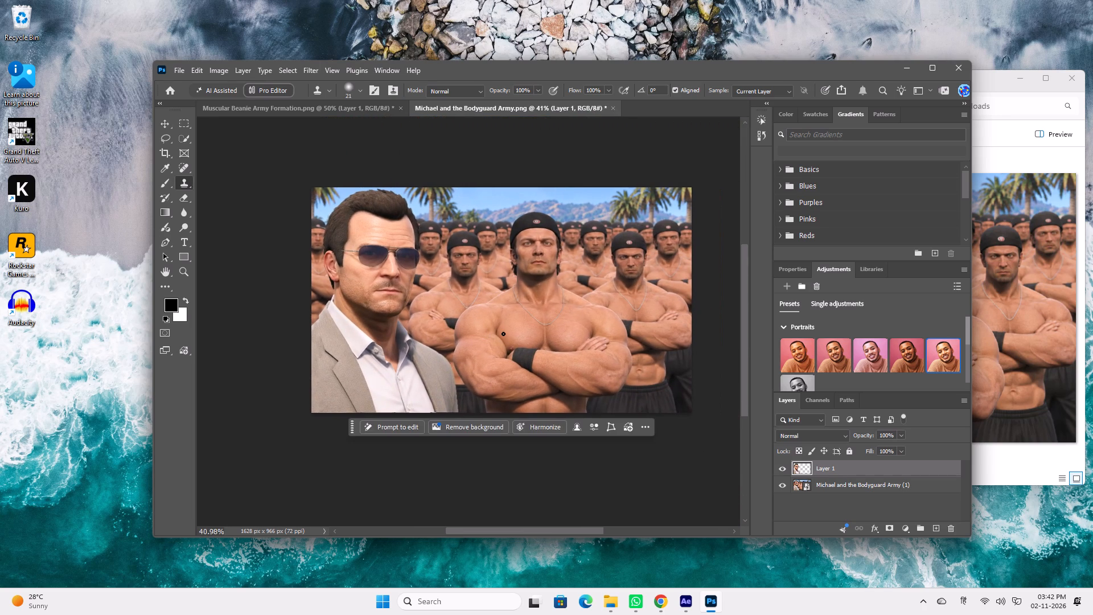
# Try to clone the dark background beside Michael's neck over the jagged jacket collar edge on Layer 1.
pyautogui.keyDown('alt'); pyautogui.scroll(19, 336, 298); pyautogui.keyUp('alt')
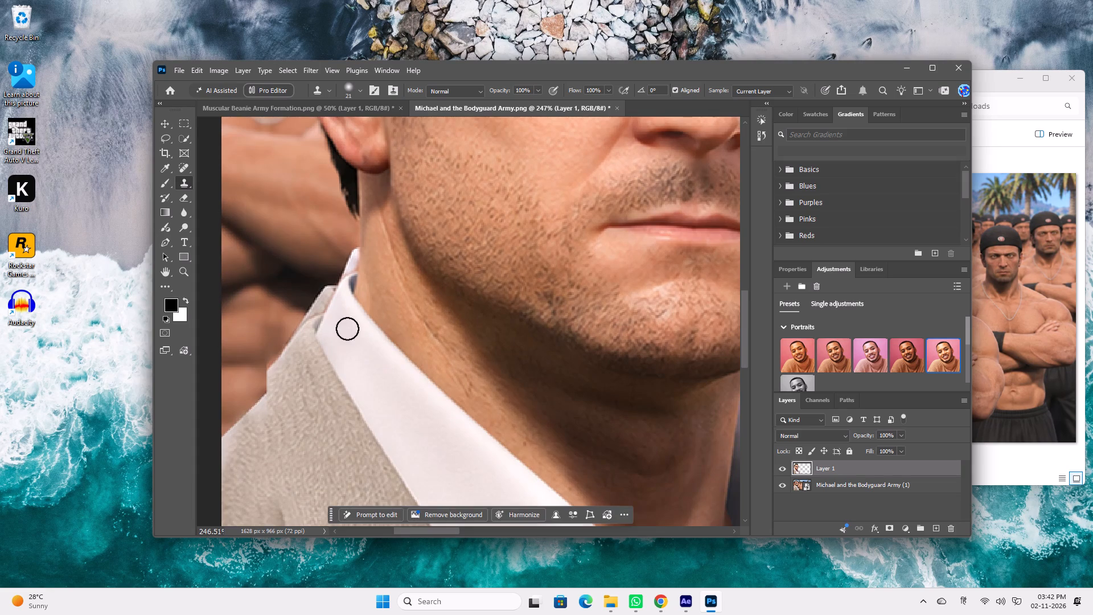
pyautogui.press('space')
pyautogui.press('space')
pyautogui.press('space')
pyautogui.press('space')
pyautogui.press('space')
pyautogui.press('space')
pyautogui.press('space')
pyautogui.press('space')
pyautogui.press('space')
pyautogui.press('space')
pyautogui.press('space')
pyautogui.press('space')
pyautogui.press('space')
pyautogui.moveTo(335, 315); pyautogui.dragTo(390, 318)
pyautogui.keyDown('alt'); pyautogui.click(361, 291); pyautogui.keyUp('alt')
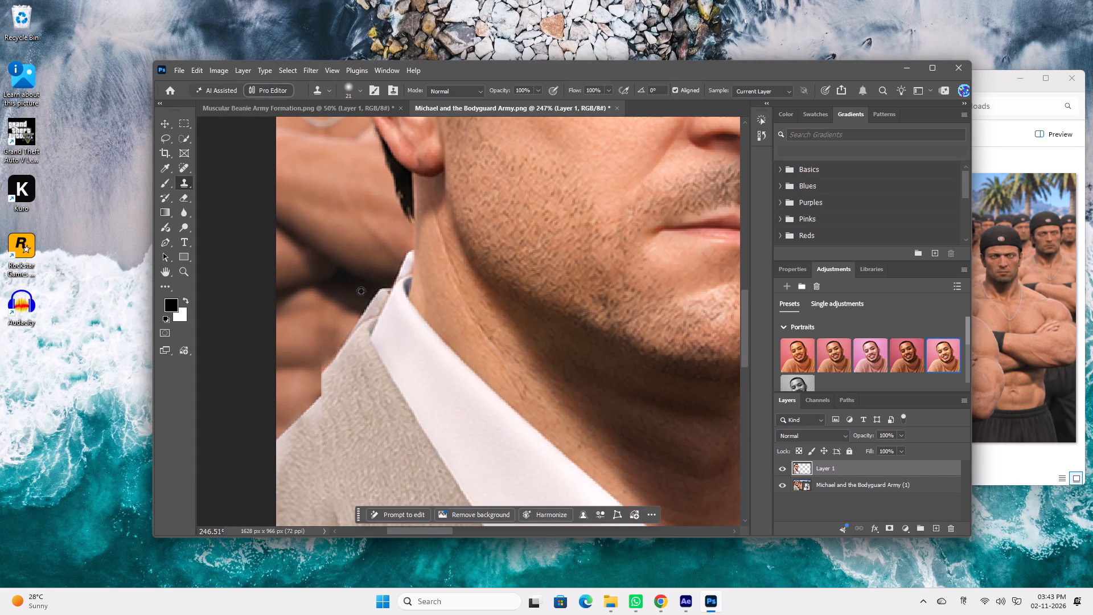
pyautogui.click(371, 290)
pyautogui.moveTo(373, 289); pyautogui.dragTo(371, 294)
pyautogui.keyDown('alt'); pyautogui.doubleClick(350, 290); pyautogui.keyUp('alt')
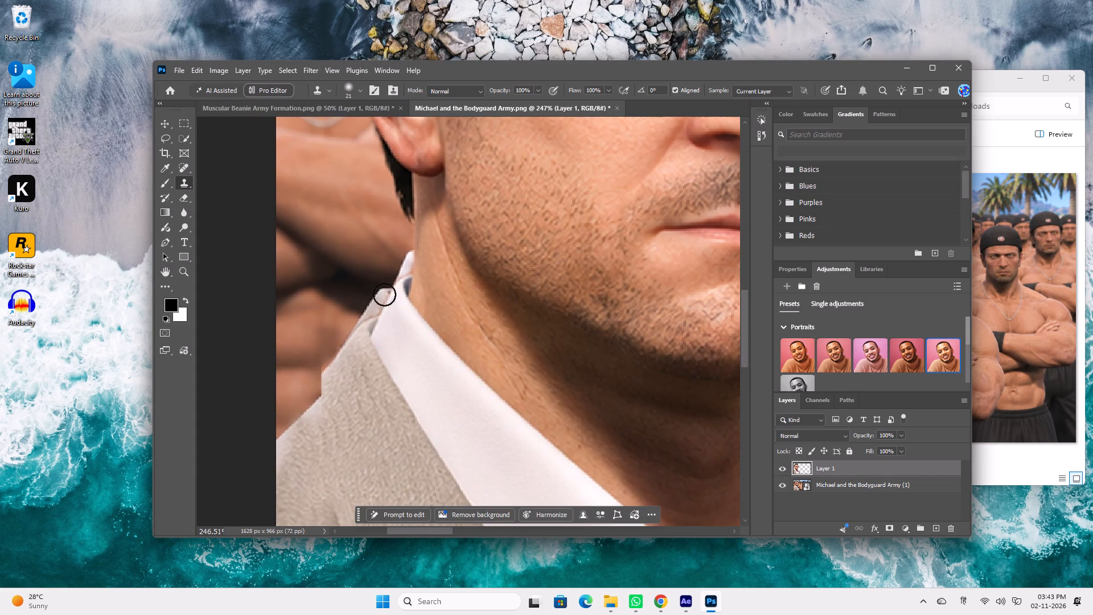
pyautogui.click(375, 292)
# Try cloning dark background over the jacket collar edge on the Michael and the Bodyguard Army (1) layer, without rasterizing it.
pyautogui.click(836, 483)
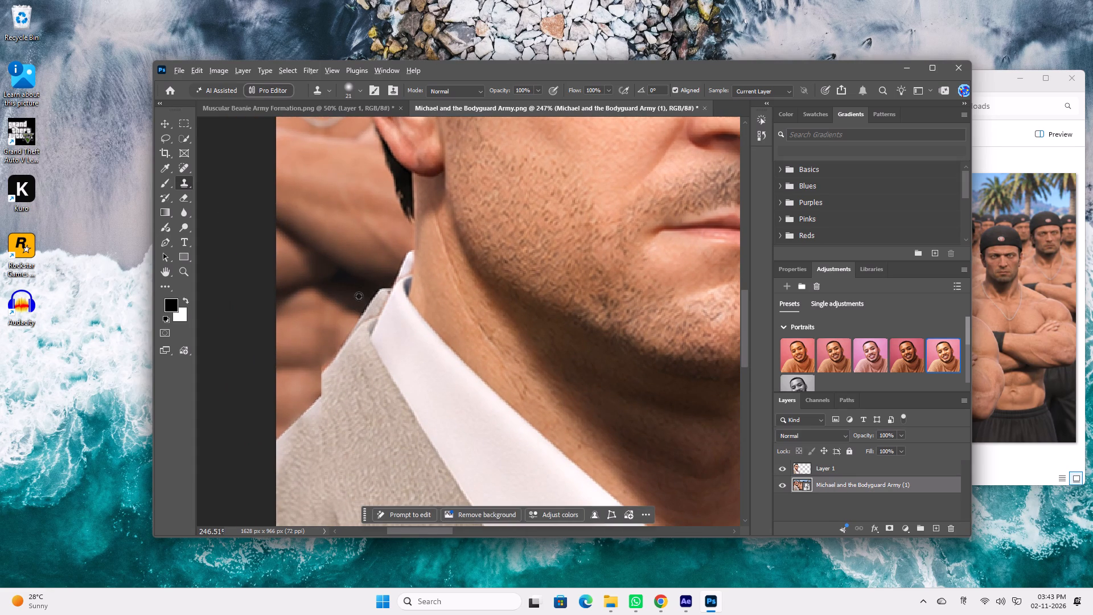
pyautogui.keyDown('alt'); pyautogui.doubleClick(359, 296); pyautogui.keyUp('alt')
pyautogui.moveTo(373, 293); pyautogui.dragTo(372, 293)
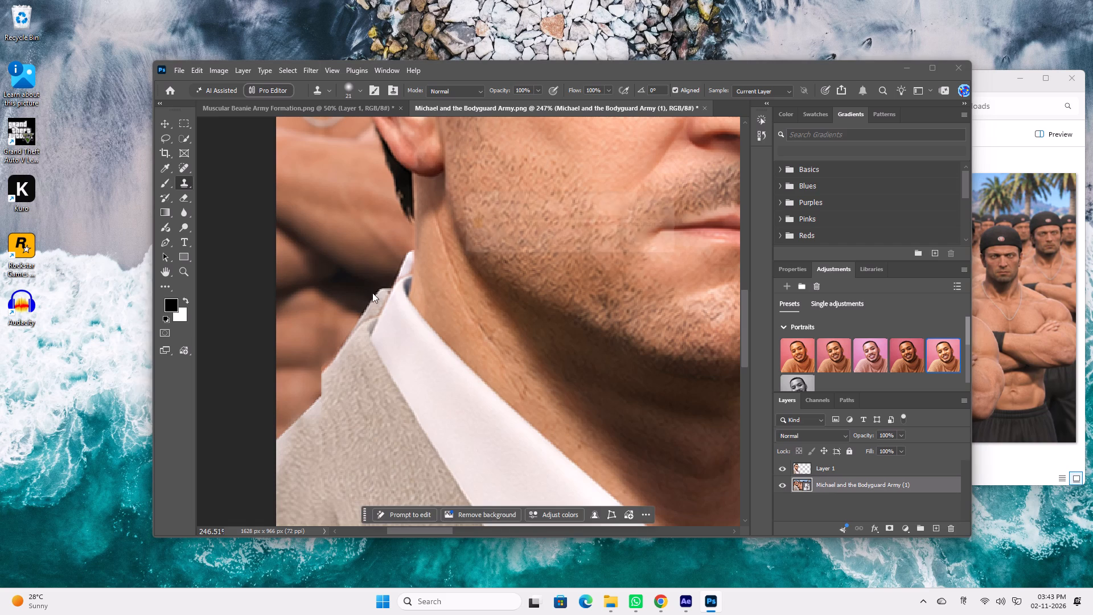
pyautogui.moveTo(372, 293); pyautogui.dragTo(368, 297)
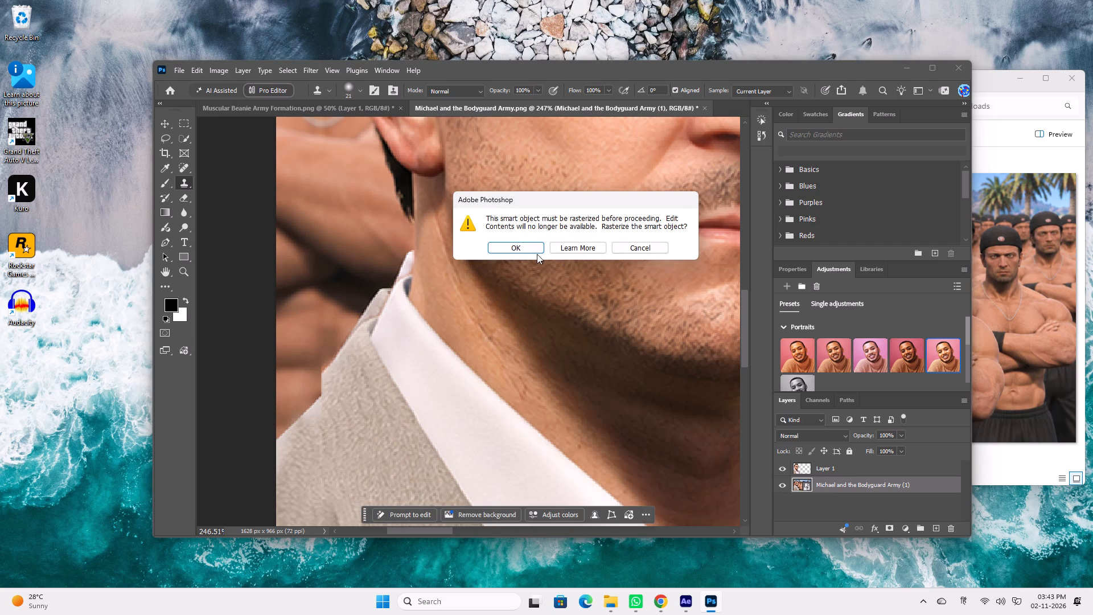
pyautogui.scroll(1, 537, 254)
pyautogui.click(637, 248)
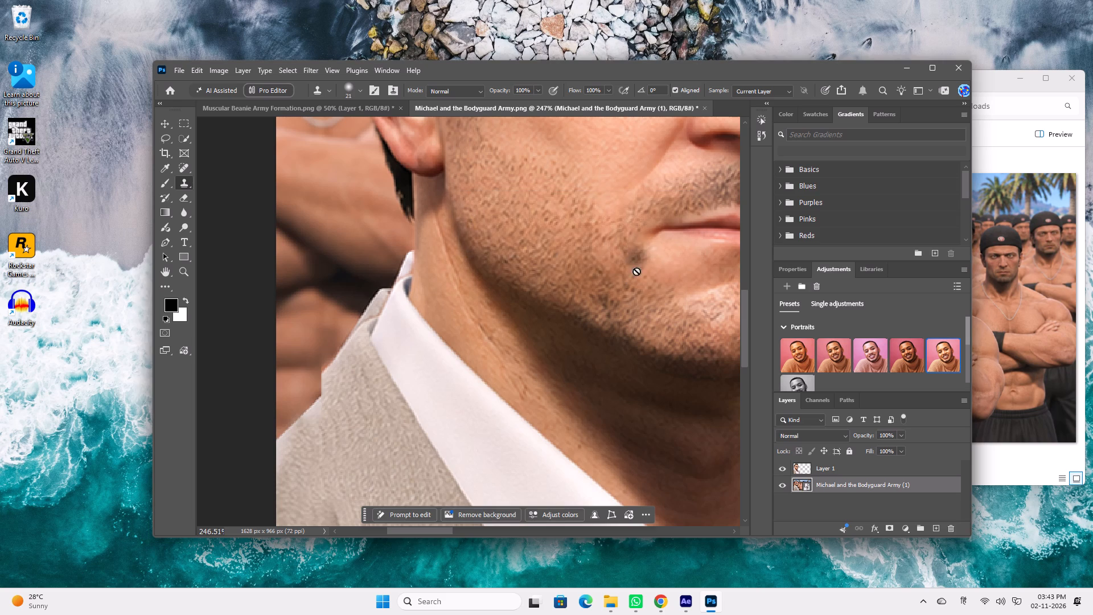
# Examine the whole composite again, checking Michael's collar and jacket against the background.
pyautogui.keyDown('alt'); pyautogui.scroll(-20, 636, 310); pyautogui.keyUp('alt')
pyautogui.press('space')
pyautogui.press('space')
pyautogui.press('space')
pyautogui.press('space')
pyautogui.press('space')
pyautogui.press('space')
pyautogui.press('space')
pyautogui.press('space')
pyautogui.press('space')
pyautogui.press('space')
pyautogui.press('space')
pyautogui.press('space')
pyautogui.press('space')
pyautogui.press('space')
pyautogui.press('space')
pyautogui.press('space')
pyautogui.press('space')
pyautogui.press('space')
pyautogui.press('space')
pyautogui.press('space')
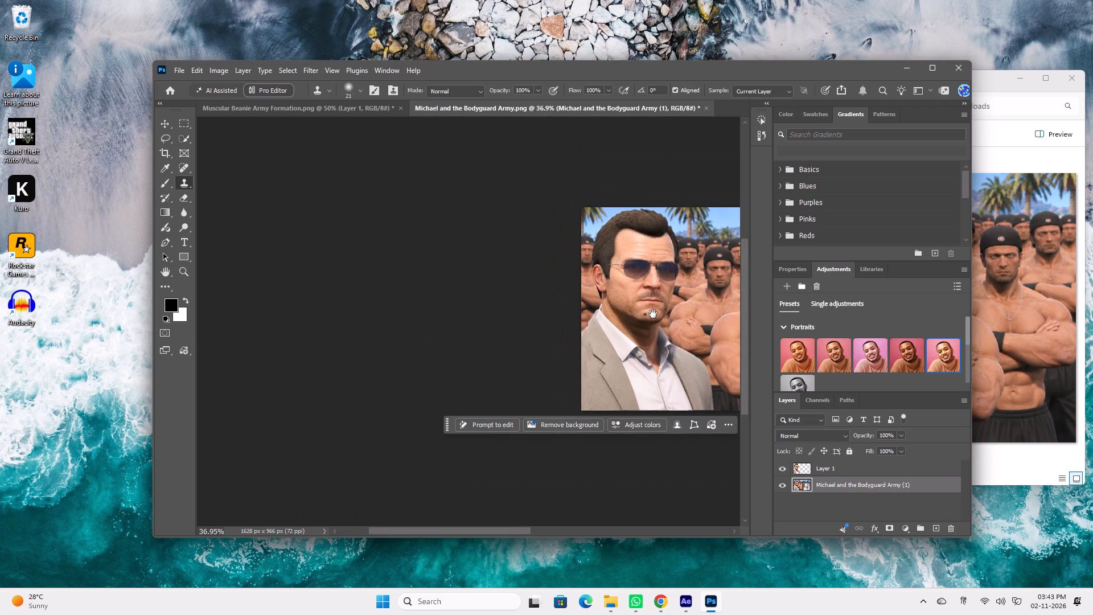
pyautogui.moveTo(671, 296); pyautogui.dragTo(413, 293)
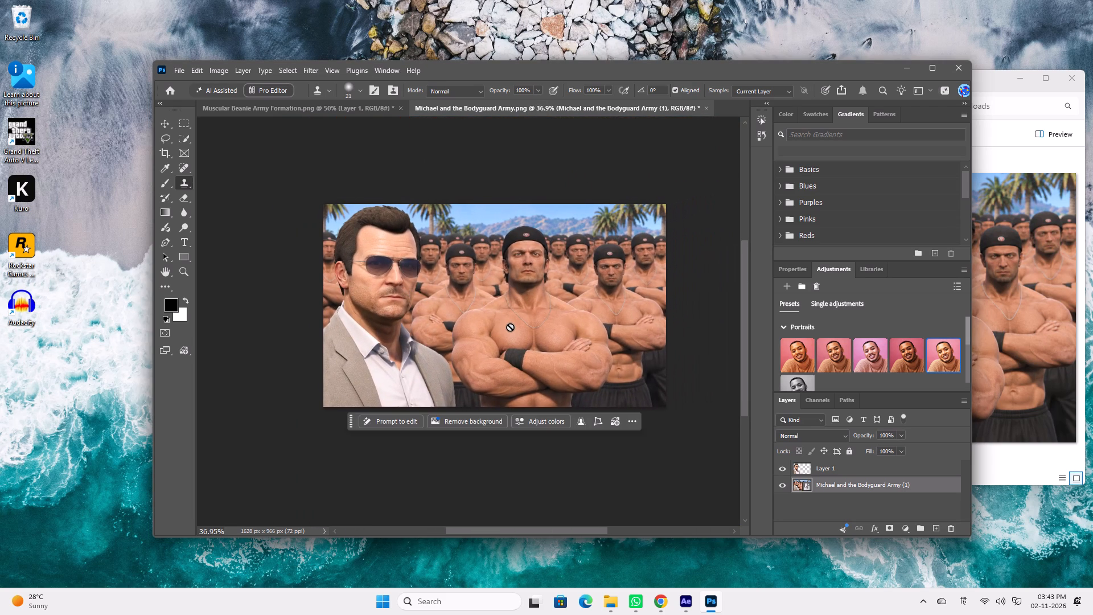
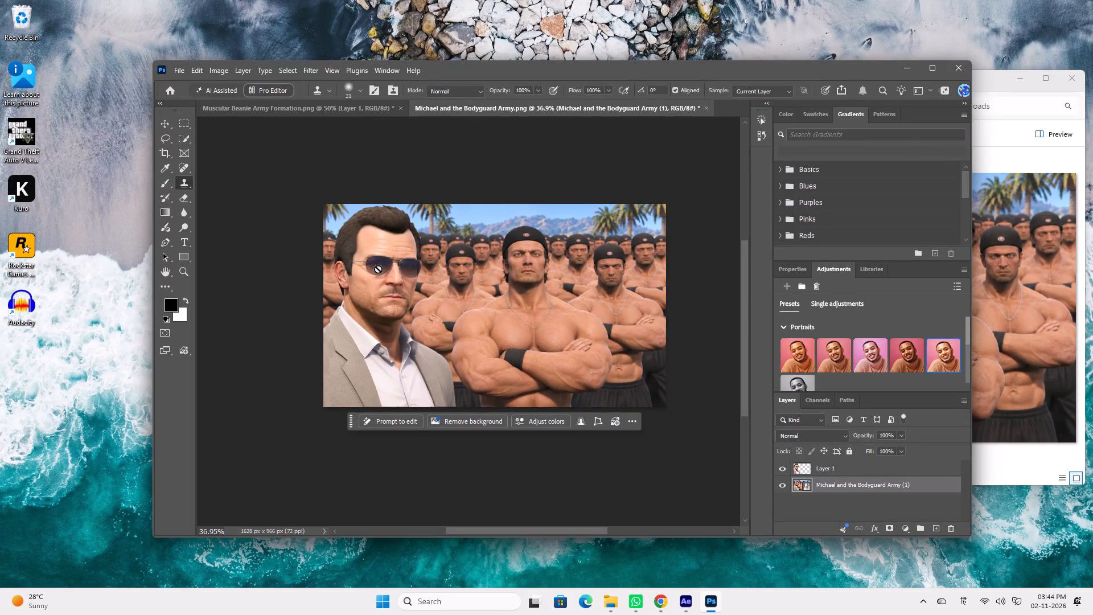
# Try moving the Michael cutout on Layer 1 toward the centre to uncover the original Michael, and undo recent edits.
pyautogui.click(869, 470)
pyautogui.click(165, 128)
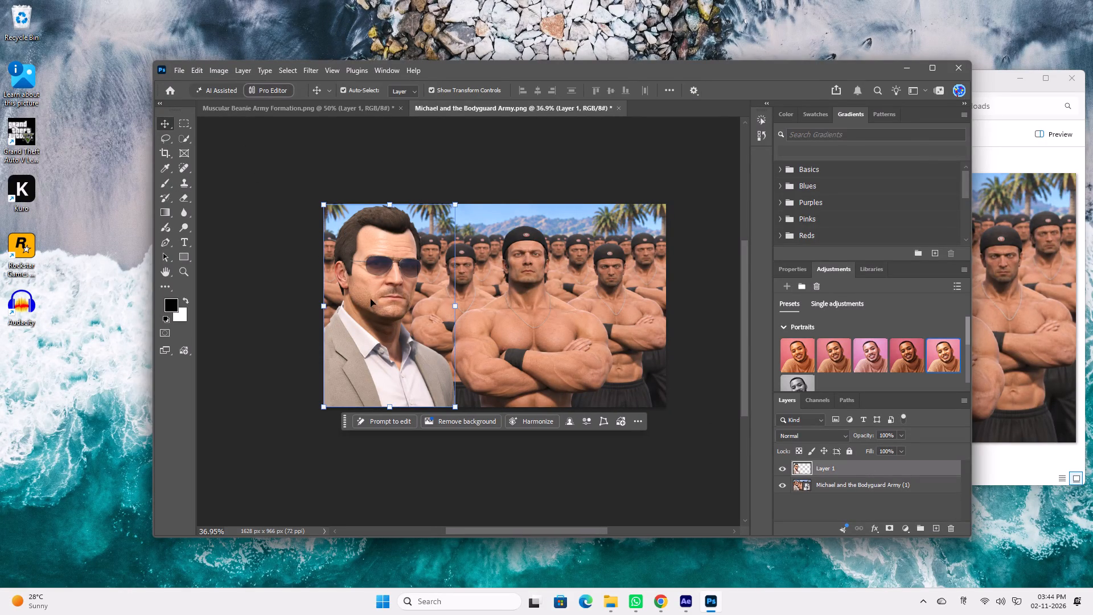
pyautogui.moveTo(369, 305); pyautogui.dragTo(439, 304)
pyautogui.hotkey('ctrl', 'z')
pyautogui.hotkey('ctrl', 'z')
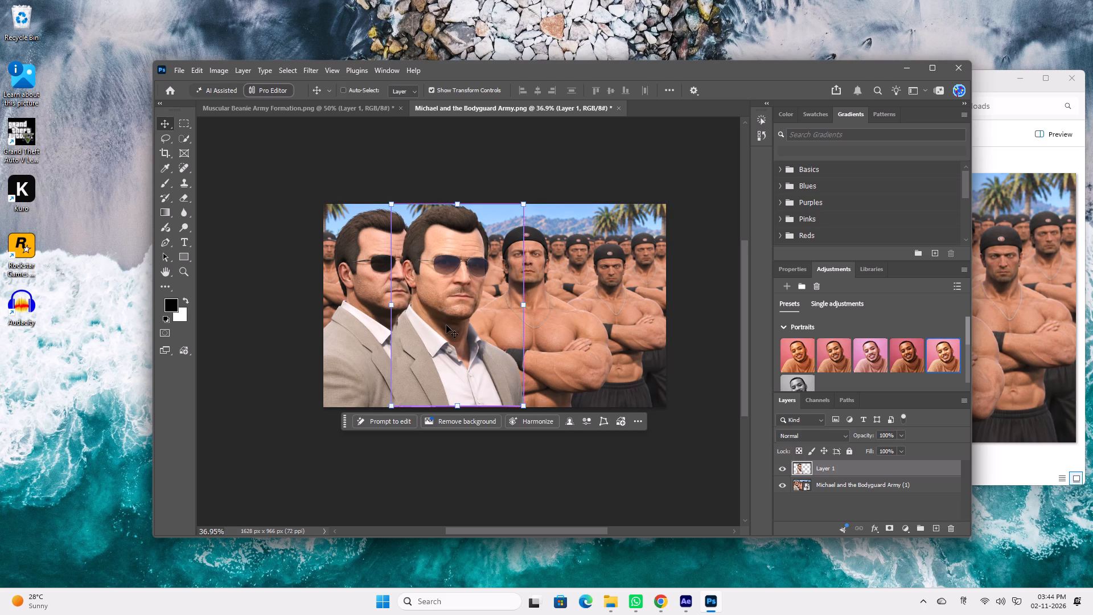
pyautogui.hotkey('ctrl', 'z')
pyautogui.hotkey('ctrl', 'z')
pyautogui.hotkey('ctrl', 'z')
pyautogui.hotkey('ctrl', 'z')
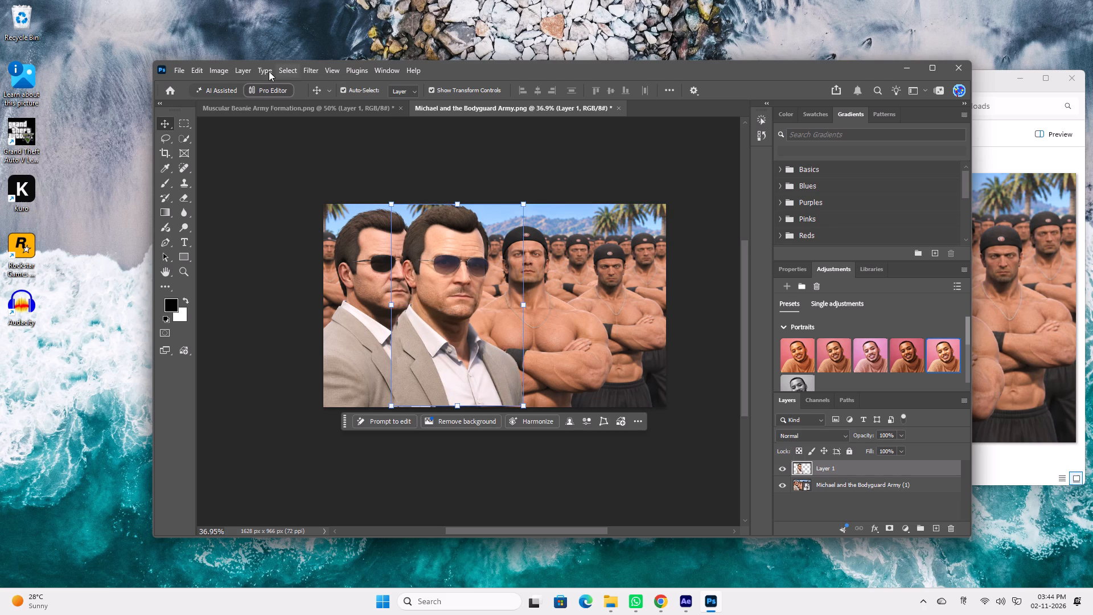
# Delete the Michael cutout layer, Layer 1, from the Michael and the Bodyguard Army document.
pyautogui.click(260, 105)
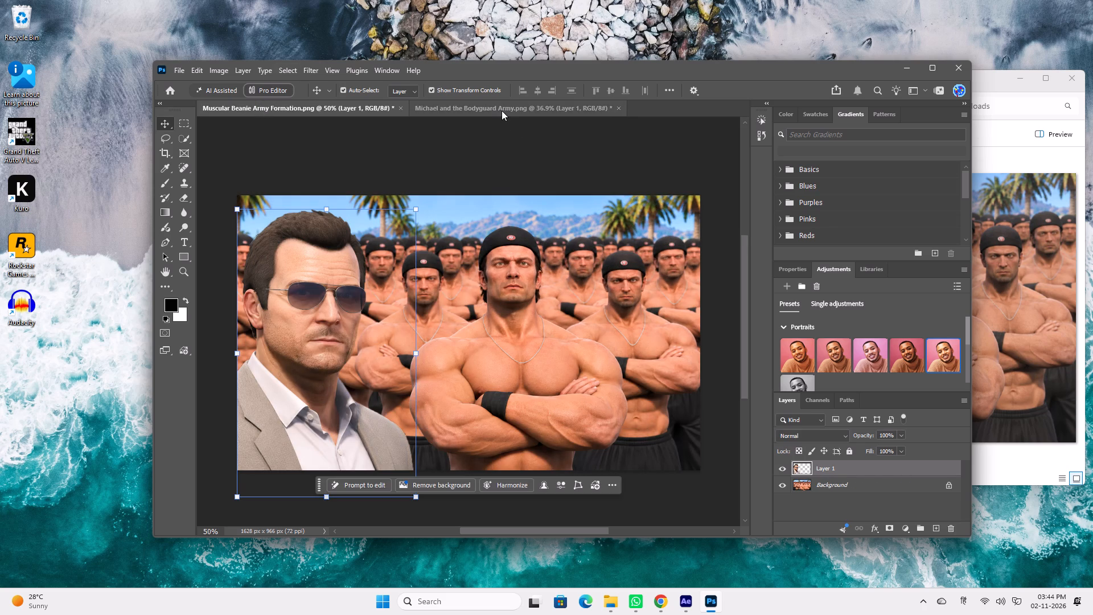
pyautogui.click(502, 110)
pyautogui.press('Delete')
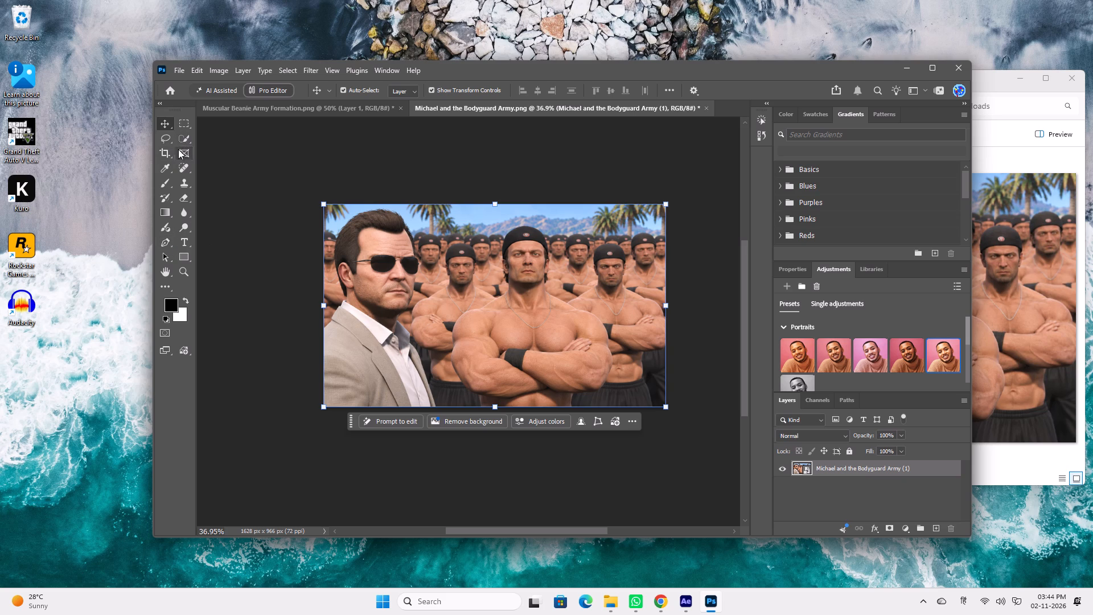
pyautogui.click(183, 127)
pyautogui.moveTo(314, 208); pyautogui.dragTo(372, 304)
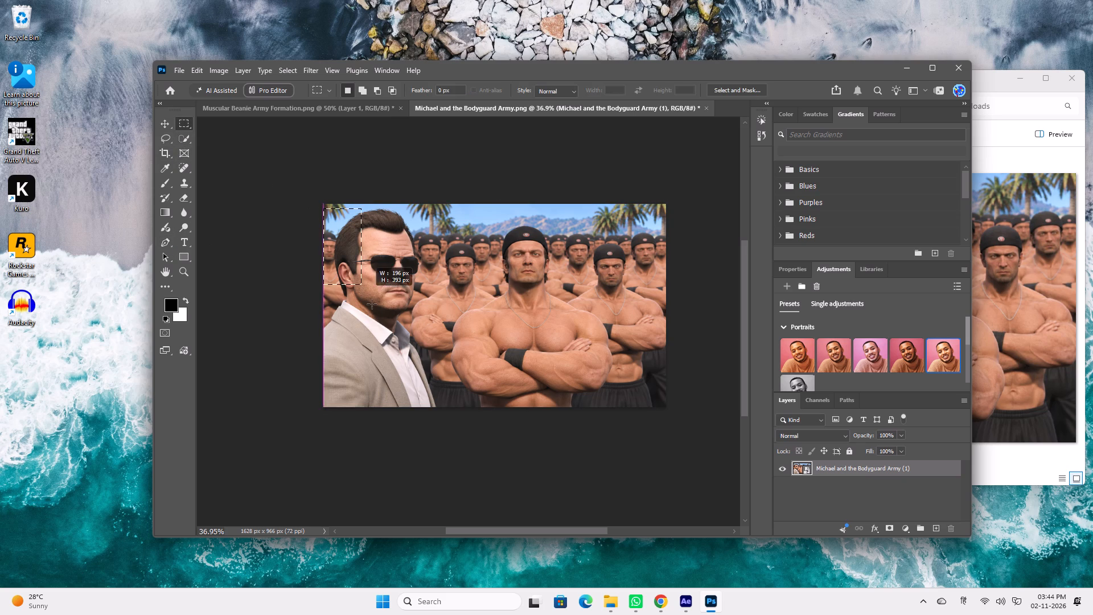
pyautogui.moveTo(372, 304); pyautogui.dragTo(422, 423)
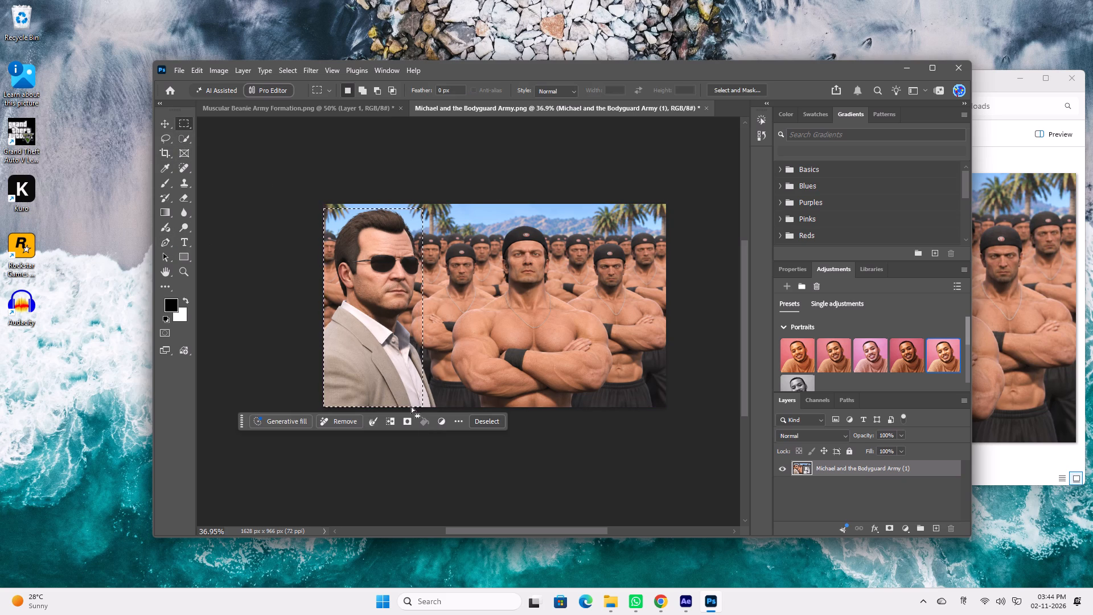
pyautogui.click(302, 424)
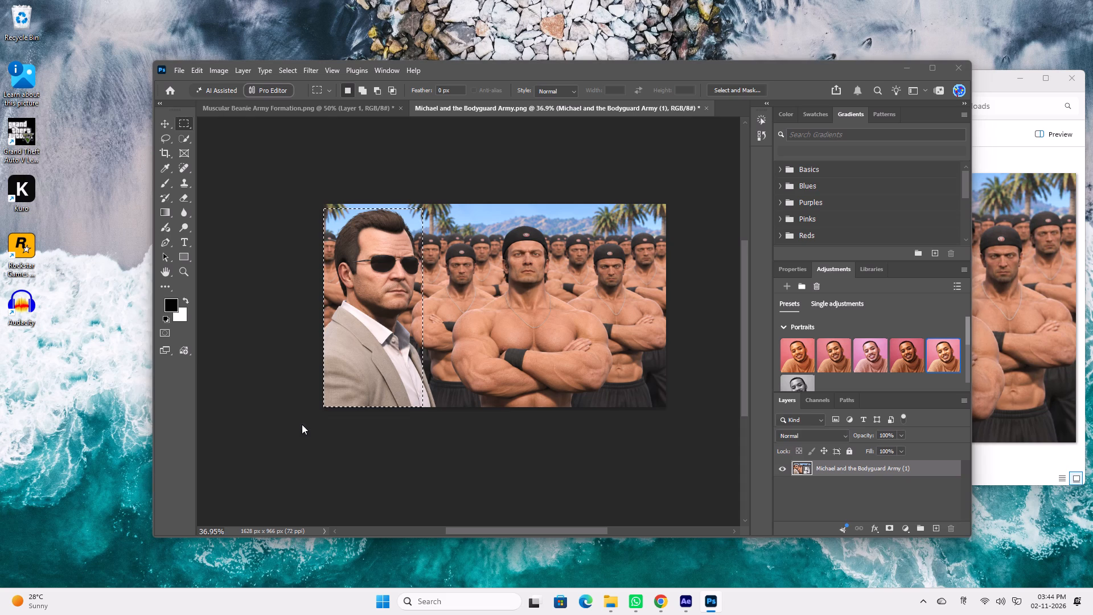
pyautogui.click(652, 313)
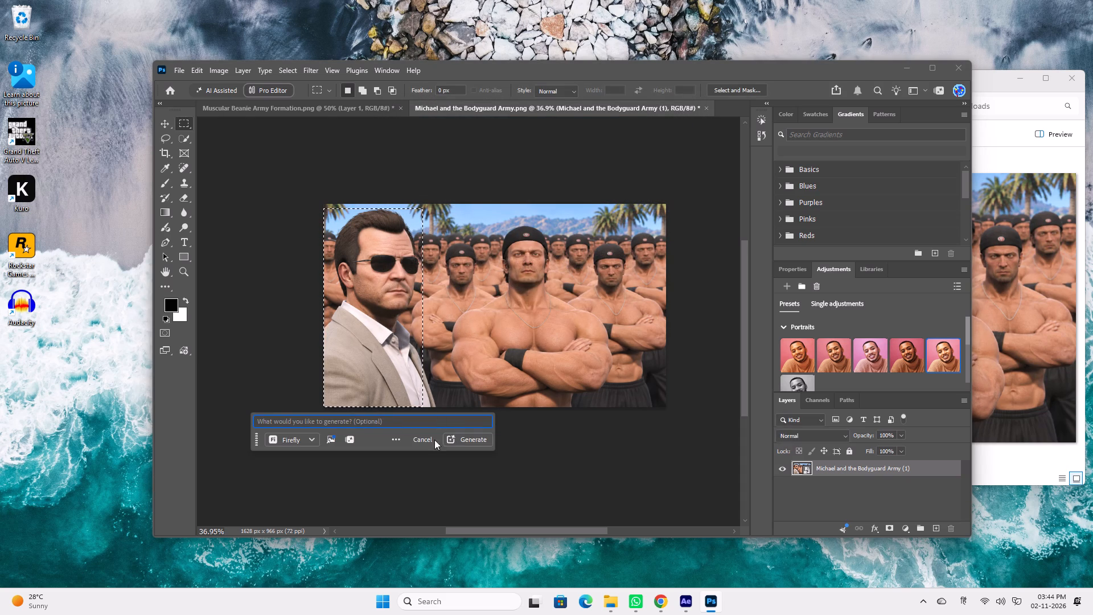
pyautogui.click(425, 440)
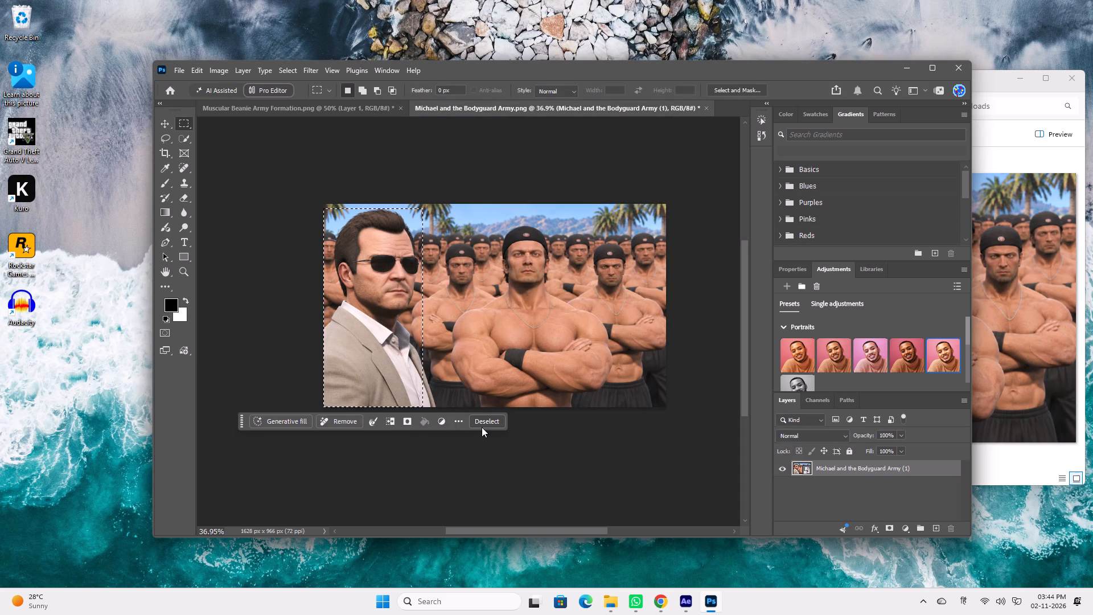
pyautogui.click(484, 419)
# Select the original Michael with the Quick Selection tool, covering his hair, face, sunglasses, shirt and jacket, and trim the selection beside his neck.
pyautogui.click(179, 138)
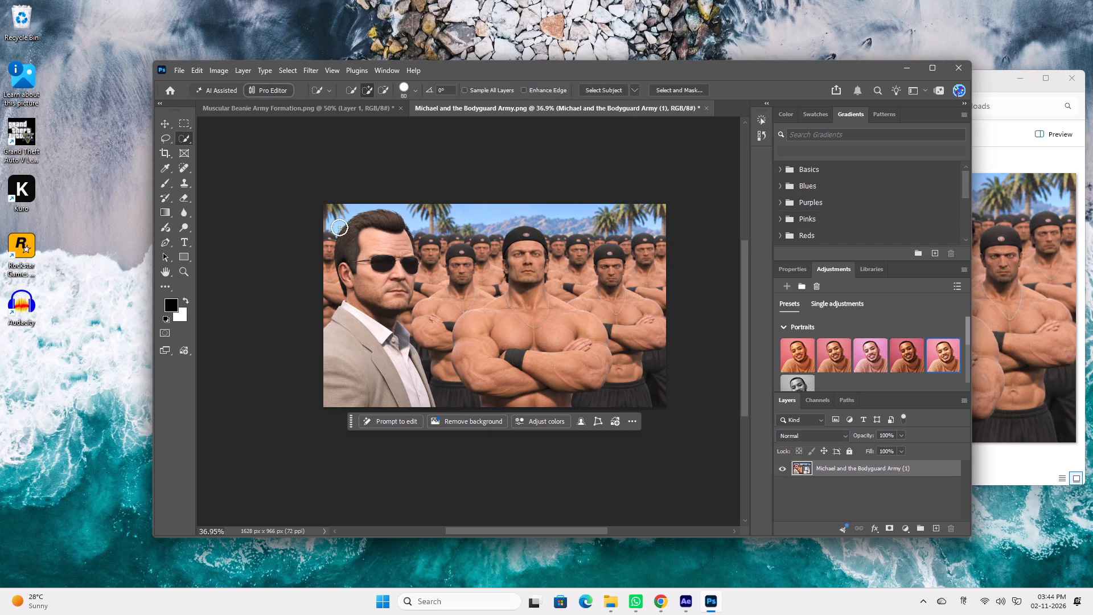
pyautogui.moveTo(359, 231); pyautogui.dragTo(346, 350)
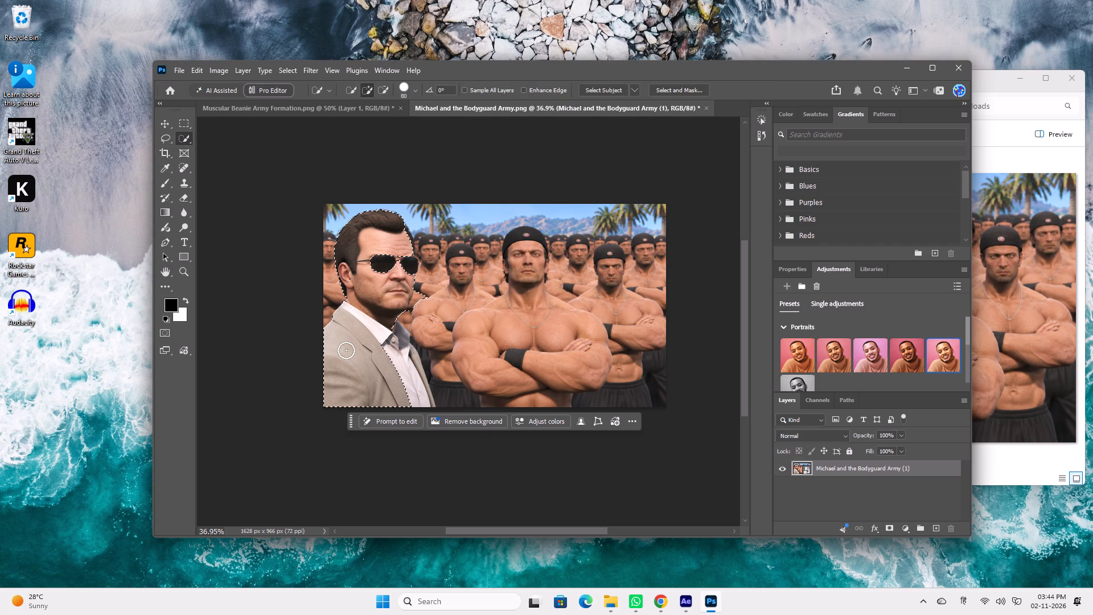
pyautogui.moveTo(346, 350); pyautogui.dragTo(407, 363)
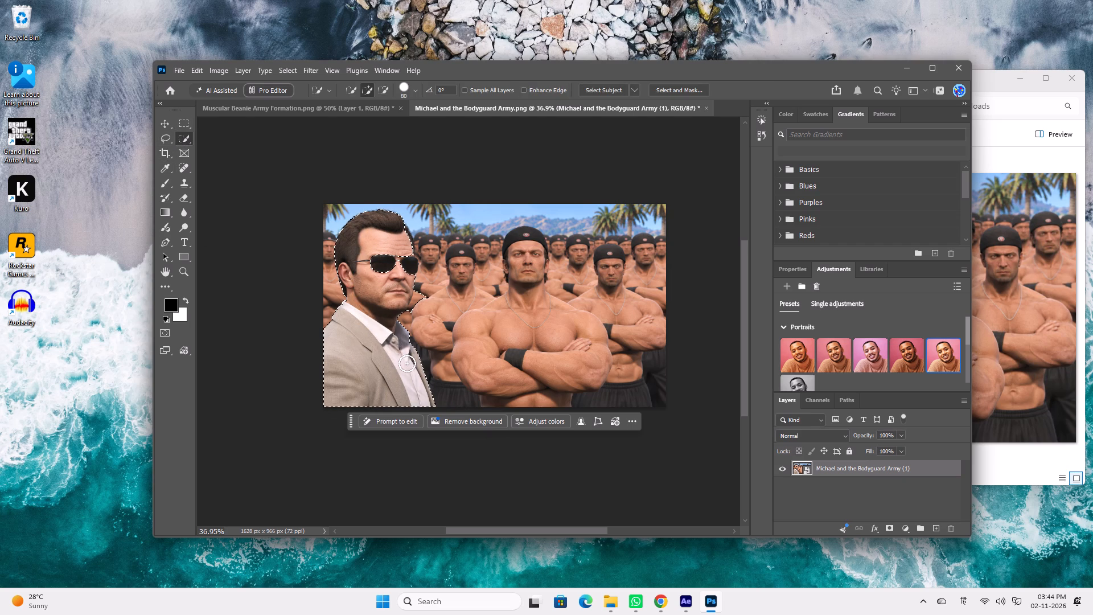
pyautogui.moveTo(407, 363); pyautogui.dragTo(409, 379)
pyautogui.keyDown('alt'); pyautogui.moveTo(426, 296); pyautogui.dragTo(422, 302); pyautogui.keyUp('alt')
pyautogui.keyDown('alt'); pyautogui.click(420, 306); pyautogui.keyUp('alt')
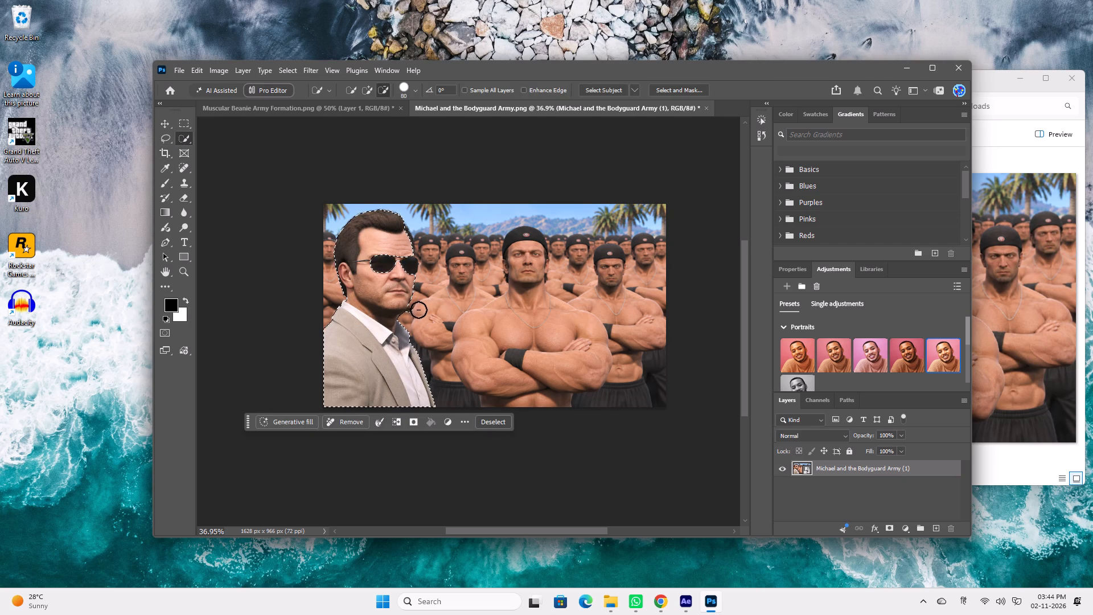
pyautogui.keyDown('alt'); pyautogui.click(414, 313); pyautogui.keyUp('alt')
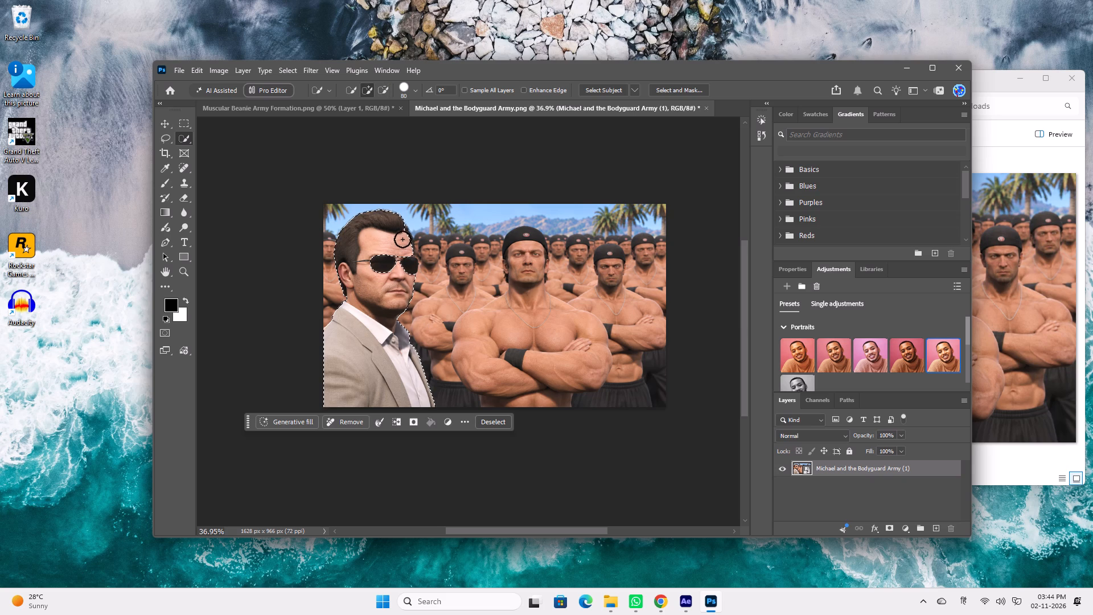
pyautogui.click(402, 239)
pyautogui.click(402, 233)
pyautogui.moveTo(405, 243); pyautogui.dragTo(406, 248)
pyautogui.click(406, 260)
pyautogui.moveTo(388, 256); pyautogui.dragTo(381, 272)
# Feather the selection around Michael by 0.5 px, with the effect applied at canvas bounds.
pyautogui.keyDown('alt'); pyautogui.scroll(10, 367, 219); pyautogui.keyUp('alt')
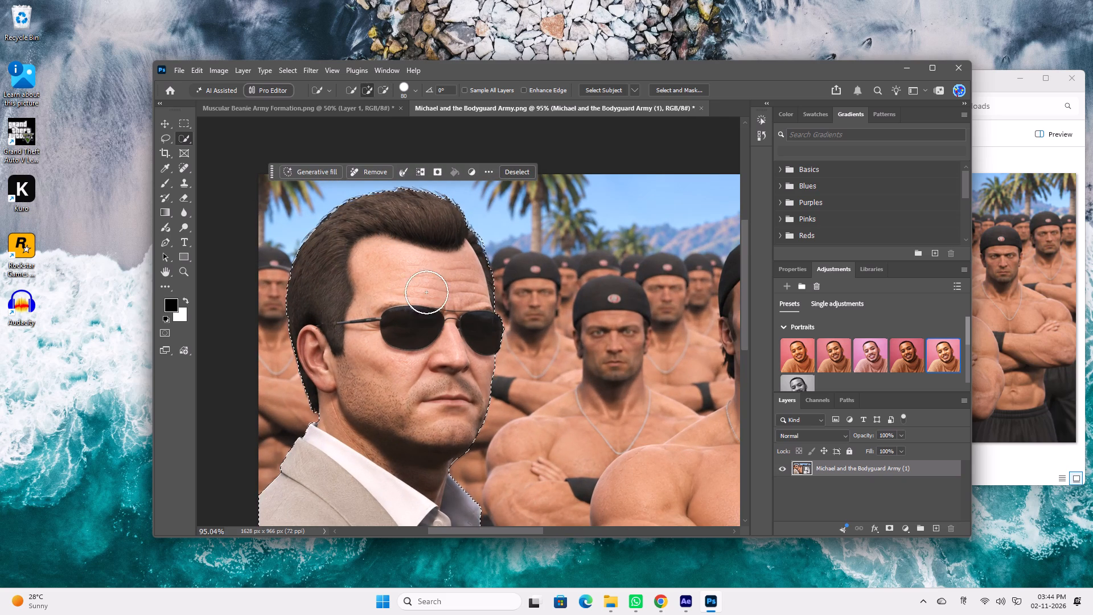
pyautogui.press('space')
pyautogui.press('space')
pyautogui.press('space')
pyautogui.press('space')
pyautogui.press('space')
pyautogui.press('space')
pyautogui.press('space')
pyautogui.press('space')
pyautogui.press('space')
pyautogui.press('space')
pyautogui.press('space')
pyautogui.press('space')
pyautogui.press('space')
pyautogui.press('space')
pyautogui.press('space')
pyautogui.moveTo(413, 318); pyautogui.dragTo(417, 186)
pyautogui.keyDown('alt'); pyautogui.scroll(-4, 417, 265); pyautogui.keyUp('alt')
pyautogui.rightClick(406, 195)
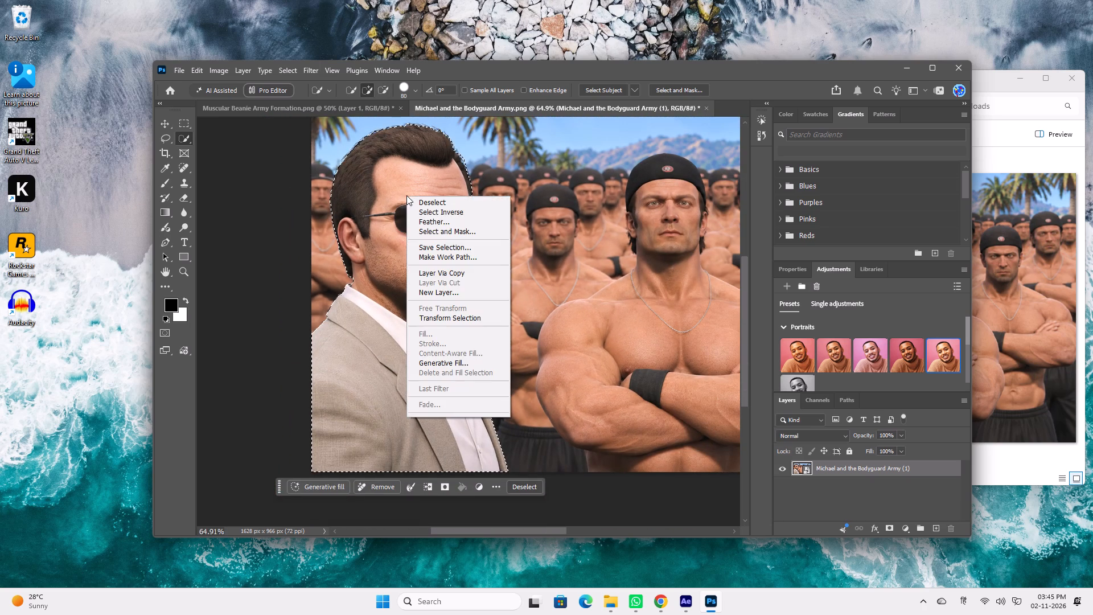
pyautogui.click(445, 220)
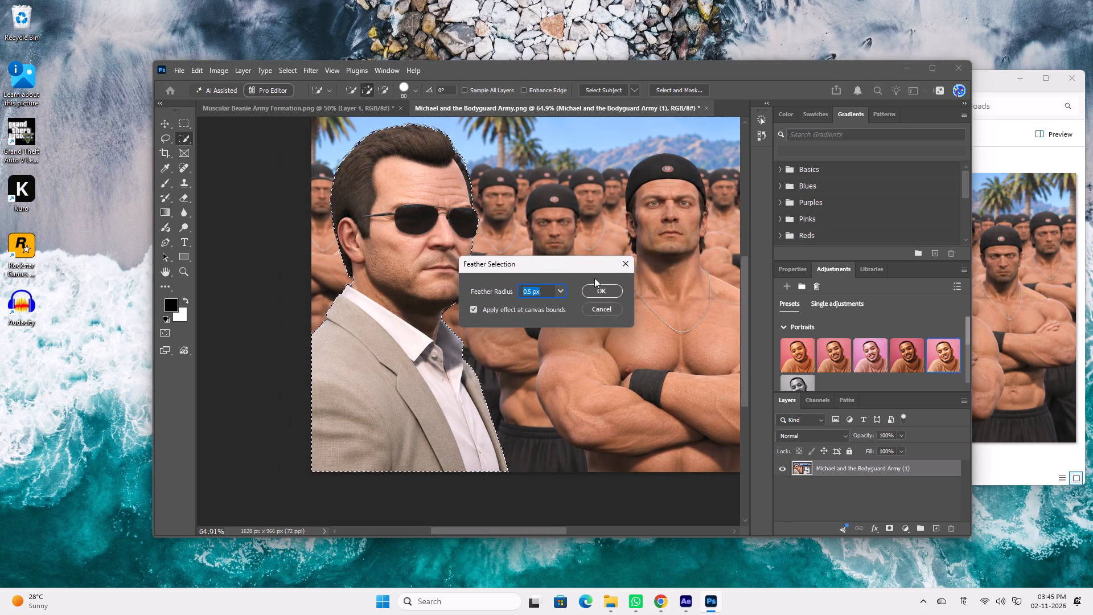
pyautogui.click(601, 288)
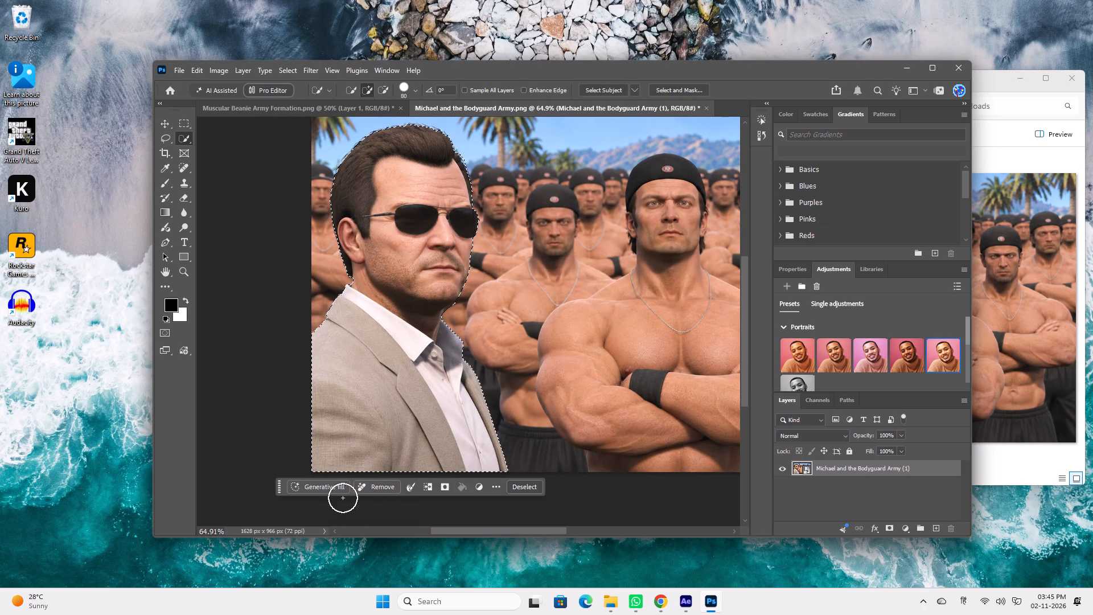
# Run a Firefly Generative Fill on the selected Michael with the prompt "remove".
pyautogui.click(331, 486)
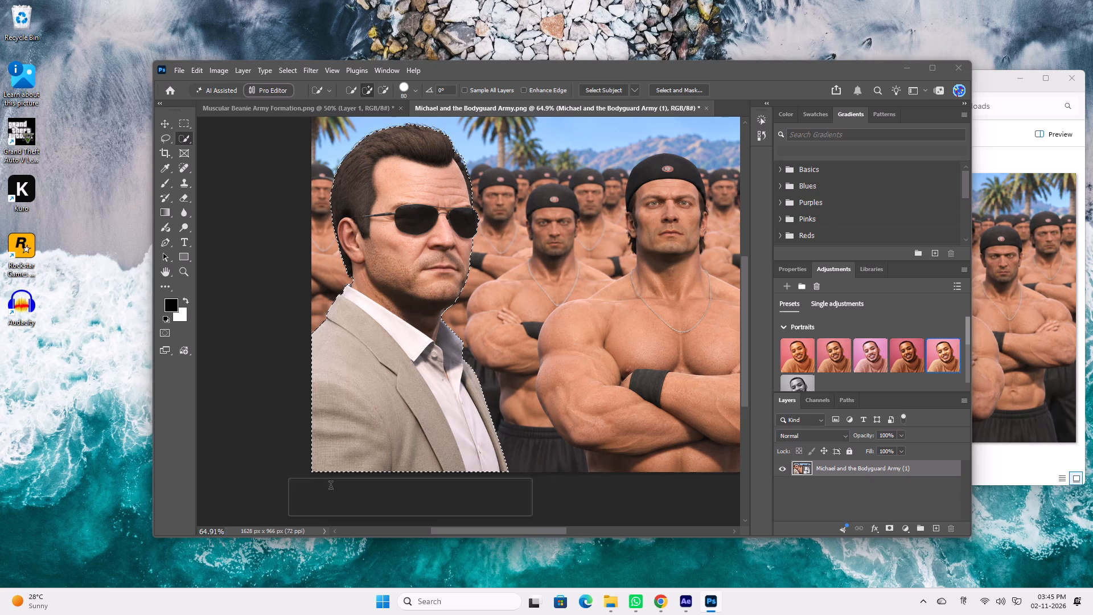
pyautogui.click(347, 485)
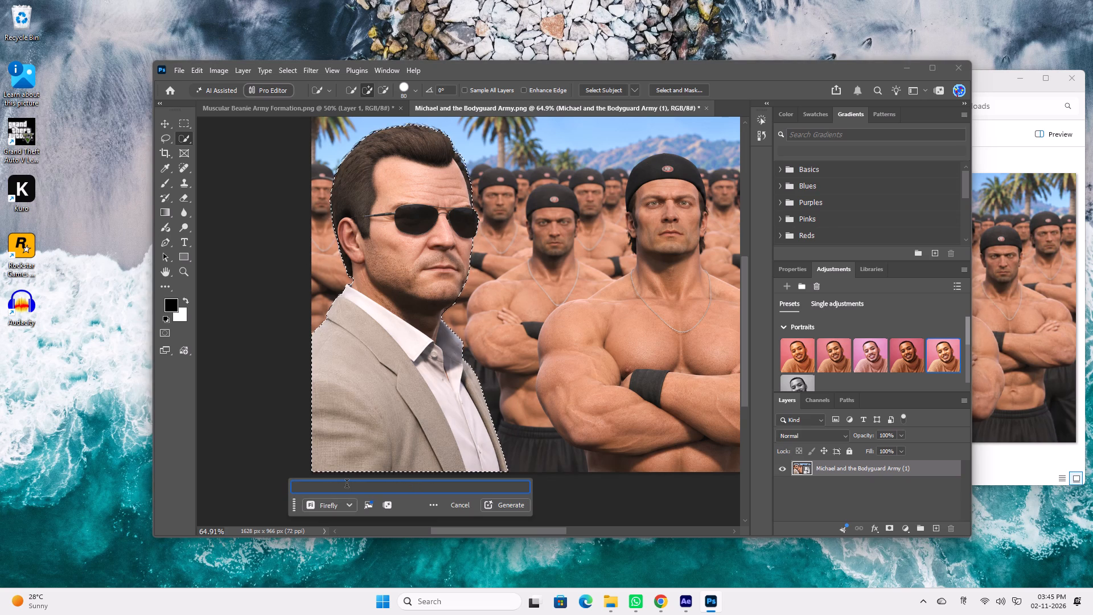
pyautogui.write('are')
pyautogui.press('BackSpace')
pyautogui.press('BackSpace')
pyautogui.press('BackSpace')
pyautogui.press('BackSpace')
pyautogui.press('BackSpace')
pyautogui.press('BackSpace')
pyautogui.press('BackSpace')
pyautogui.write('remove')
pyautogui.press('Return')
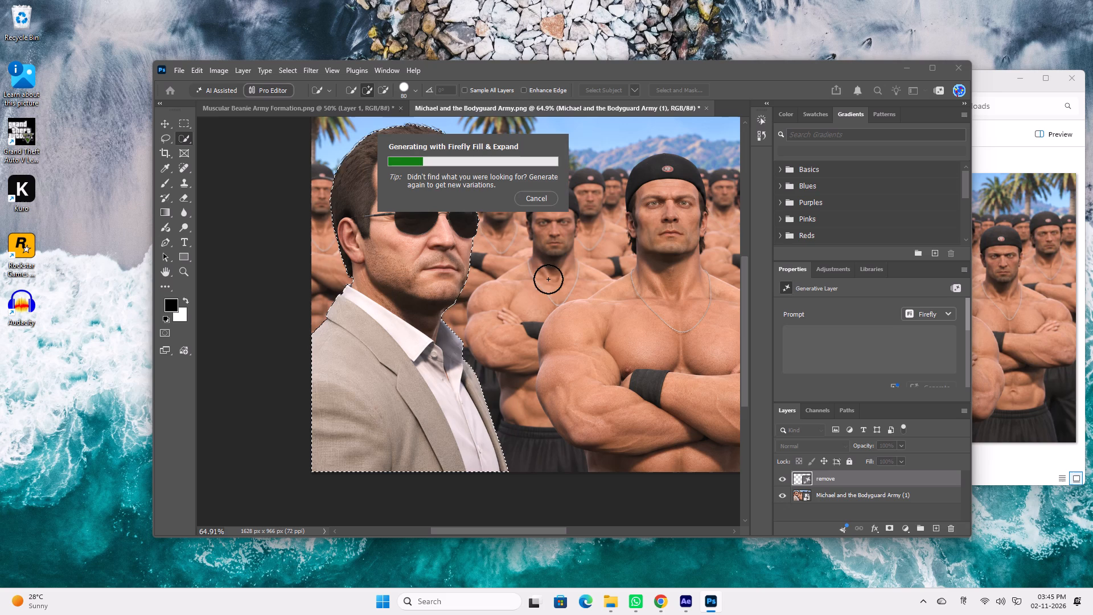
# Copy the Michael cutout from Muscular Beanie Army Formation into the Michael and the Bodyguard Army document, flush with the canvas's top-left corner.
pyautogui.click(927, 68)
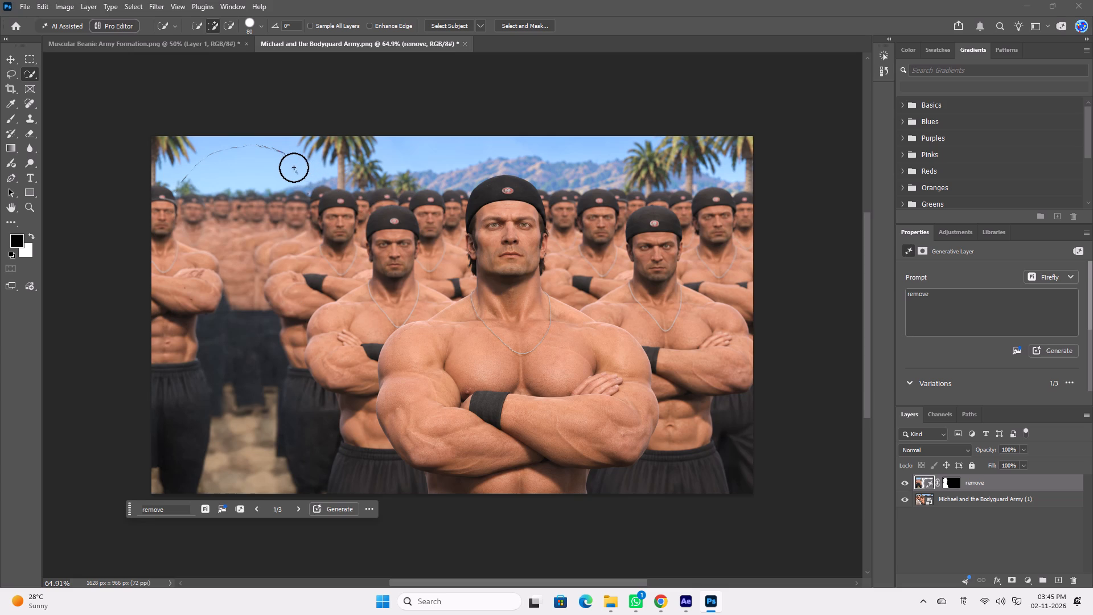
pyautogui.click(204, 42)
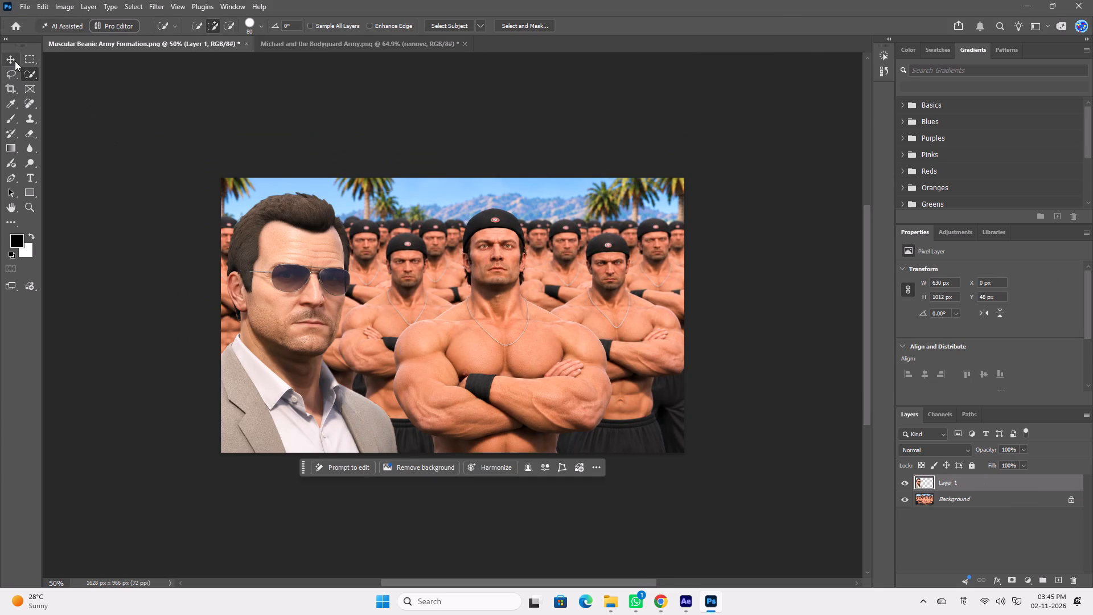
pyautogui.click(15, 61)
pyautogui.moveTo(291, 305); pyautogui.dragTo(376, 45)
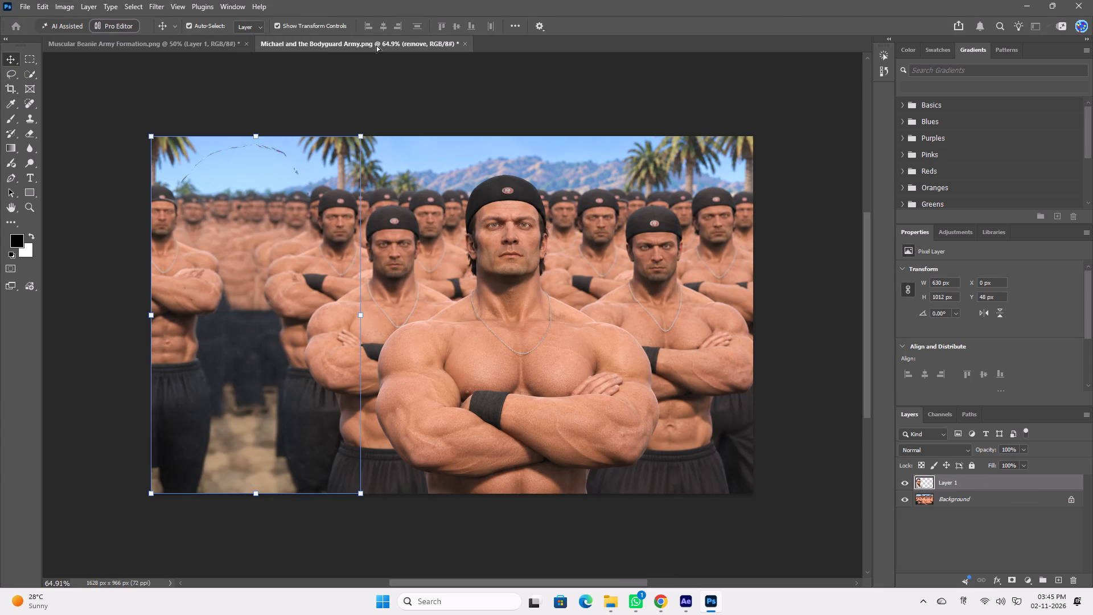
pyautogui.moveTo(376, 45); pyautogui.dragTo(284, 314)
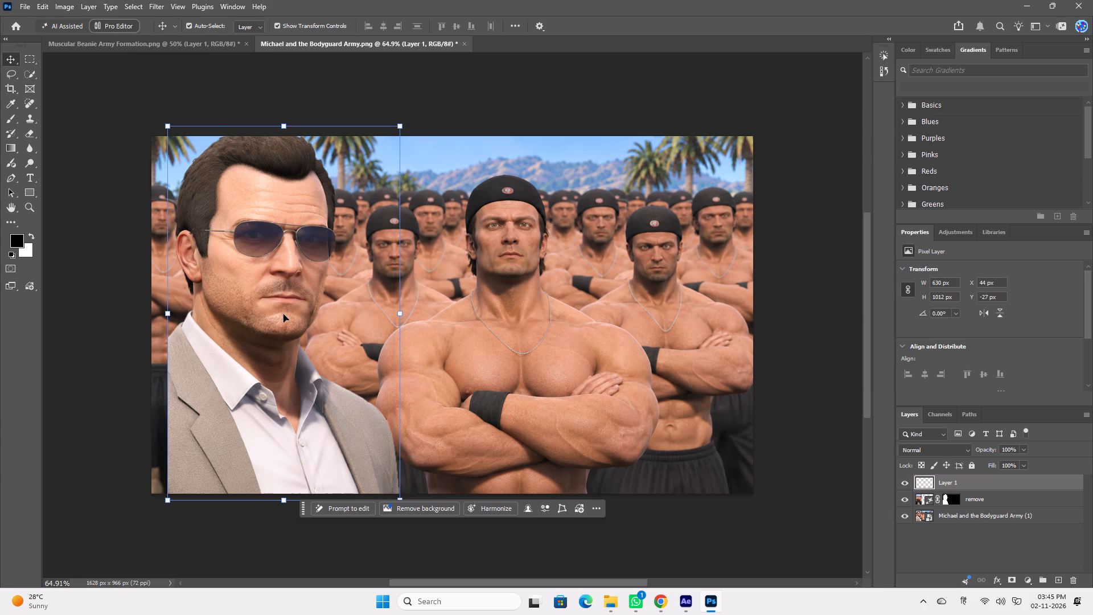
pyautogui.moveTo(279, 316); pyautogui.dragTo(264, 324)
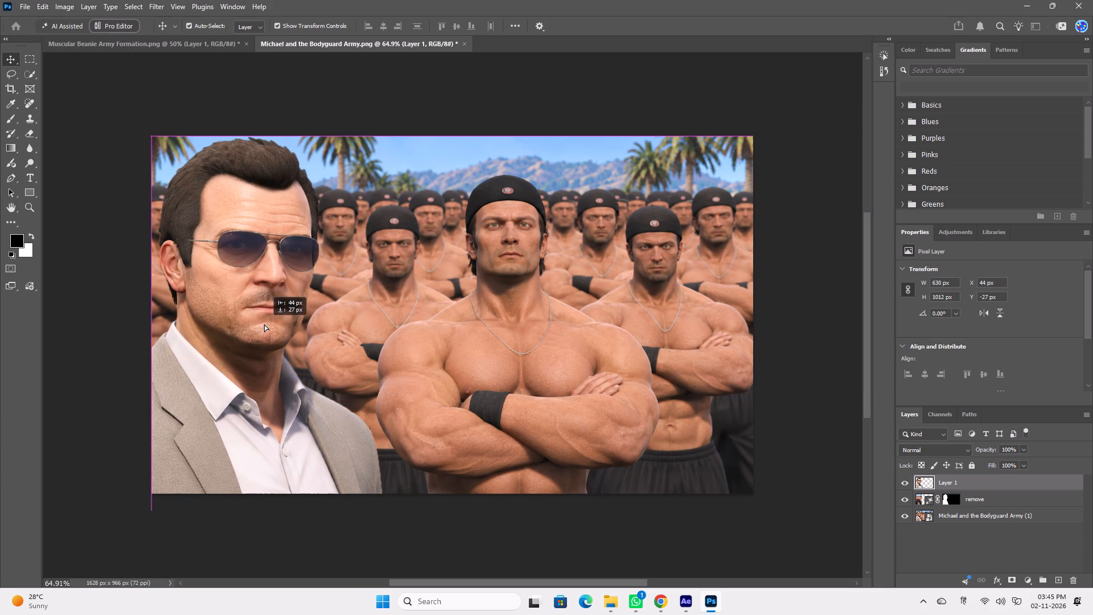
pyautogui.moveTo(264, 324); pyautogui.dragTo(264, 325)
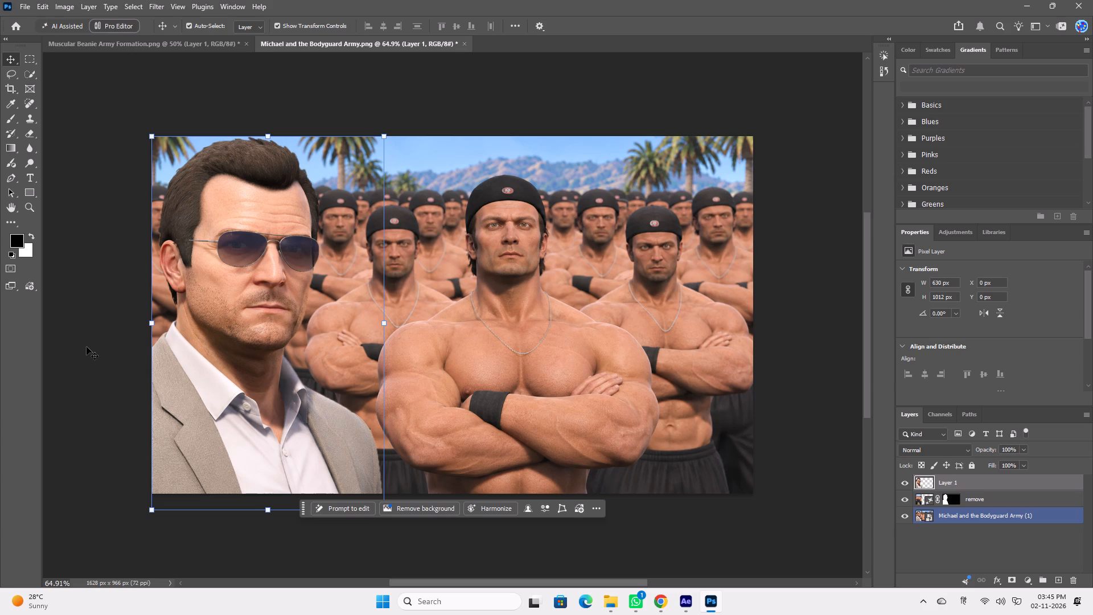
# Scale the Michael cutout down proportionally to about 595 × 957 px, keeping its bottom-left corner anchored.
pyautogui.moveTo(388, 137); pyautogui.dragTo(387, 137)
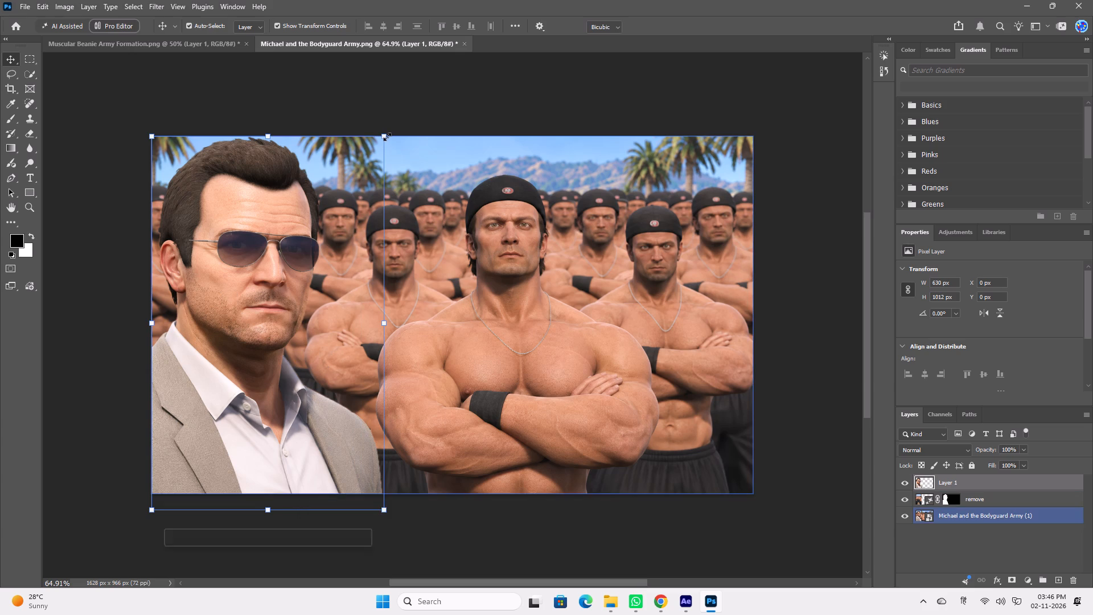
pyautogui.moveTo(387, 137); pyautogui.dragTo(371, 160)
pyautogui.moveTo(369, 164); pyautogui.dragTo(383, 146)
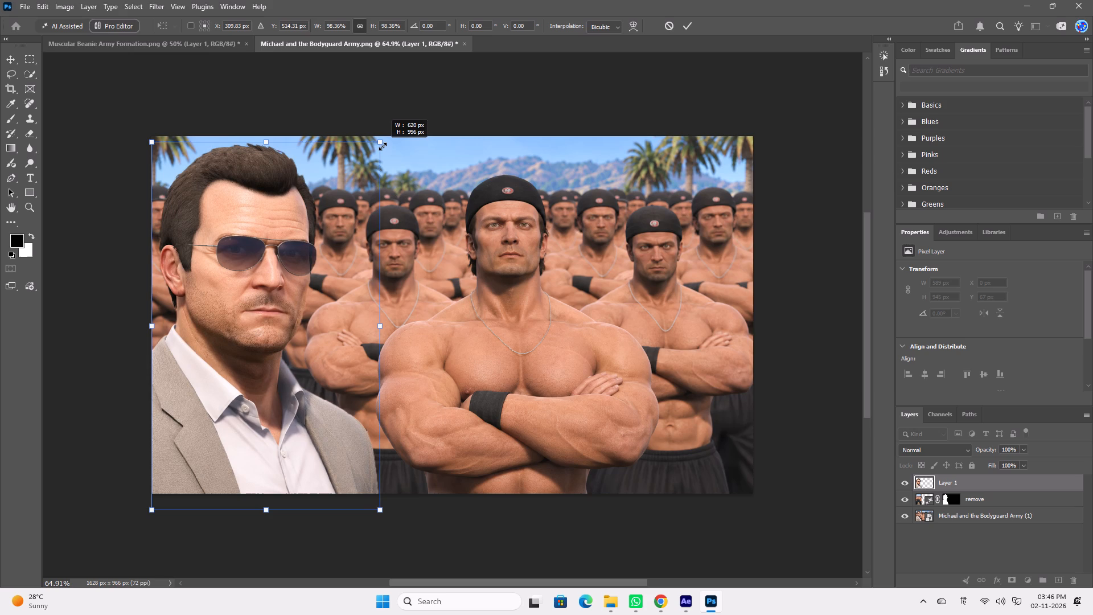
pyautogui.moveTo(383, 146); pyautogui.dragTo(367, 158)
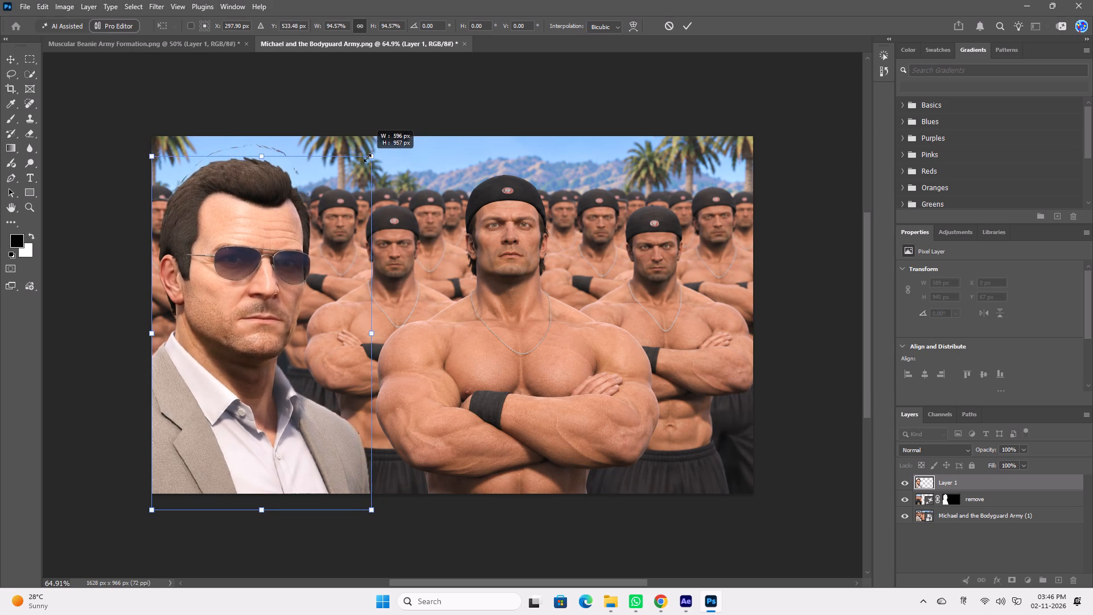
pyautogui.moveTo(367, 158); pyautogui.dragTo(361, 162)
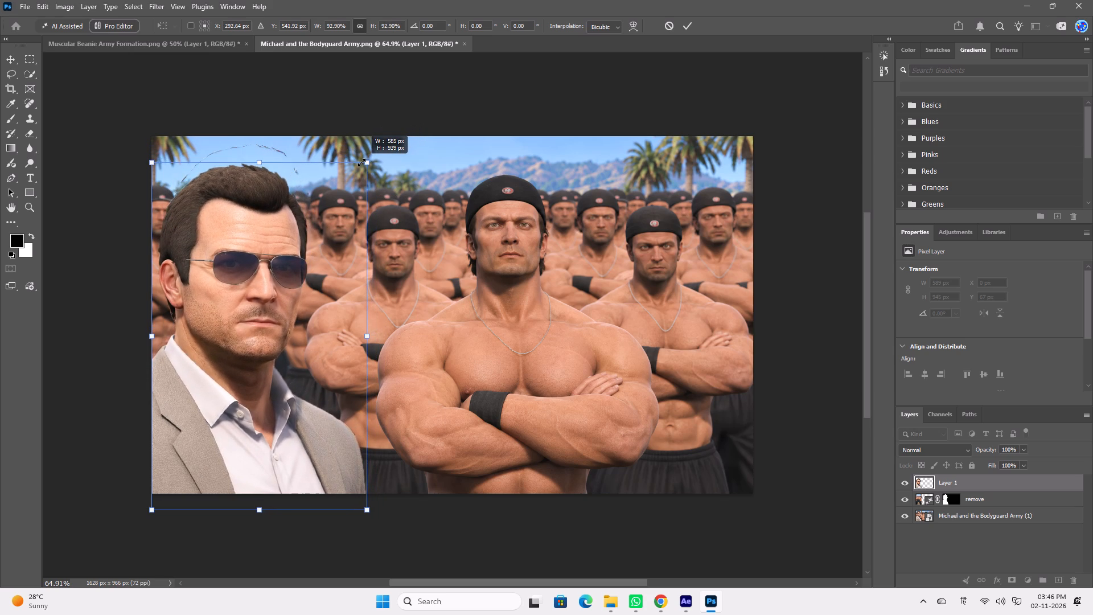
pyautogui.moveTo(361, 162); pyautogui.dragTo(398, 158)
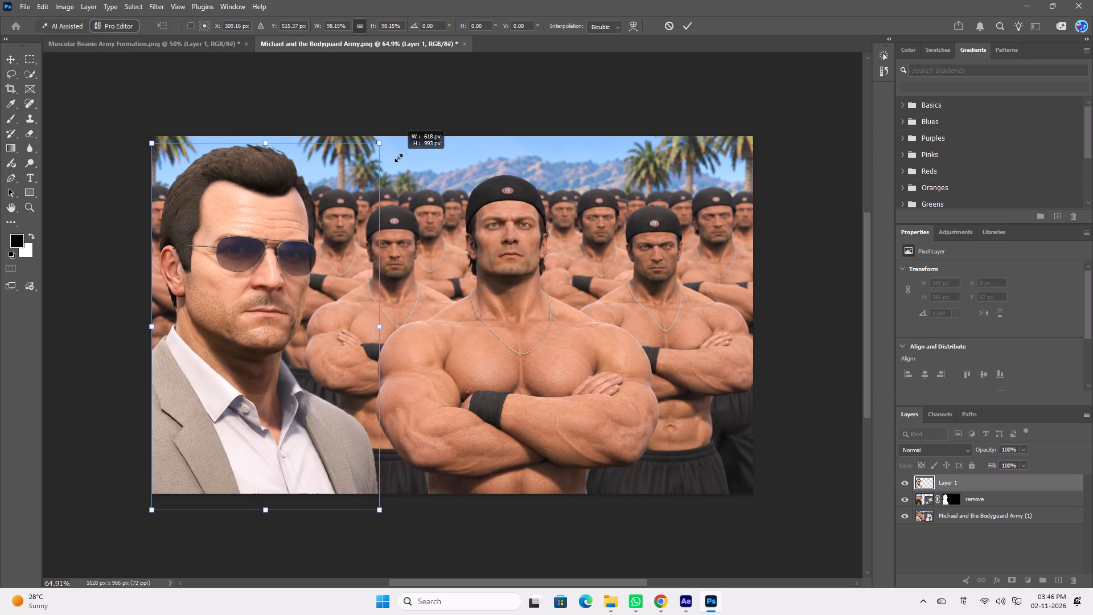
pyautogui.moveTo(398, 158); pyautogui.dragTo(391, 165)
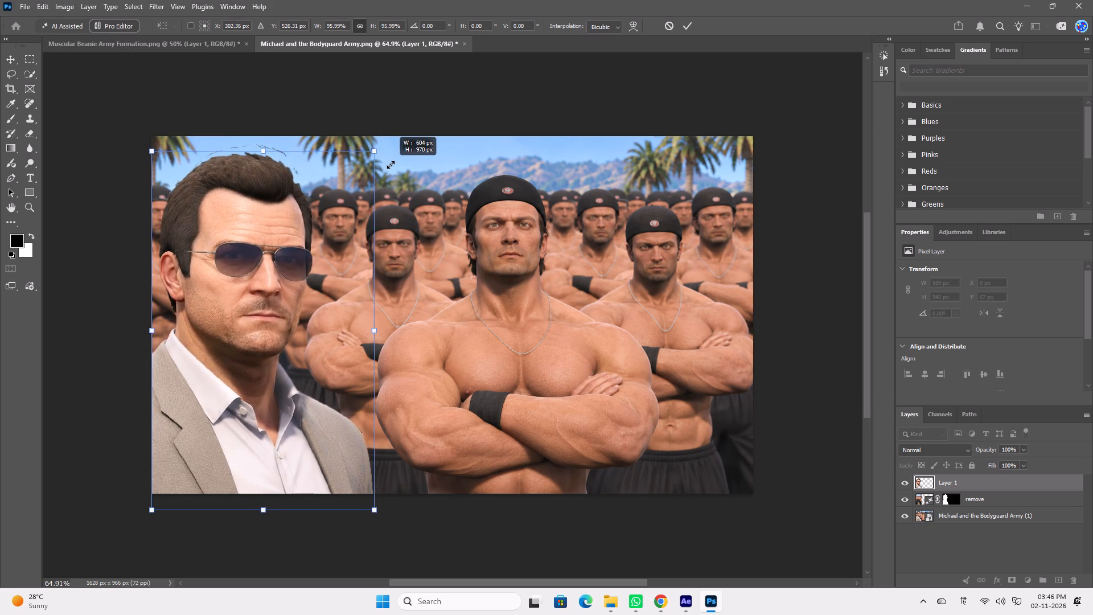
pyautogui.moveTo(391, 165); pyautogui.dragTo(387, 169)
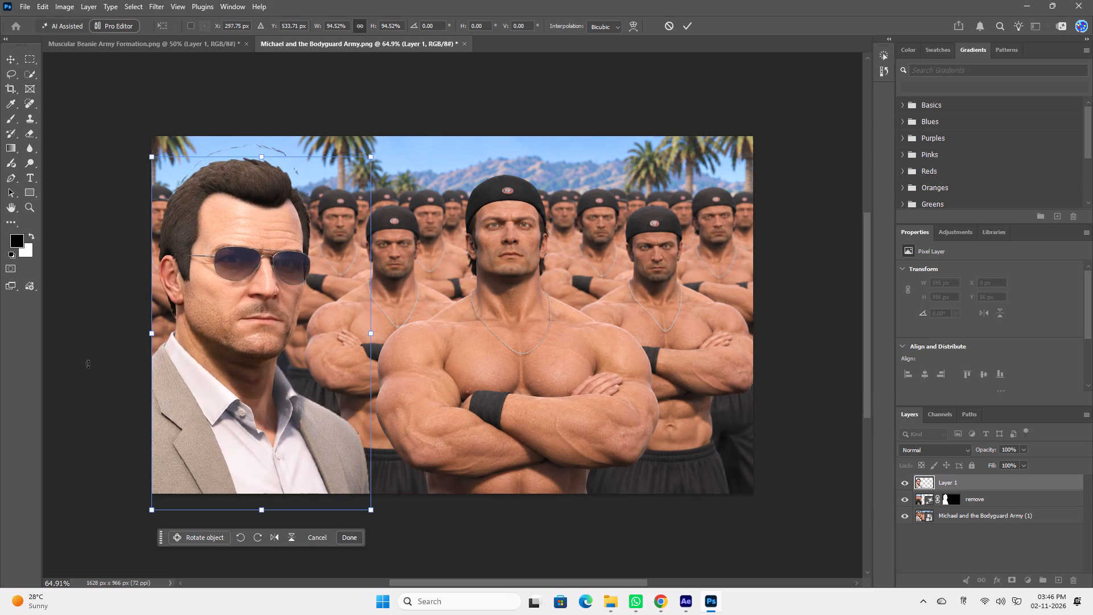
pyautogui.click(98, 325)
pyautogui.click(13, 60)
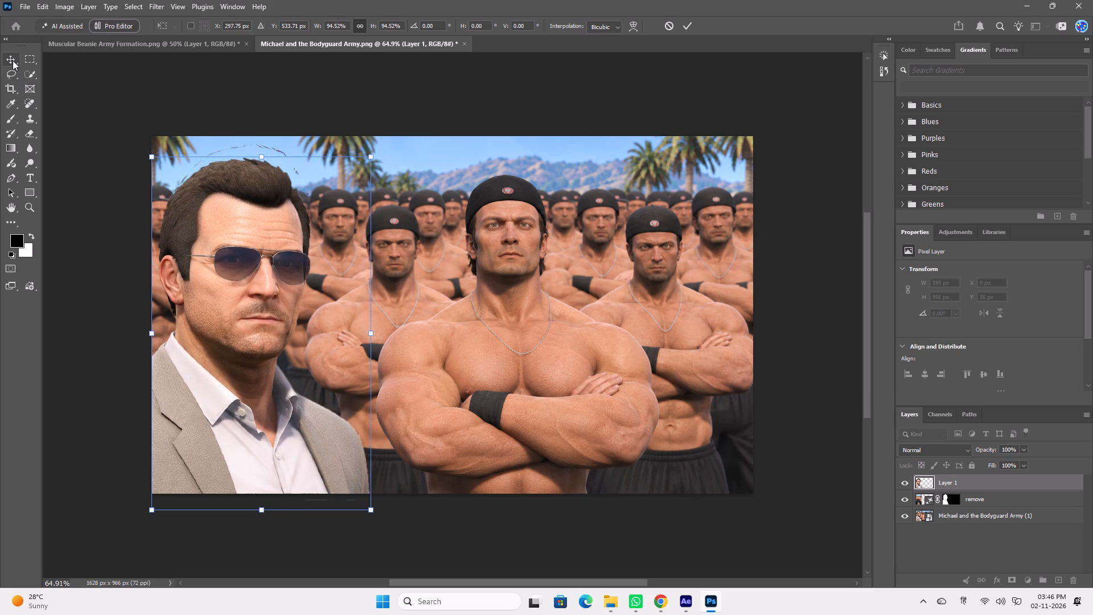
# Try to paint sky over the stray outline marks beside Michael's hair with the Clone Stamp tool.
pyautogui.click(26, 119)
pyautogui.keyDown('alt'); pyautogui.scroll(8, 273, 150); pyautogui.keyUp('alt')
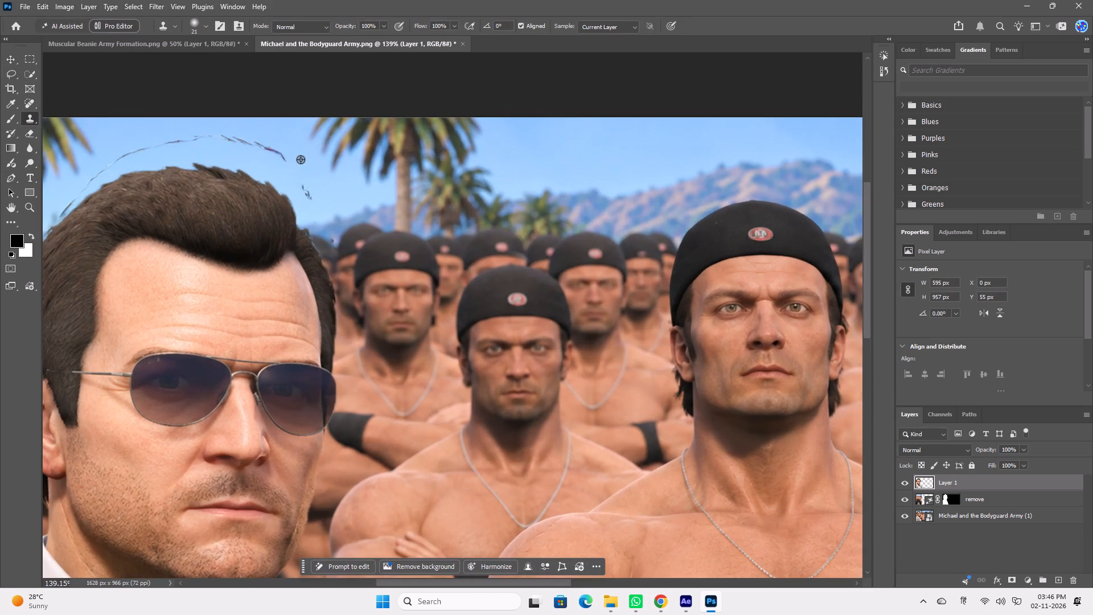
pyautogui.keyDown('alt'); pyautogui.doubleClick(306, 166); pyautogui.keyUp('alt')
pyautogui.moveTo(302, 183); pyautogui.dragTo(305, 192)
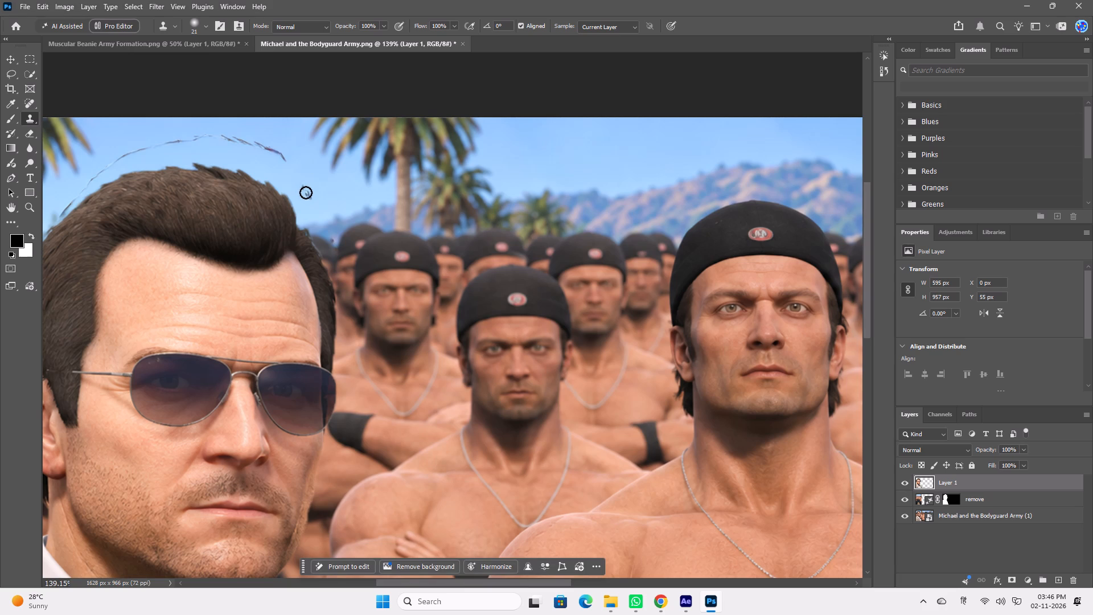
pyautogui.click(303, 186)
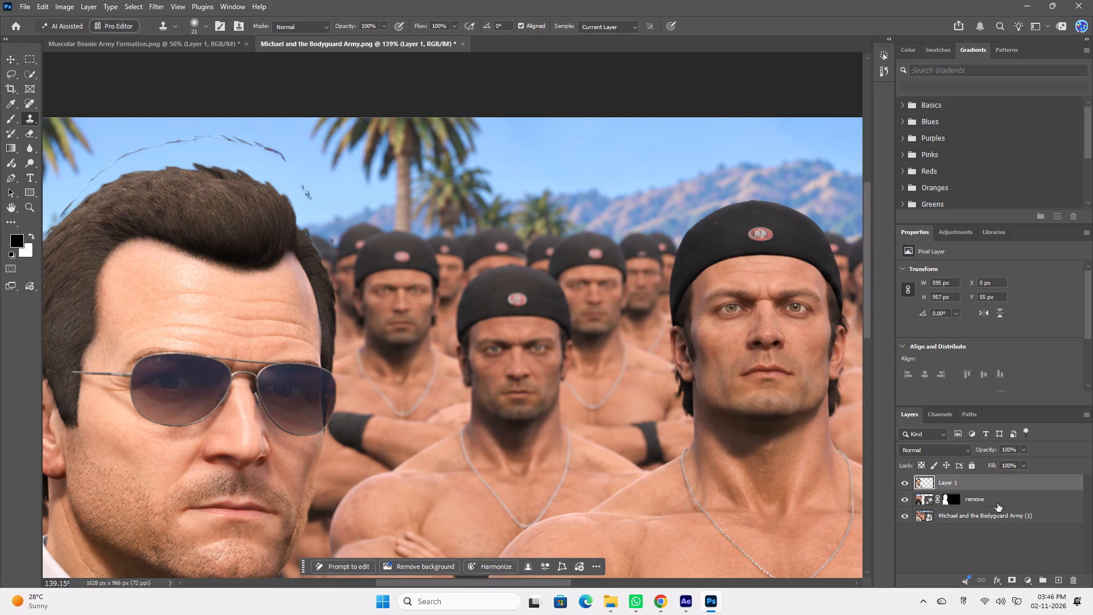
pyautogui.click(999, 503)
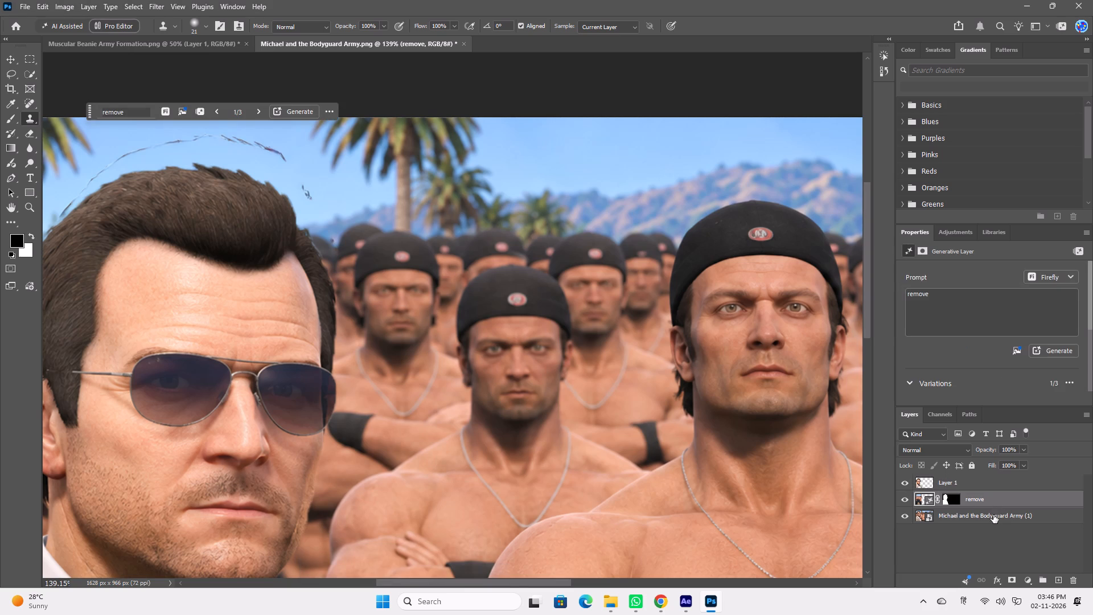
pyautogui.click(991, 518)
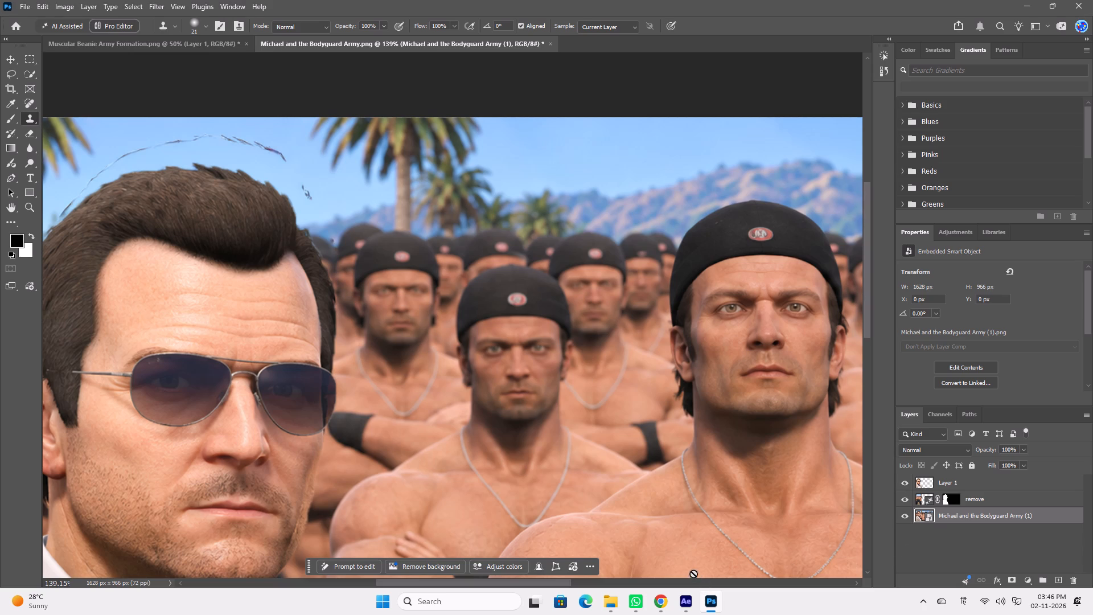
# Apply a Hue/Saturation adjustment to the Michael cutout on Layer 1 with saturation 5 and lightness -7.
pyautogui.keyDown('alt'); pyautogui.scroll(-7, 664, 479); pyautogui.keyUp('alt')
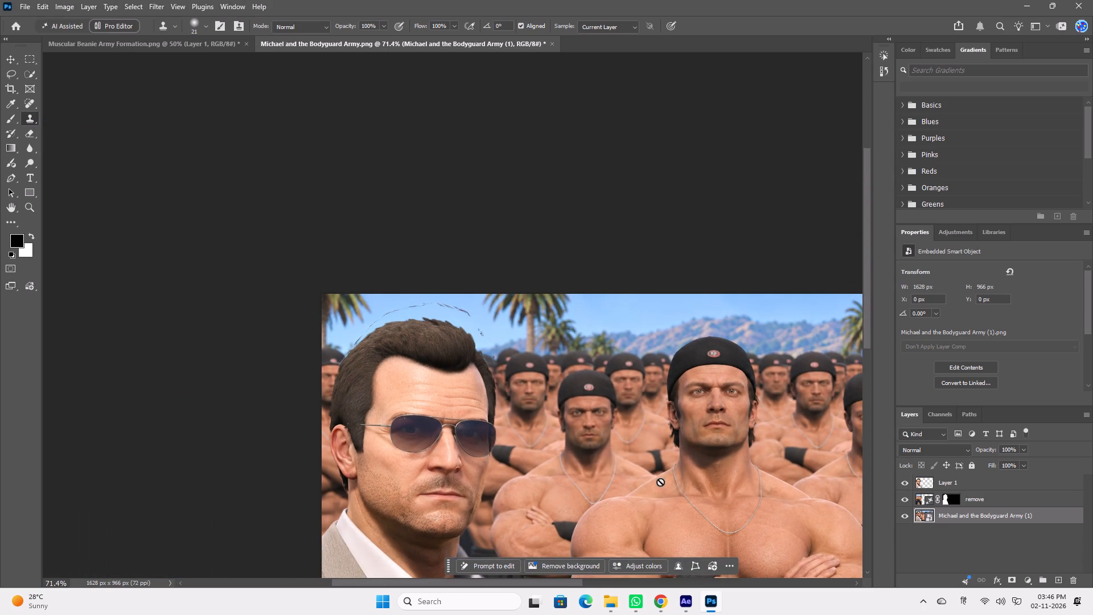
pyautogui.press('space')
pyautogui.press('space')
pyautogui.press('space')
pyautogui.press('space')
pyautogui.press('space')
pyautogui.press('space')
pyautogui.press('space')
pyautogui.press('space')
pyautogui.press('space')
pyautogui.press('space')
pyautogui.press('space')
pyautogui.press('space')
pyautogui.press('space')
pyautogui.press('space')
pyautogui.press('space')
pyautogui.press('space')
pyautogui.press('space')
pyautogui.press('space')
pyautogui.press('space')
pyautogui.press('space')
pyautogui.moveTo(574, 362); pyautogui.dragTo(504, 217)
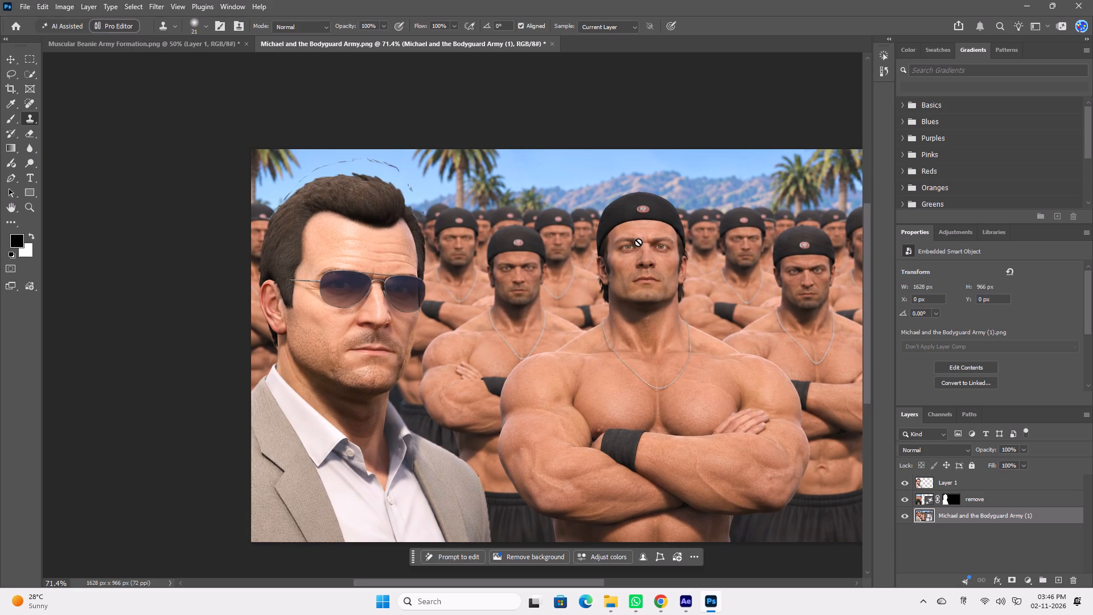
pyautogui.keyDown('alt'); pyautogui.scroll(-3, 673, 307); pyautogui.keyUp('alt')
pyautogui.press('space')
pyautogui.press('space')
pyautogui.press('space')
pyautogui.press('space')
pyautogui.press('space')
pyautogui.press('space')
pyautogui.press('space')
pyautogui.press('space')
pyautogui.press('space')
pyautogui.press('space')
pyautogui.moveTo(698, 284); pyautogui.dragTo(592, 262)
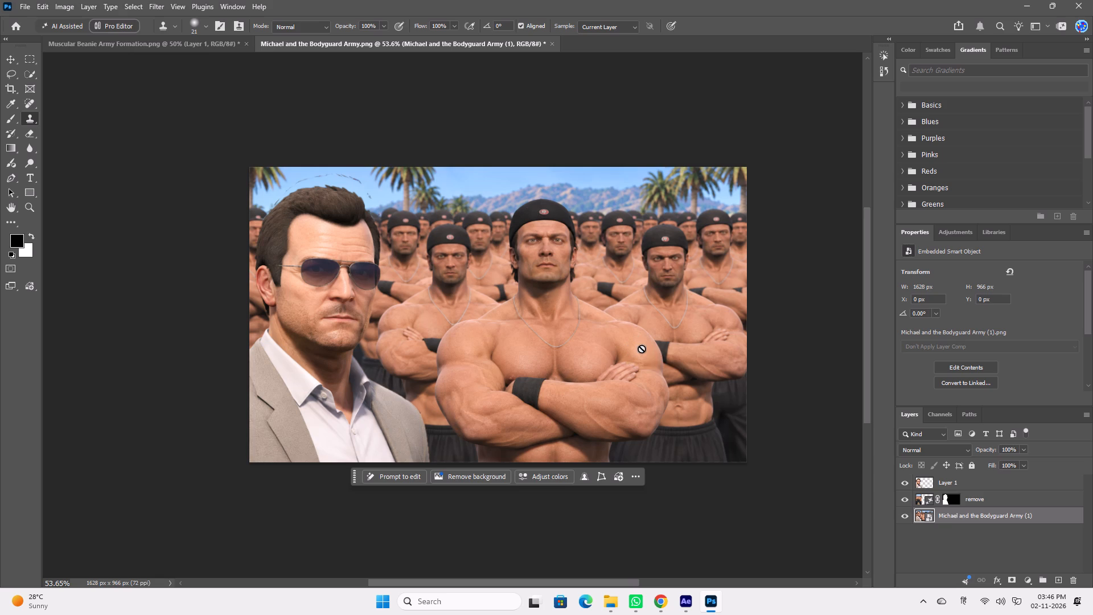
pyautogui.click(971, 483)
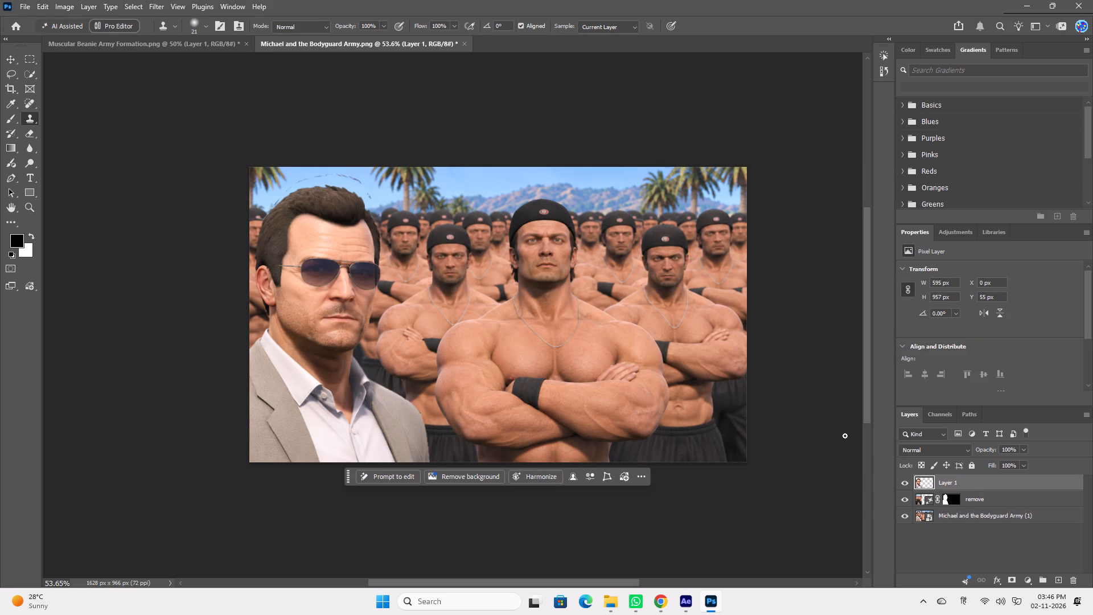
pyautogui.click(85, 7)
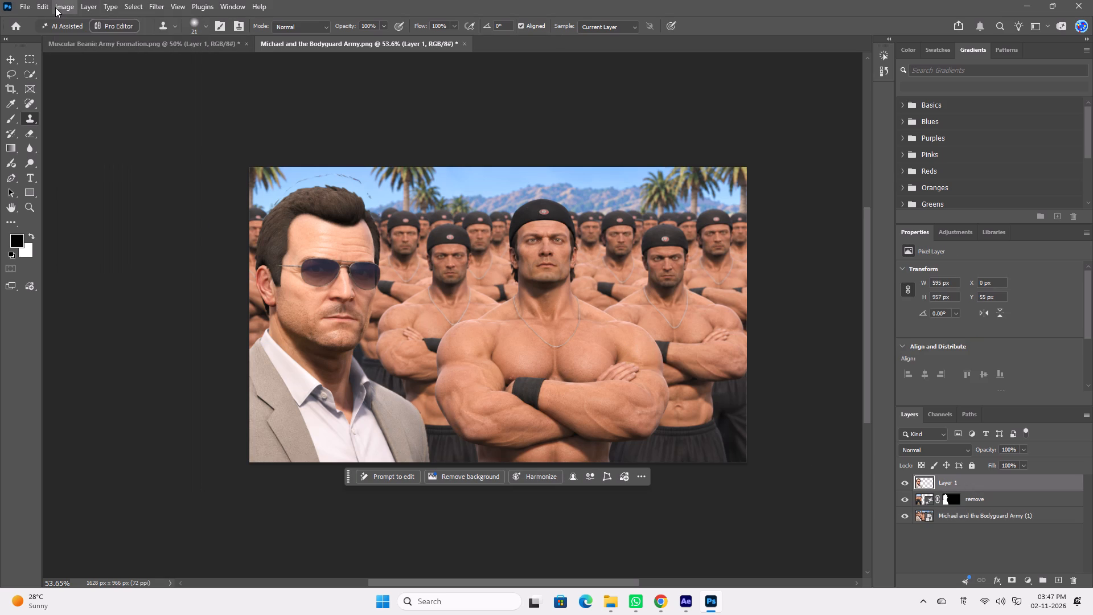
pyautogui.click(58, 7)
pyautogui.click(108, 36)
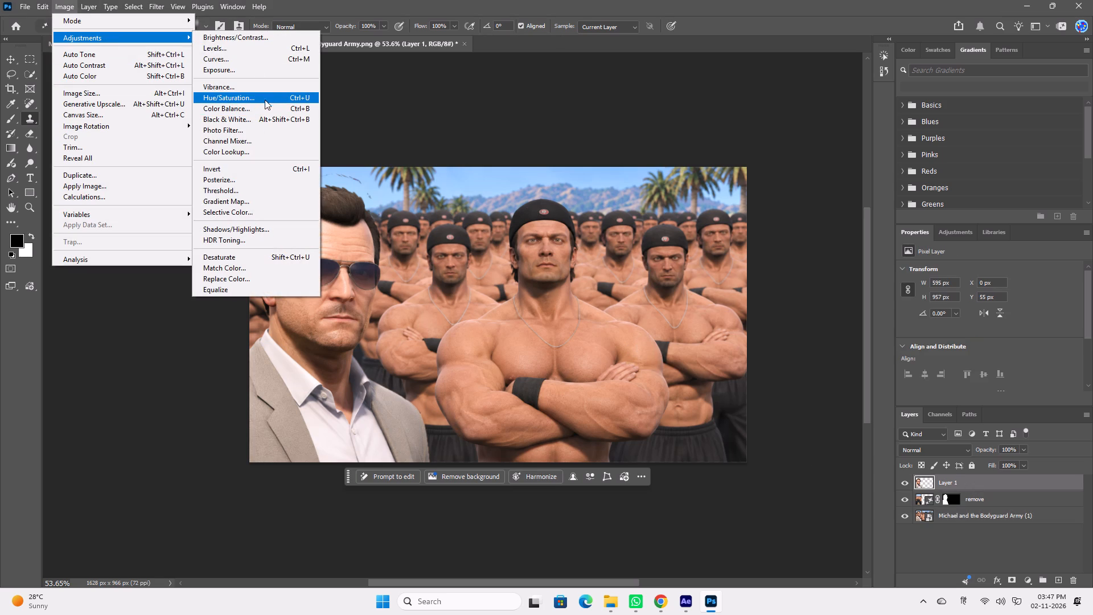
pyautogui.click(265, 97)
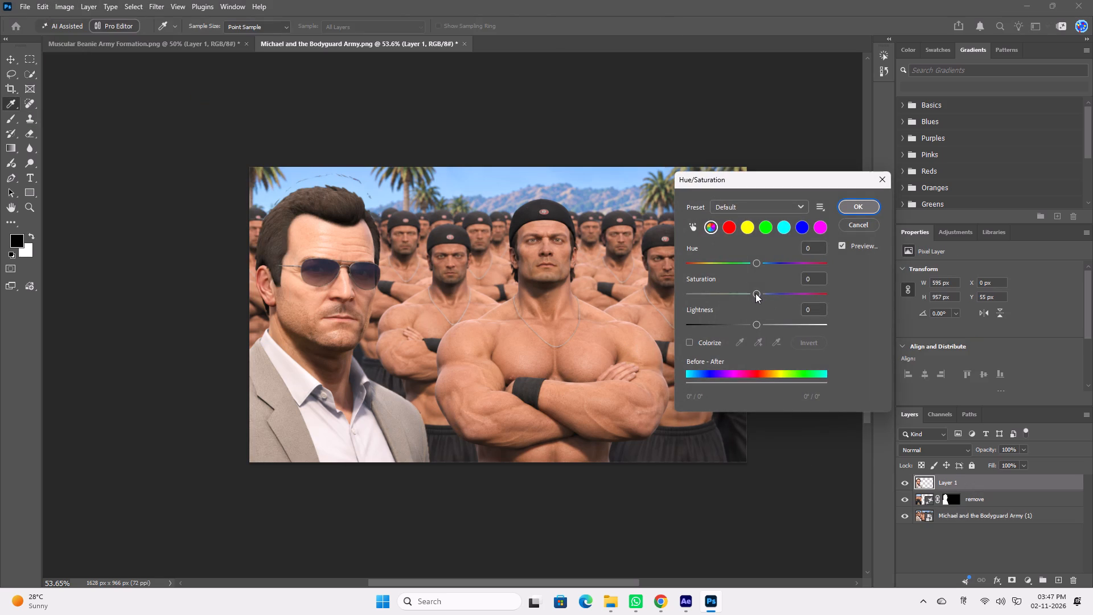
pyautogui.click(755, 293)
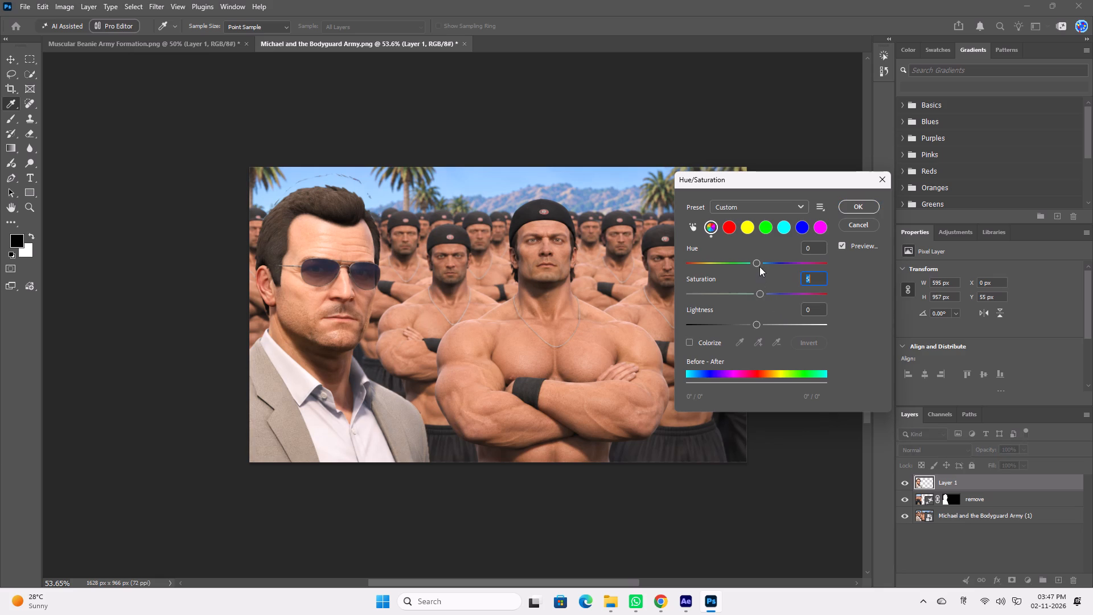
pyautogui.click(758, 325)
pyautogui.click(866, 203)
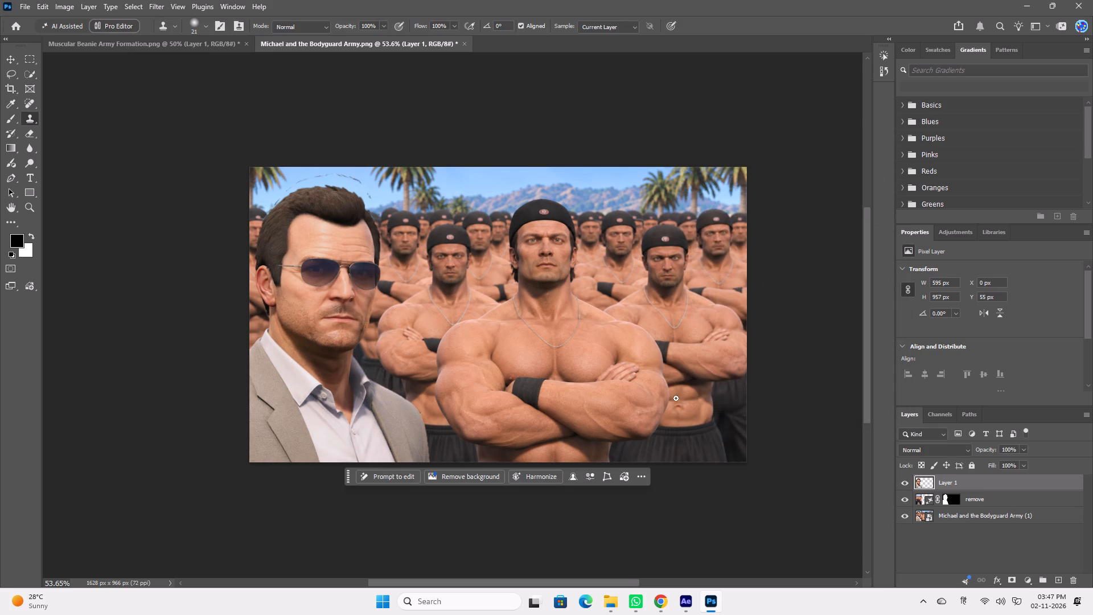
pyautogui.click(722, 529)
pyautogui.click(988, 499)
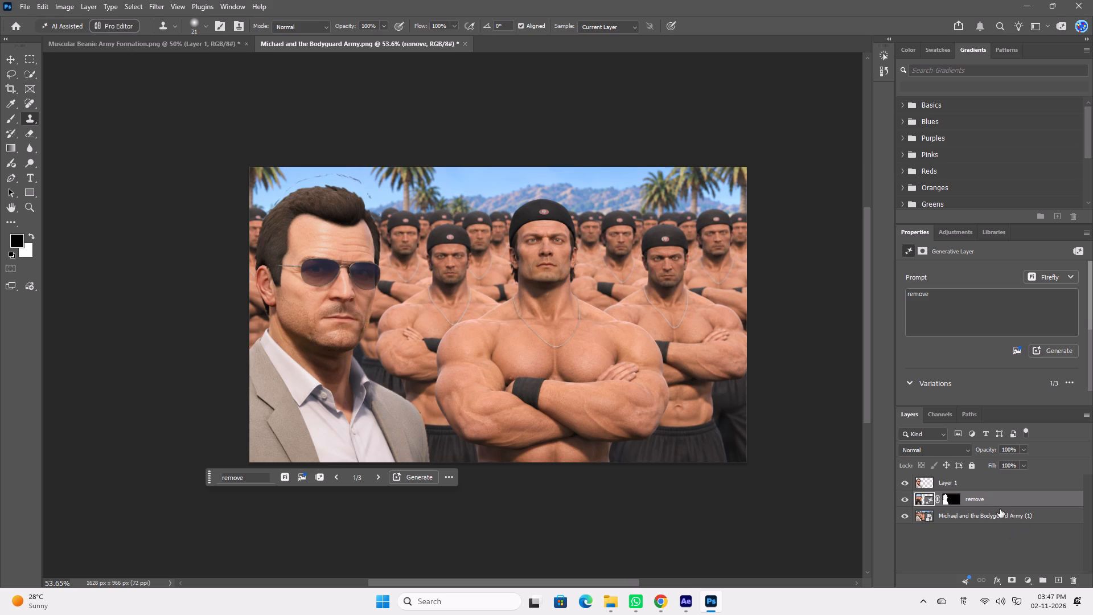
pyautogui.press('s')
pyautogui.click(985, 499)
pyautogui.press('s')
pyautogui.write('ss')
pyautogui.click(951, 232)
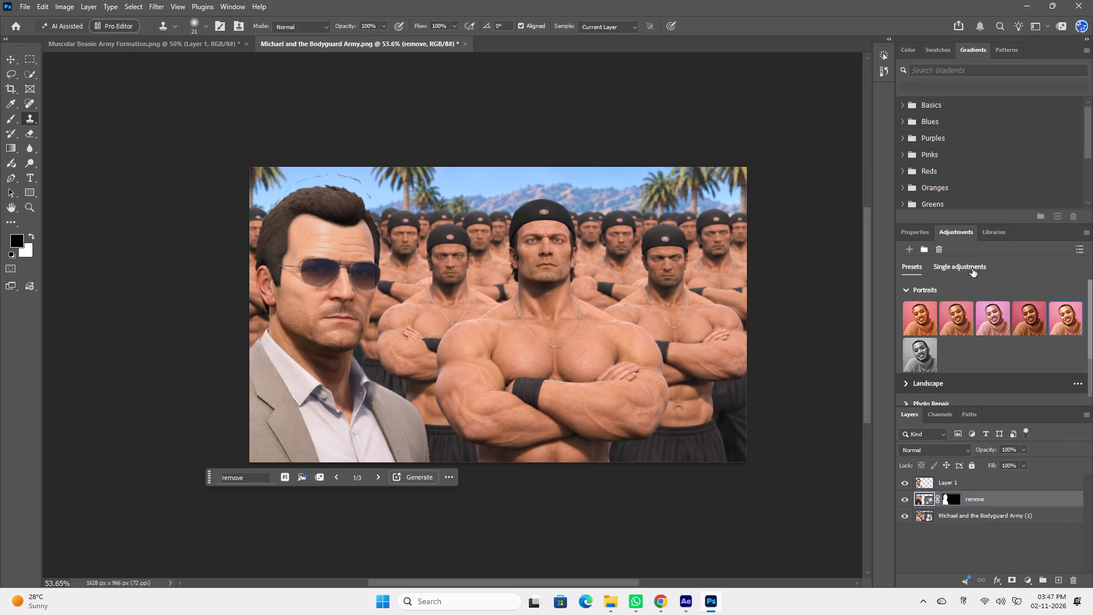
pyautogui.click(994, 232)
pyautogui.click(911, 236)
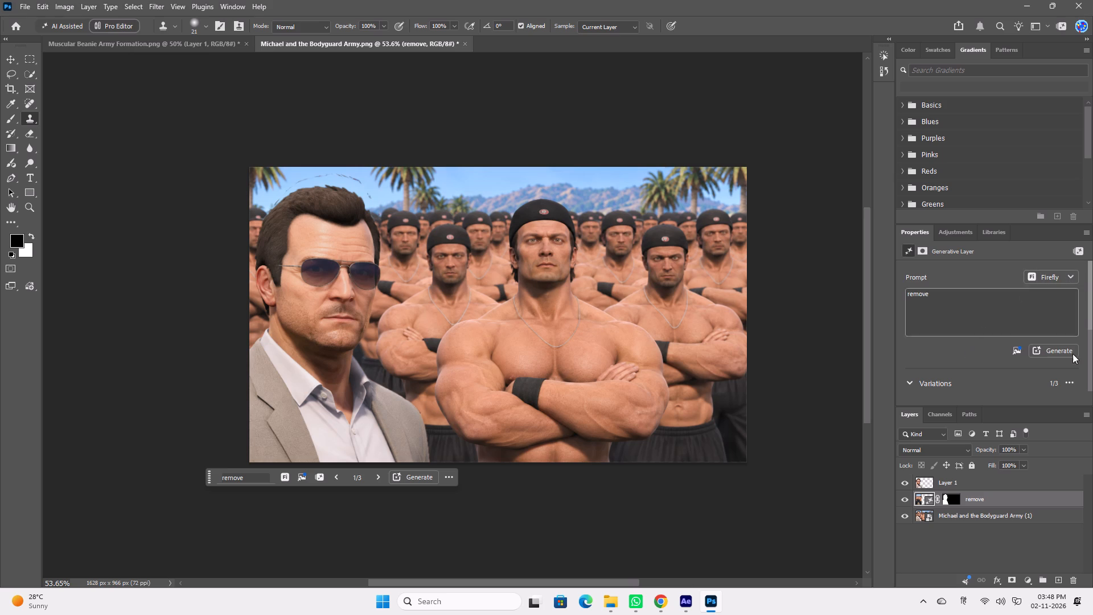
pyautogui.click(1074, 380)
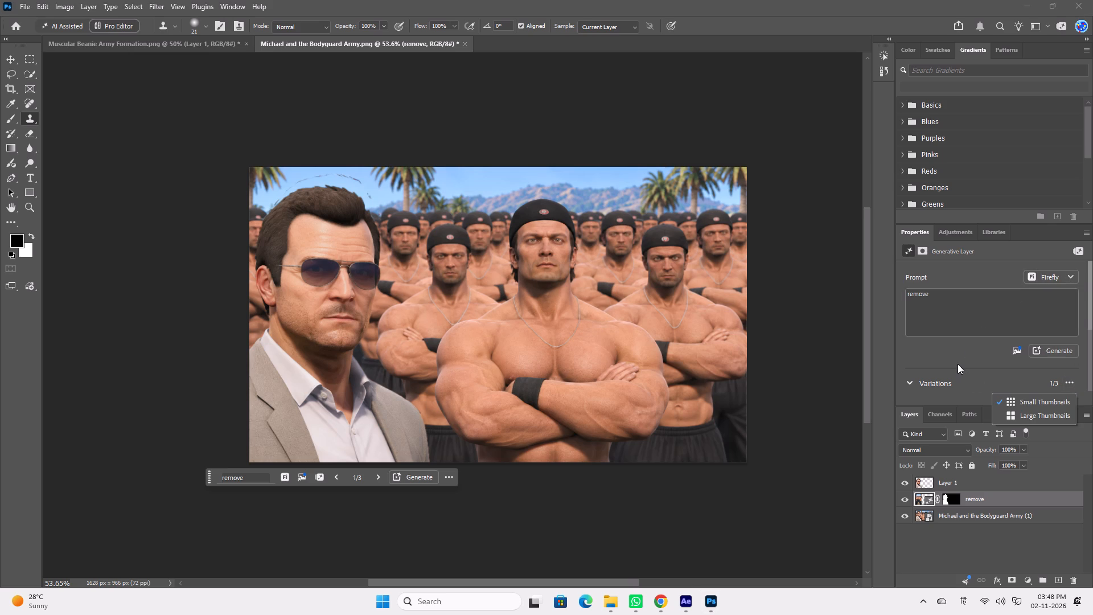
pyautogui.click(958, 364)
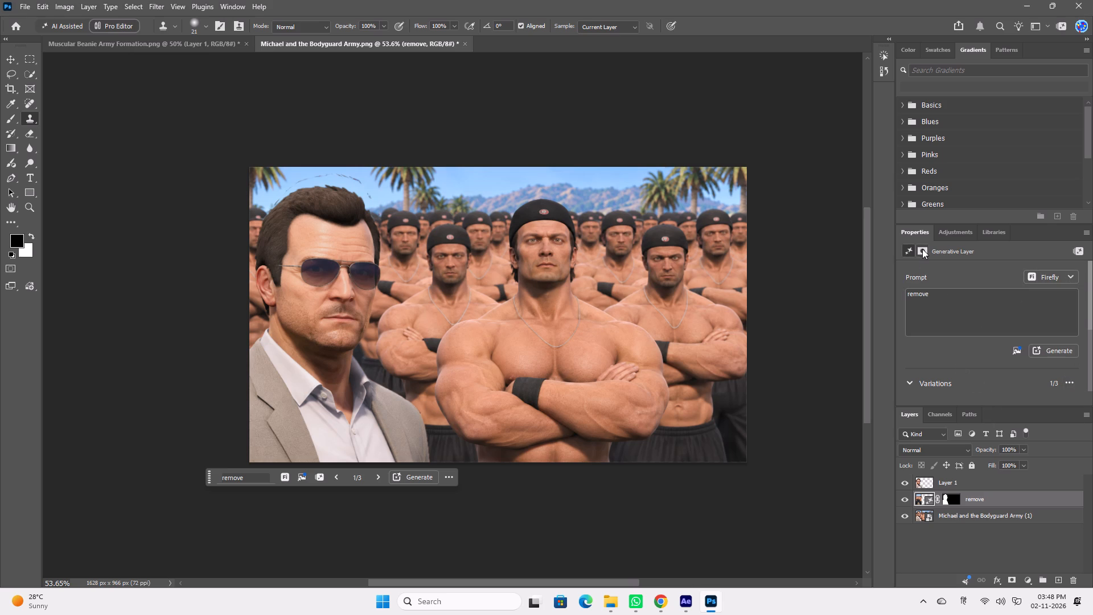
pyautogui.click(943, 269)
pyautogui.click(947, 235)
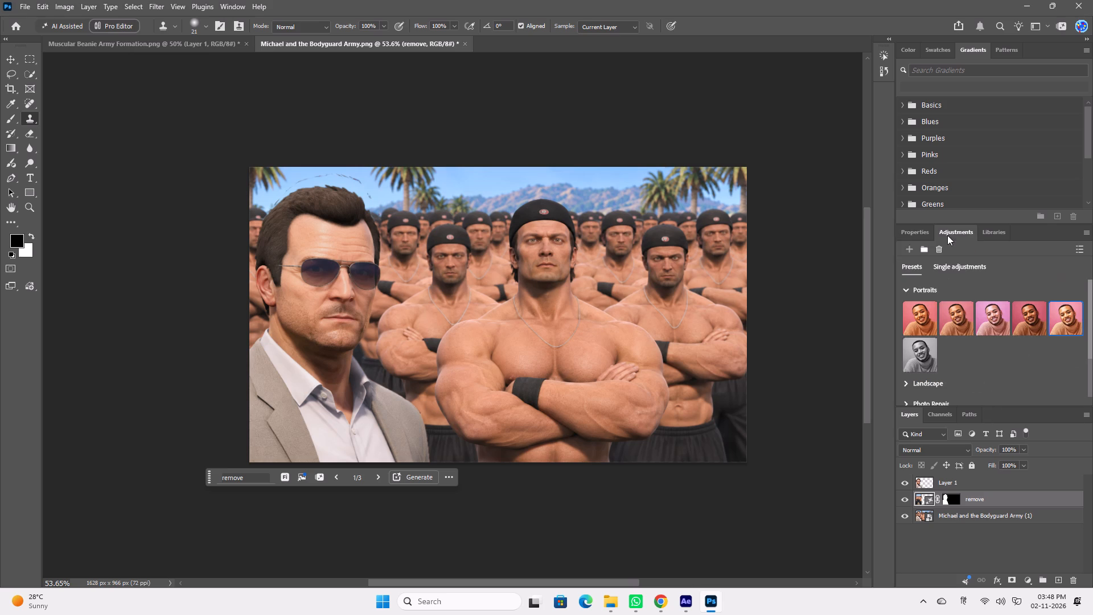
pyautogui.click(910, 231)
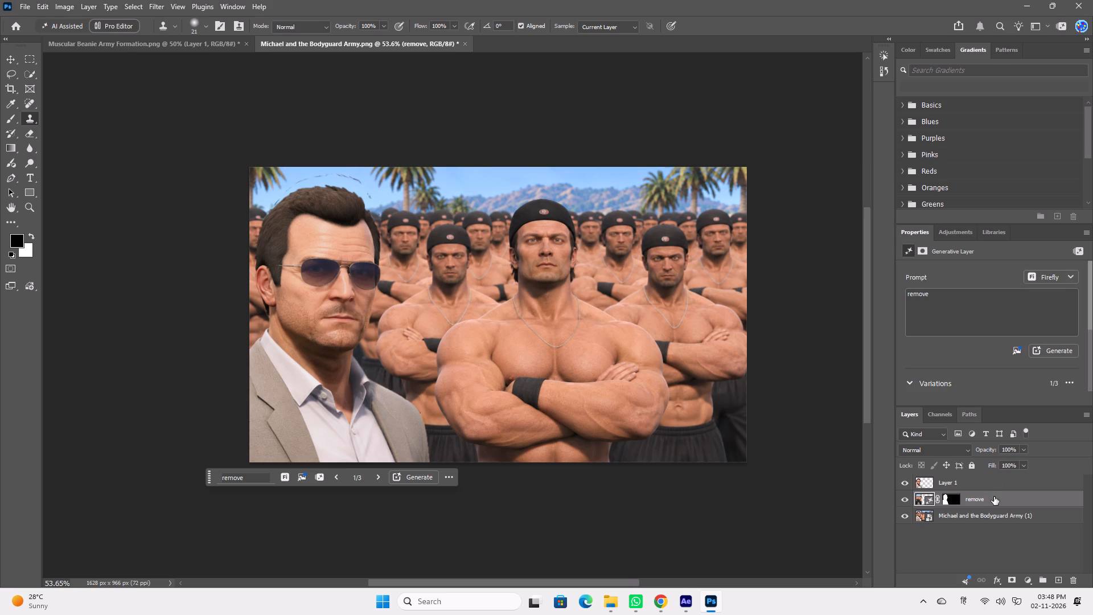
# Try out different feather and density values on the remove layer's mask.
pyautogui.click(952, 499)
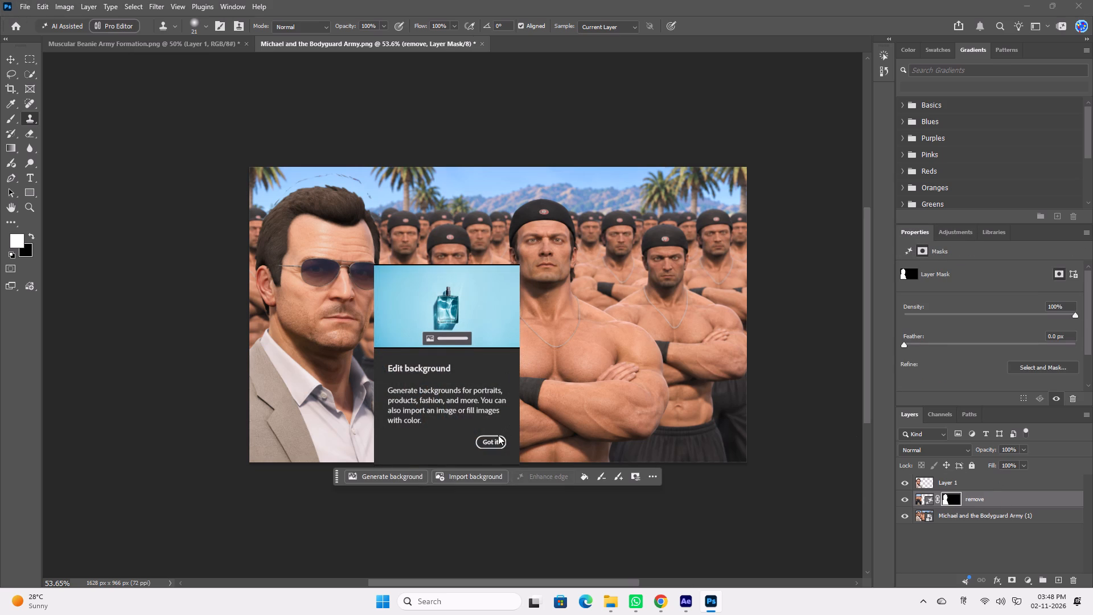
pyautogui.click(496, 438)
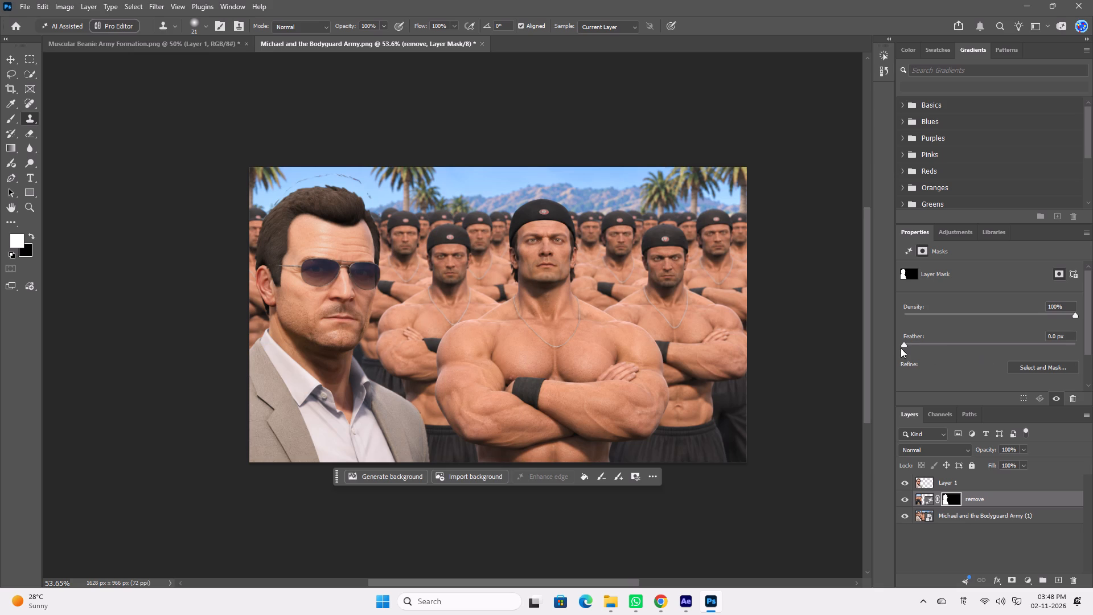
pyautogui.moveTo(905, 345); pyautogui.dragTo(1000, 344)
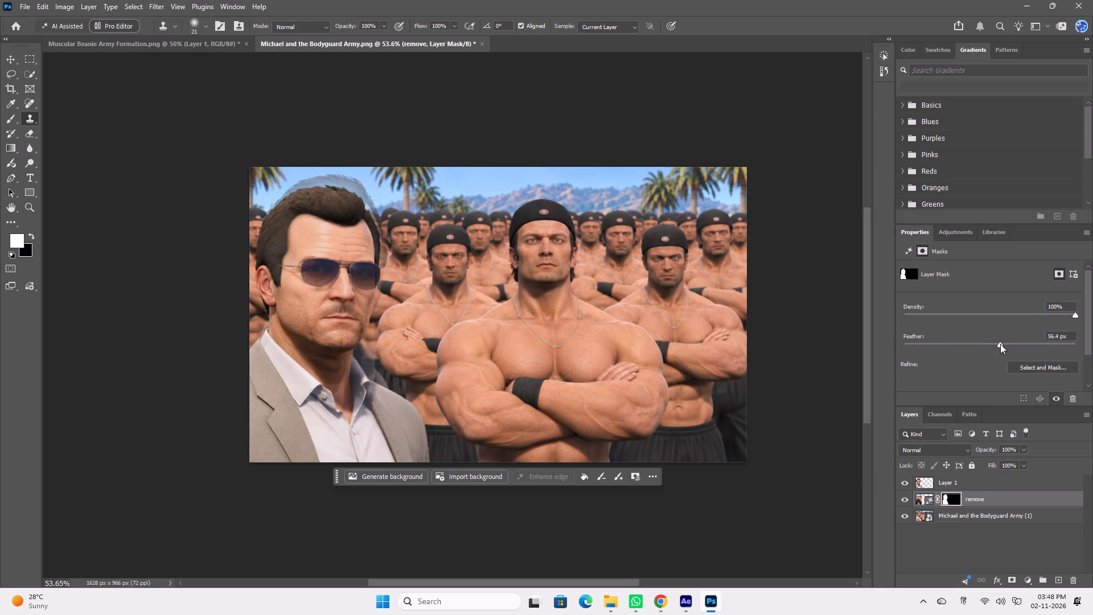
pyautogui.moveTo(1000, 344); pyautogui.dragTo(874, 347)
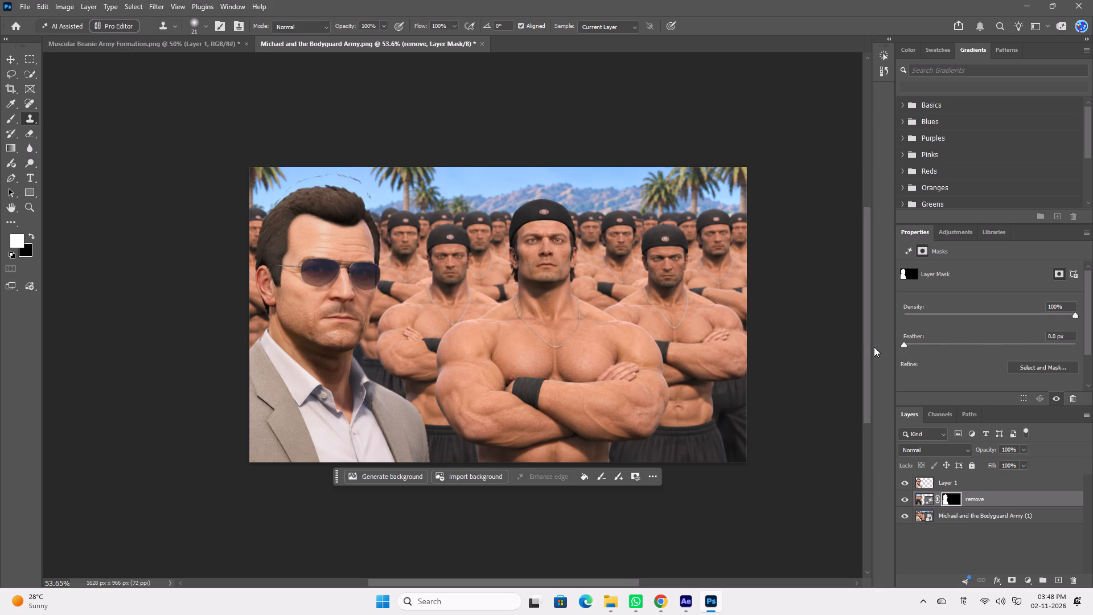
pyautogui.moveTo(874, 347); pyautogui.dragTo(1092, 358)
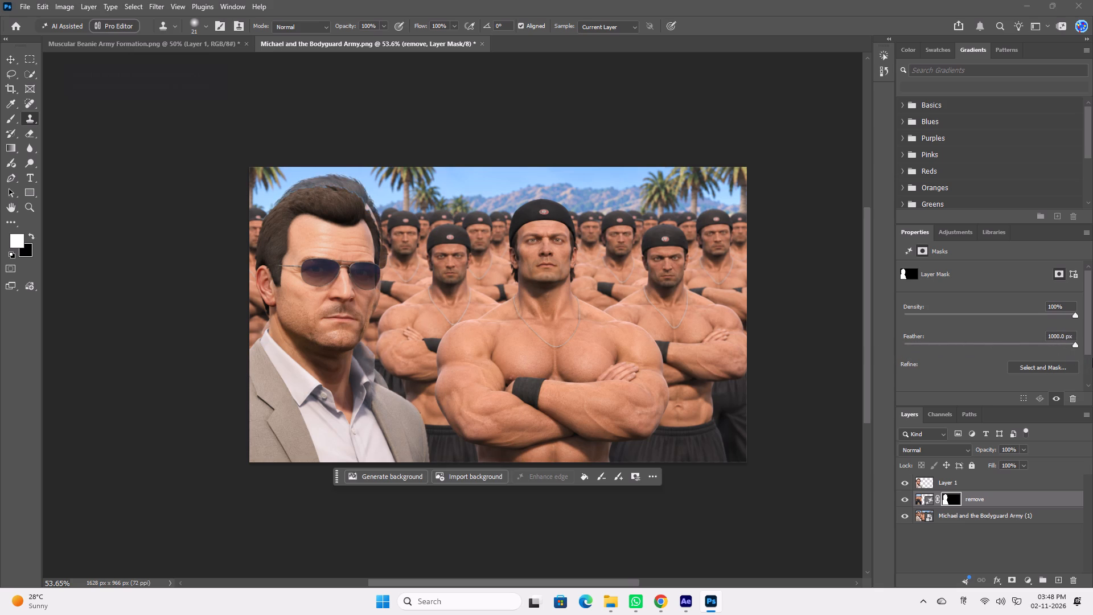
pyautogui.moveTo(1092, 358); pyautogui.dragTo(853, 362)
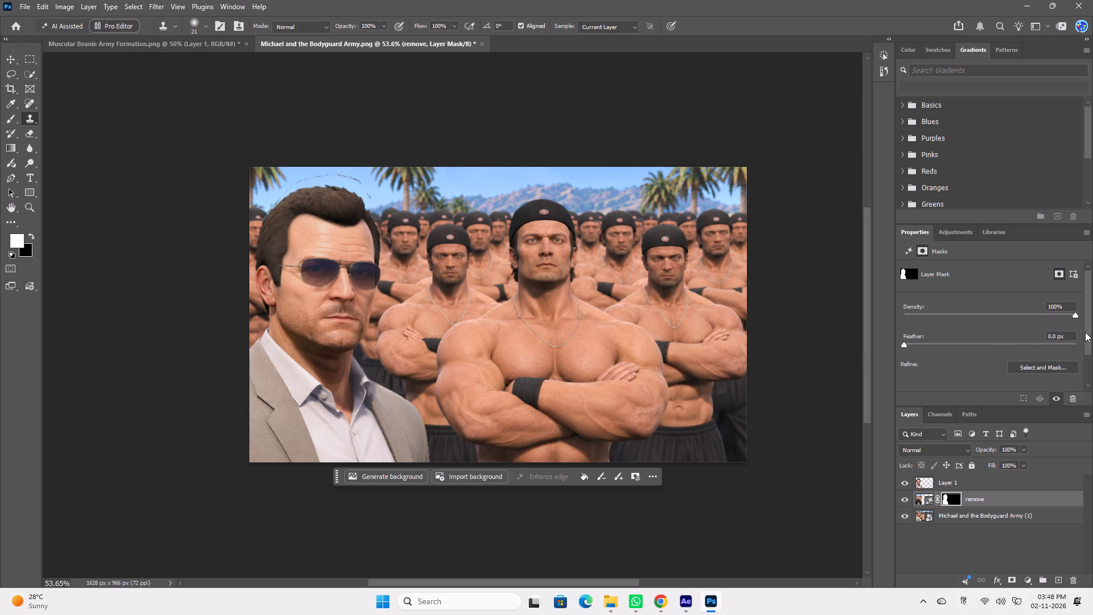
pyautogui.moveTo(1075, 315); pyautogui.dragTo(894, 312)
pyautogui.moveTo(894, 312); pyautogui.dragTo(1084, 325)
# Scale the Michael cutout on Layer 1 up proportionally to 105.25% and place it flush with the canvas's top-left corner.
pyautogui.click(980, 483)
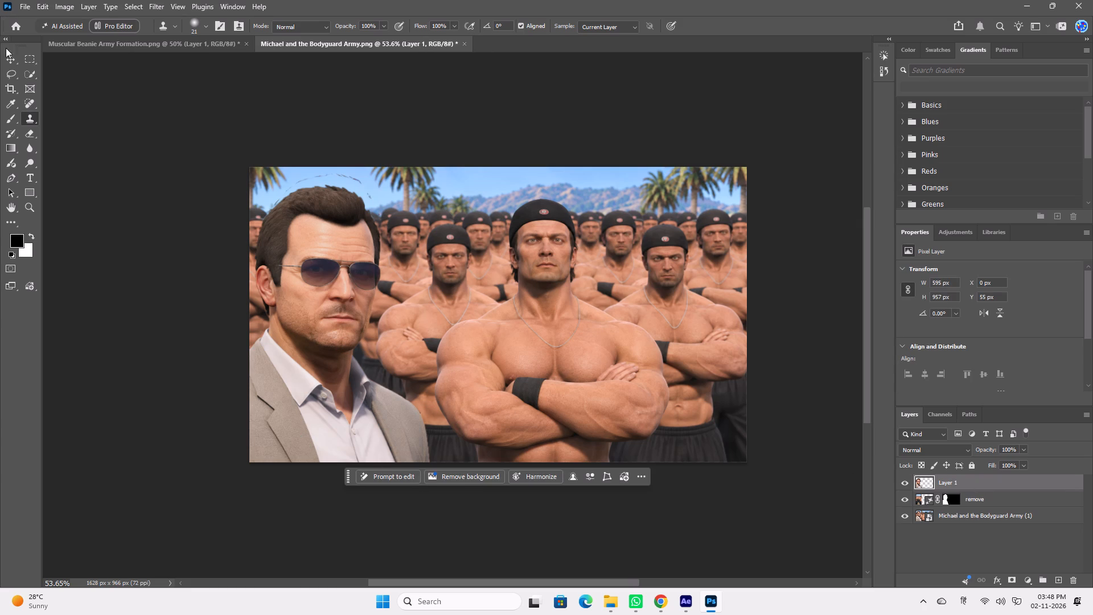
pyautogui.click(8, 63)
pyautogui.moveTo(432, 185); pyautogui.dragTo(433, 185)
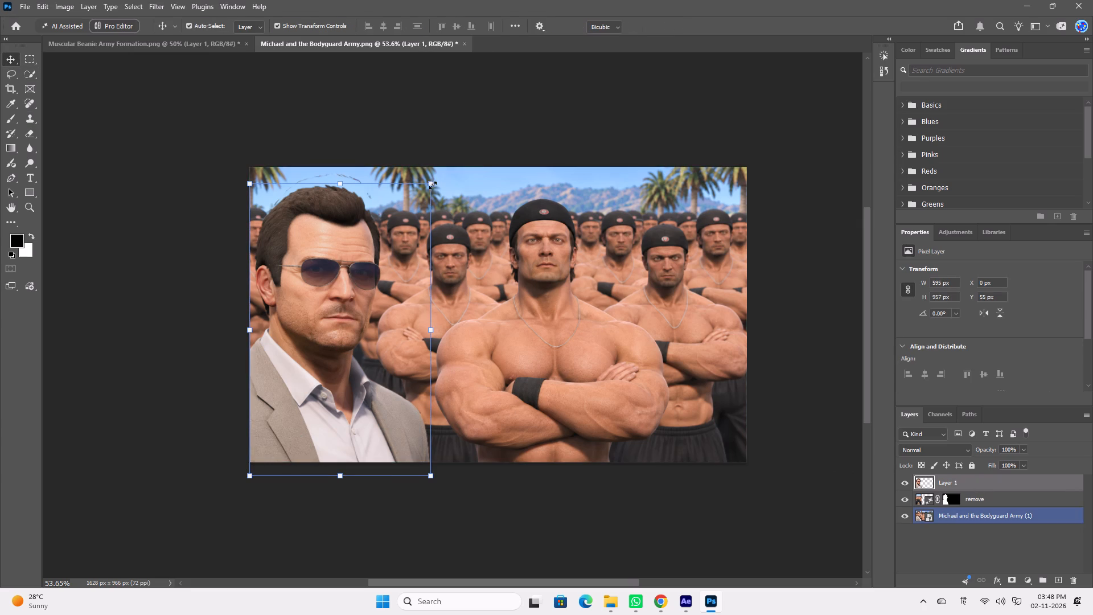
pyautogui.moveTo(433, 185); pyautogui.dragTo(452, 177)
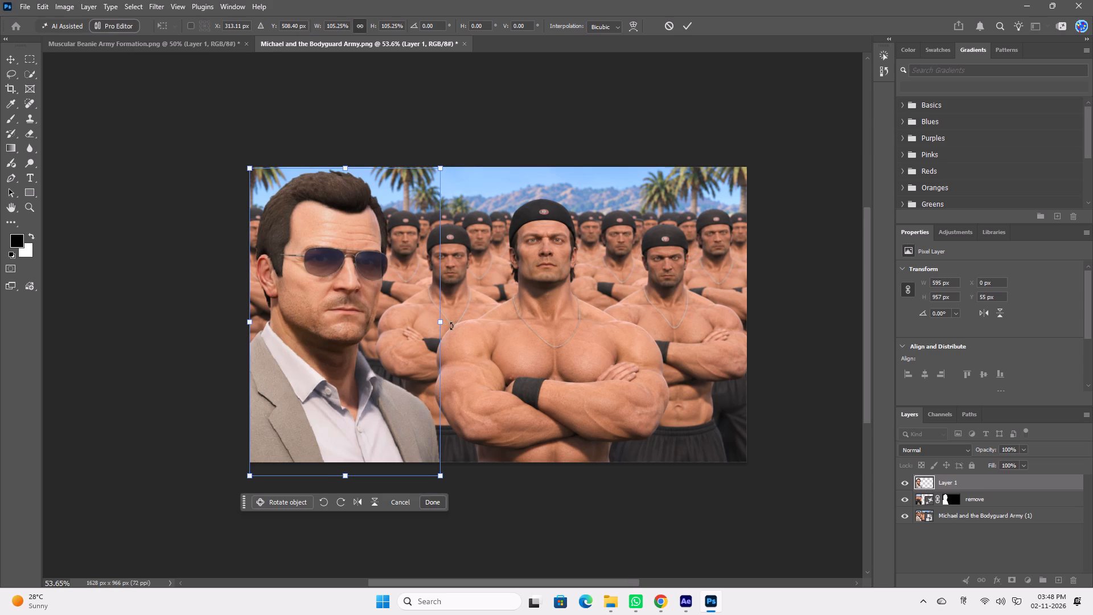
pyautogui.moveTo(336, 326); pyautogui.dragTo(343, 325)
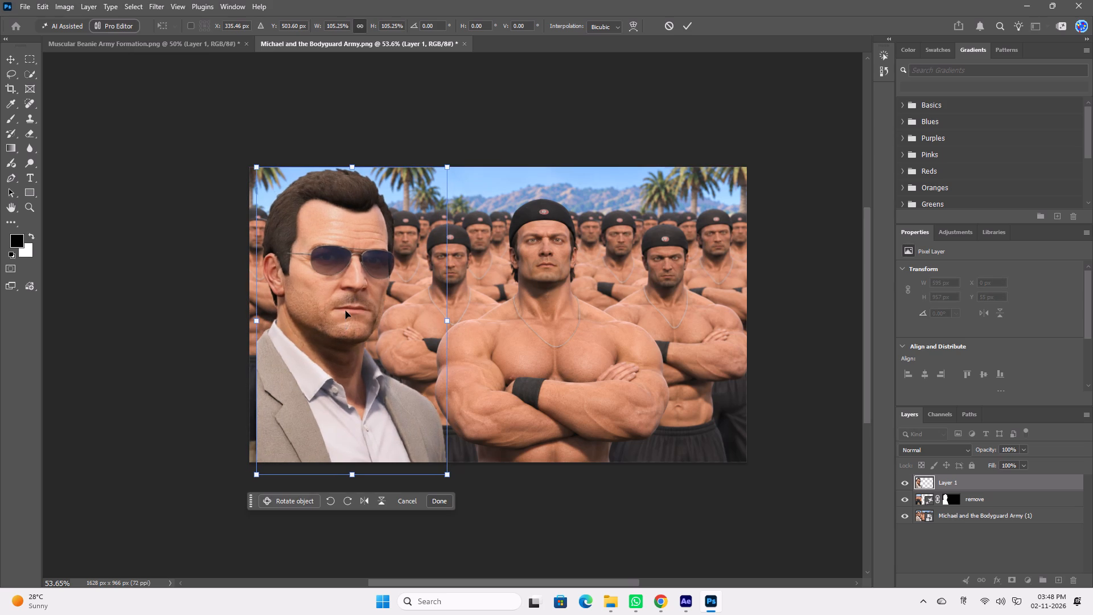
pyautogui.moveTo(346, 311); pyautogui.dragTo(358, 315)
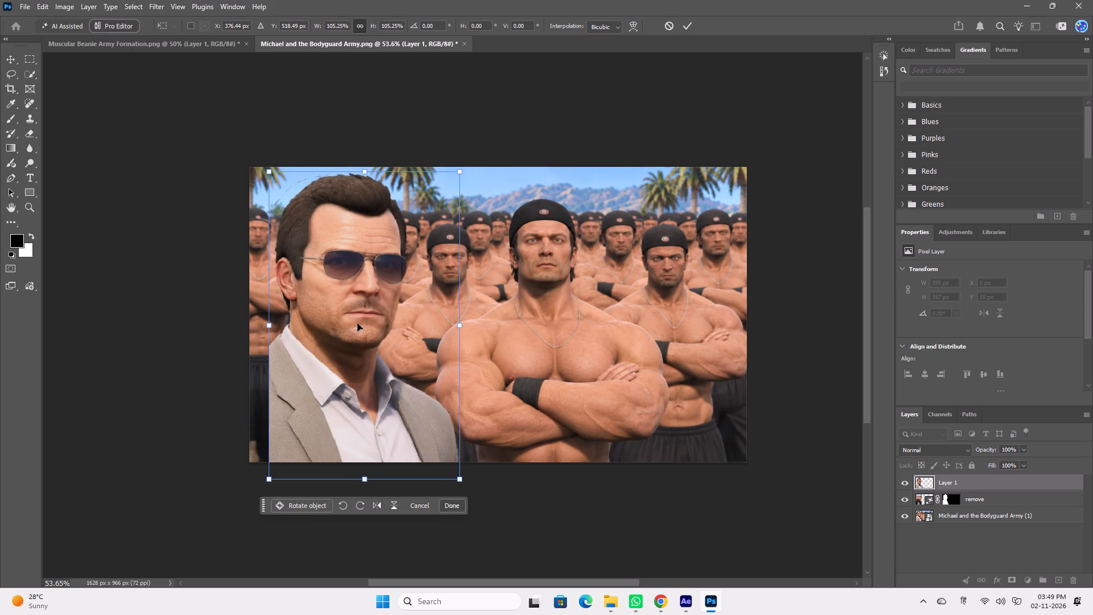
pyautogui.moveTo(358, 323); pyautogui.dragTo(344, 324)
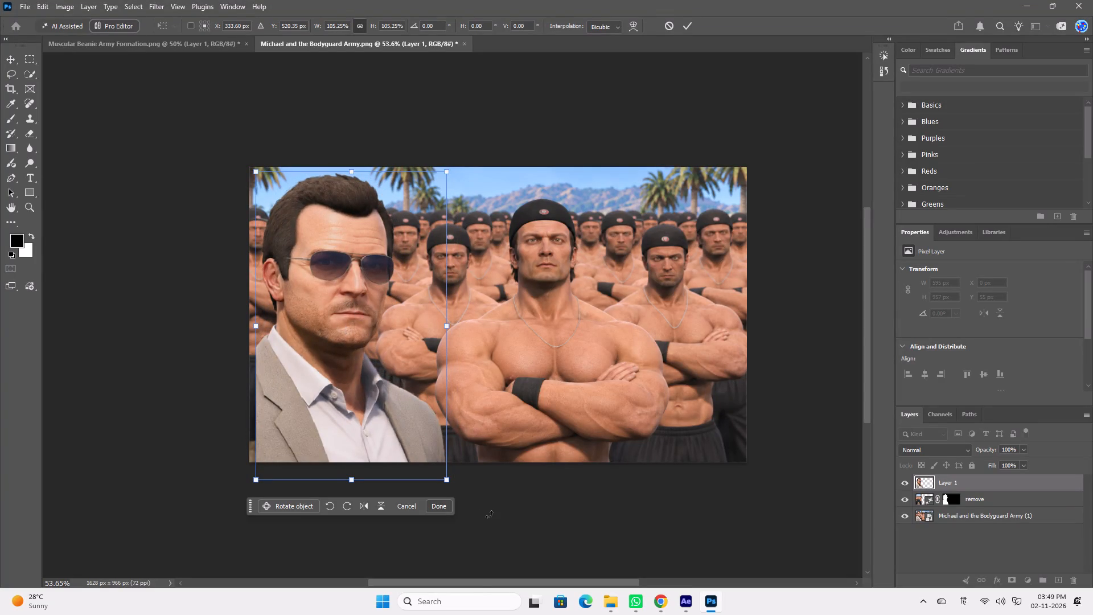
pyautogui.moveTo(396, 375); pyautogui.dragTo(376, 374)
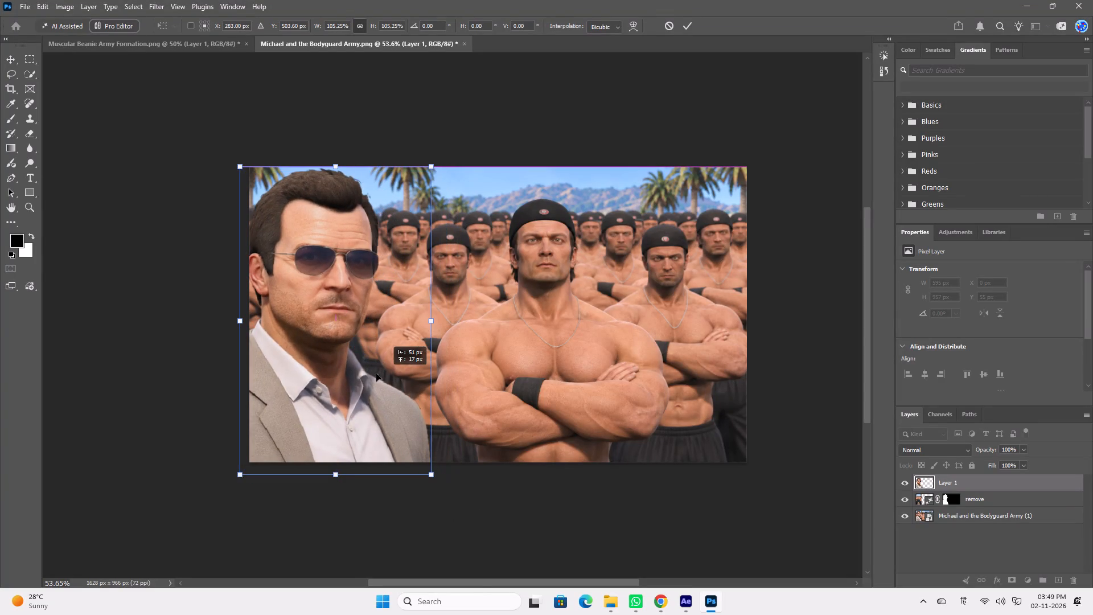
pyautogui.moveTo(376, 374); pyautogui.dragTo(388, 378)
pyautogui.scroll(7, 350, 342)
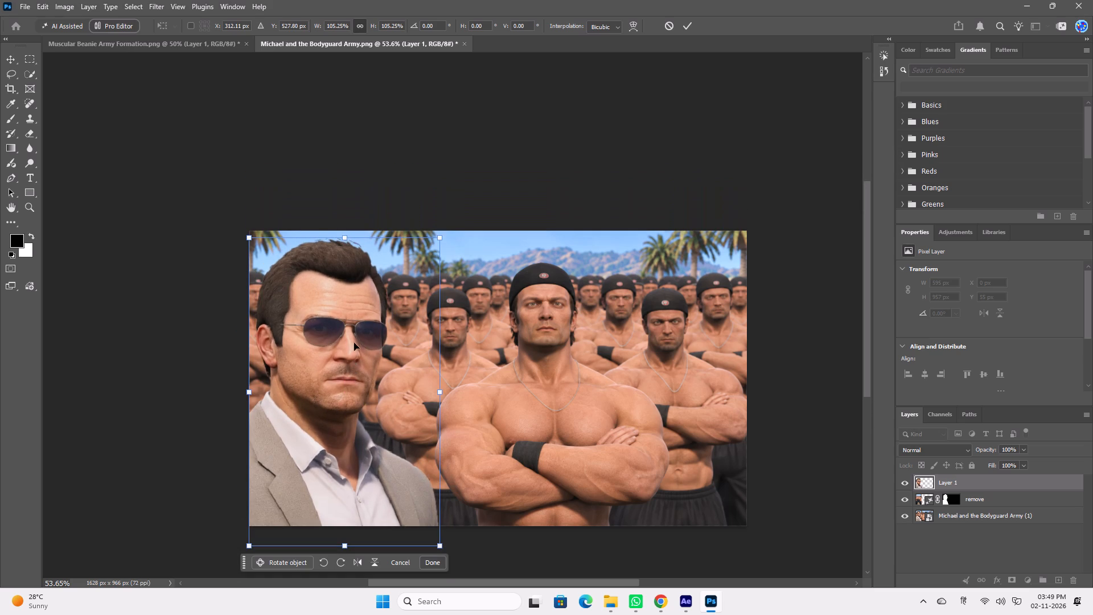
pyautogui.scroll(-3, 384, 408)
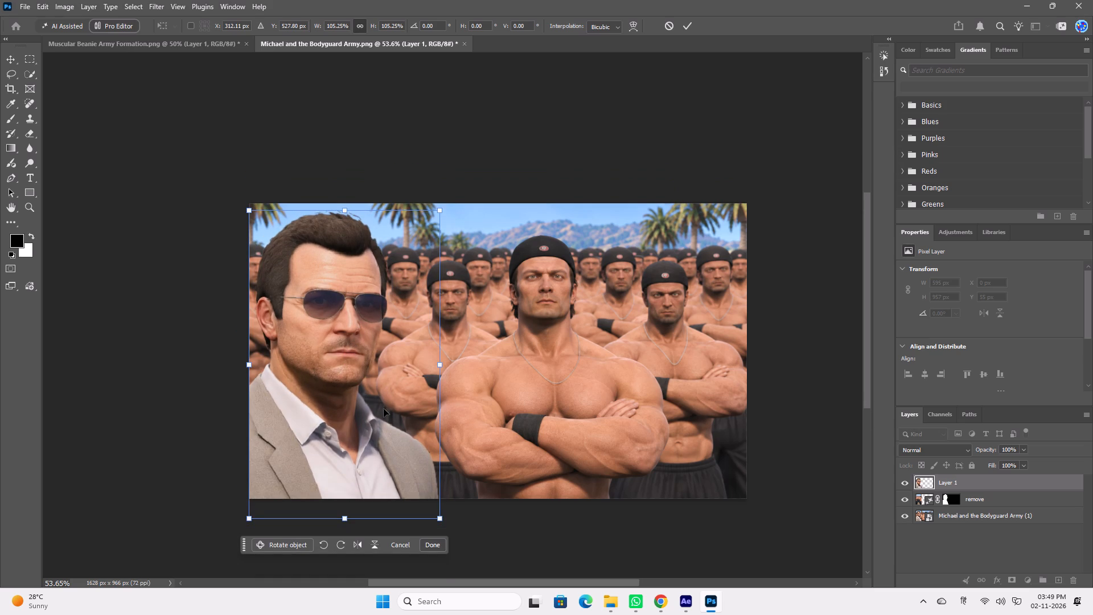
pyautogui.moveTo(347, 375); pyautogui.dragTo(347, 366)
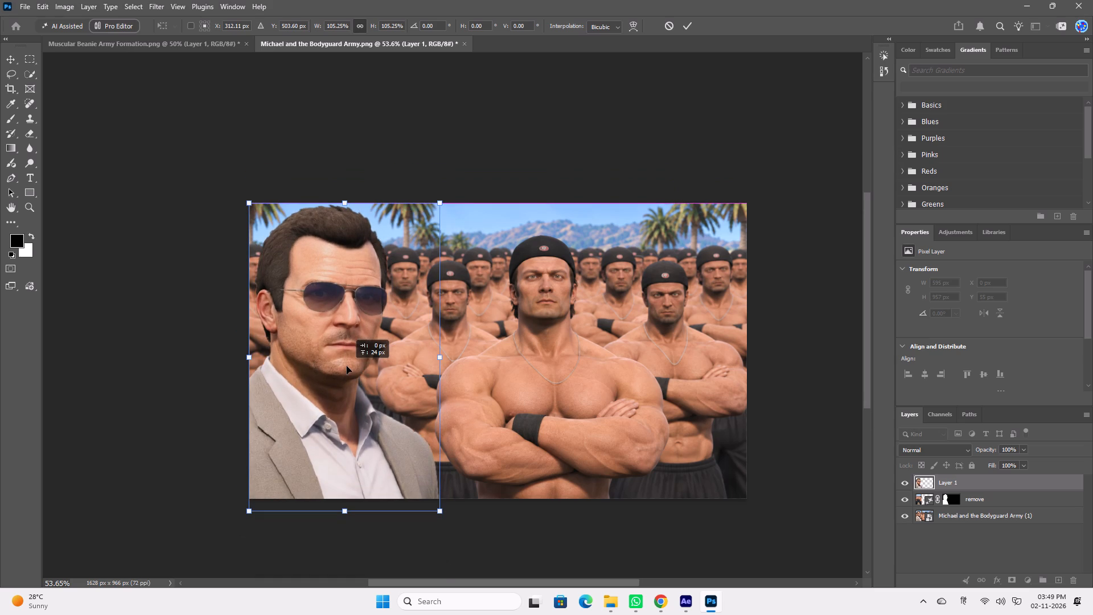
pyautogui.moveTo(347, 366); pyautogui.dragTo(348, 367)
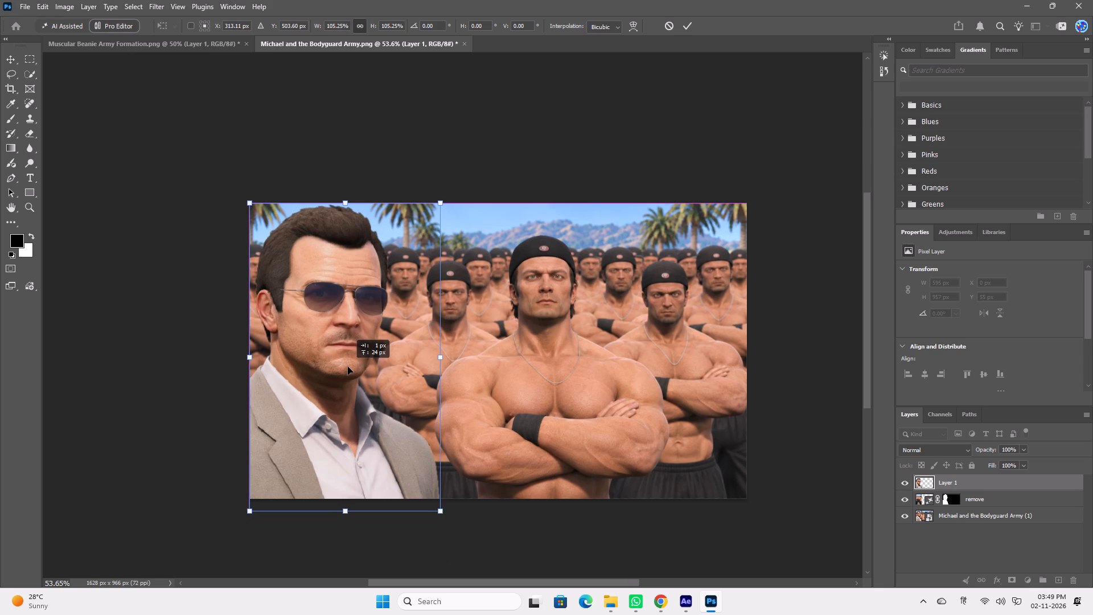
pyautogui.moveTo(348, 367); pyautogui.dragTo(350, 368)
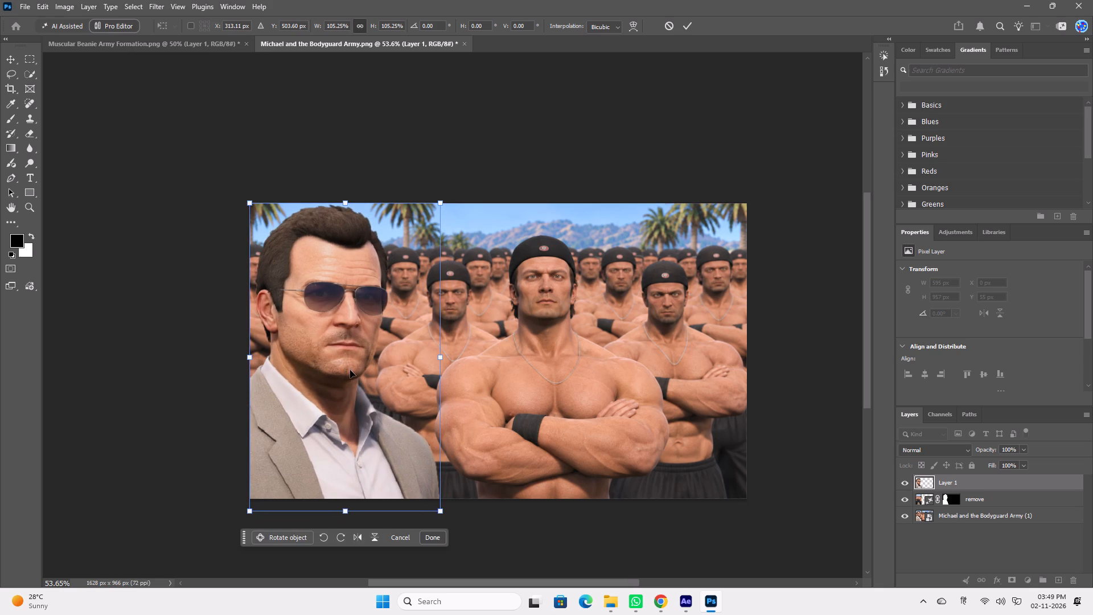
# Move the Michael cutout aside over the central bodyguard and delete the generative remove layer.
pyautogui.moveTo(311, 342); pyautogui.dragTo(548, 448)
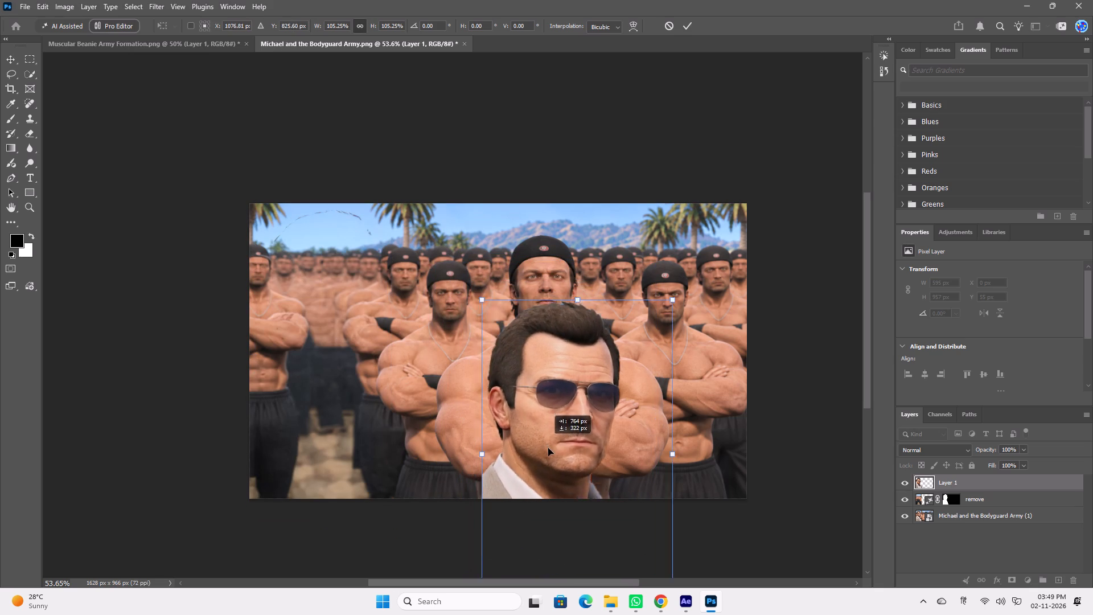
pyautogui.moveTo(548, 448); pyautogui.dragTo(556, 460)
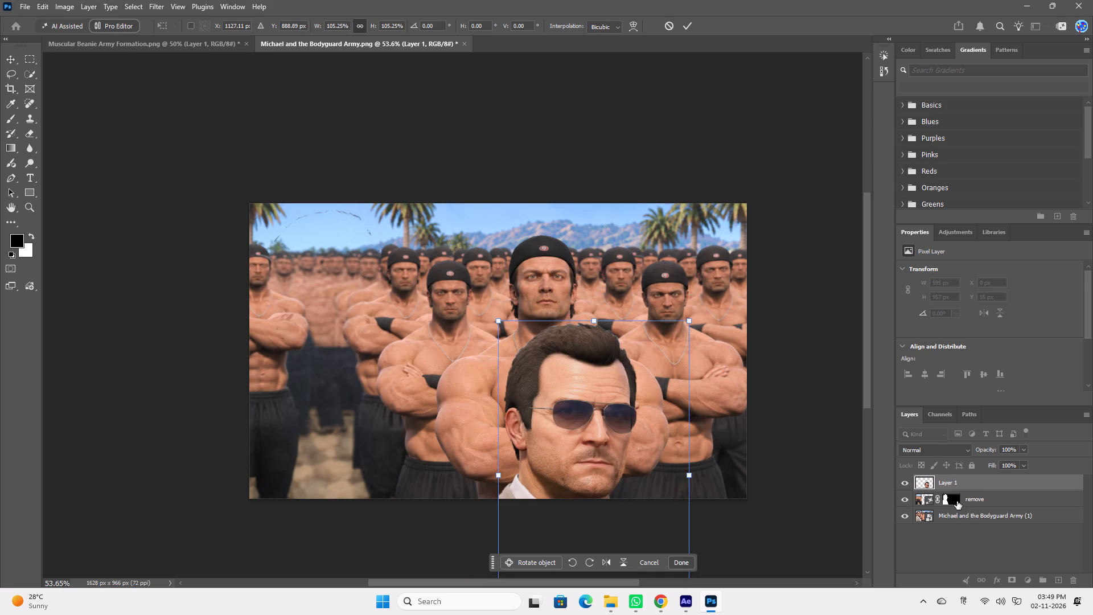
pyautogui.click(956, 500)
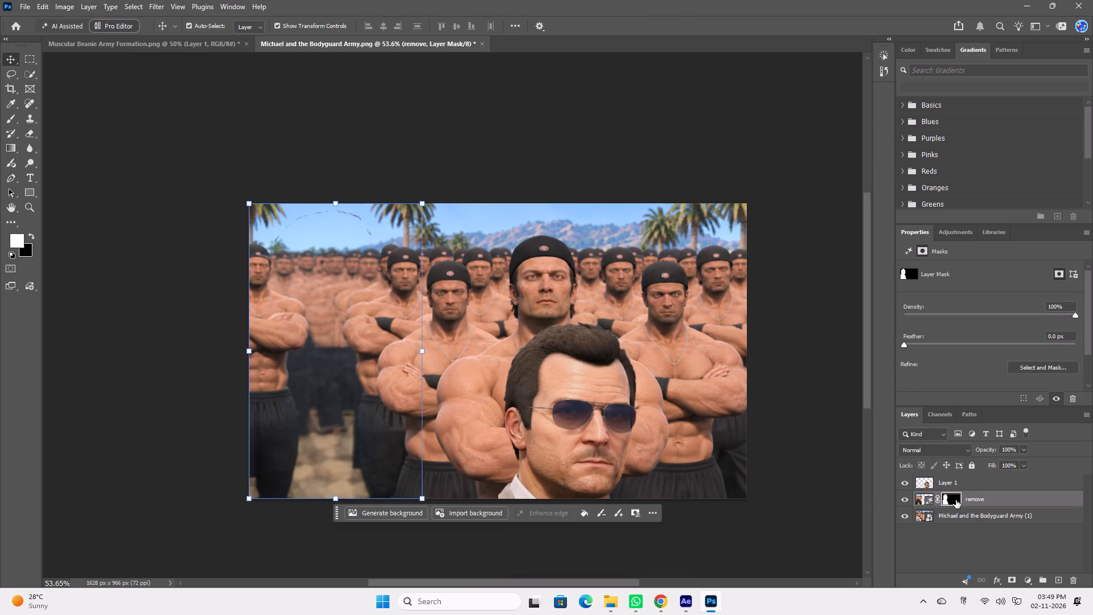
pyautogui.press('Delete')
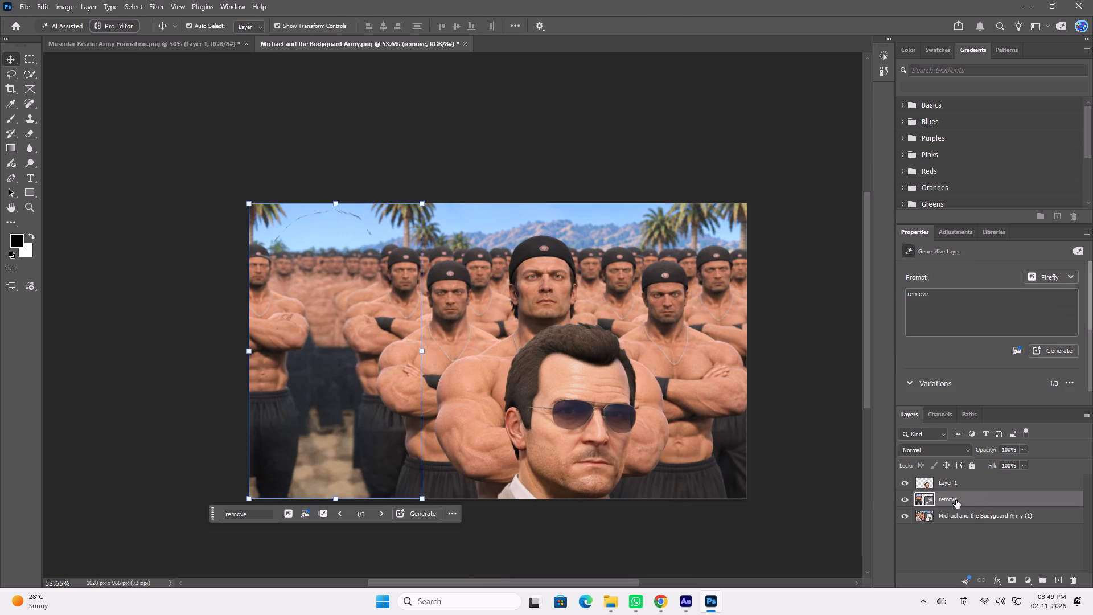
pyautogui.hotkey('ctrl', 'z')
pyautogui.click(927, 503)
pyautogui.click(960, 505)
pyautogui.press('Delete')
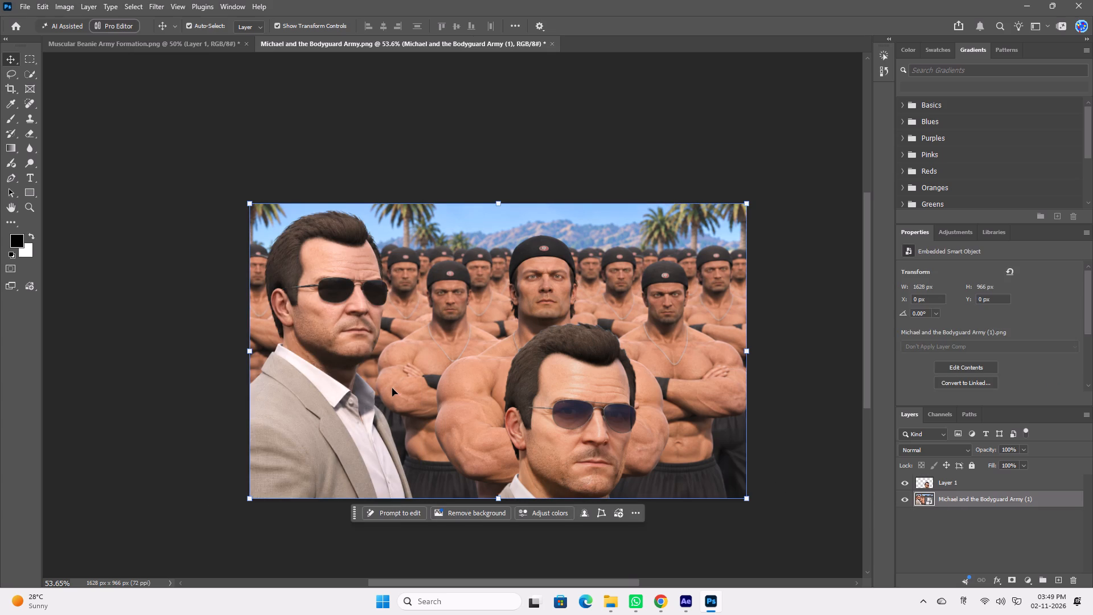
# Move the Michael cutout over the original Michael, about 43 px from the canvas's left edge and flush with its top.
pyautogui.moveTo(588, 461); pyautogui.dragTo(574, 442)
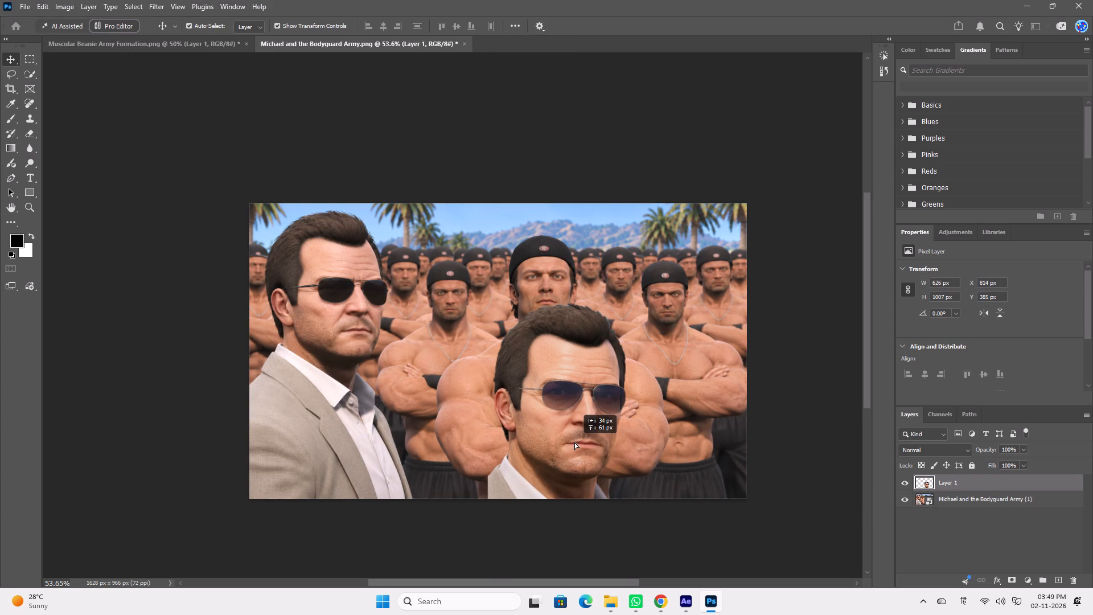
pyautogui.moveTo(574, 442); pyautogui.dragTo(594, 445)
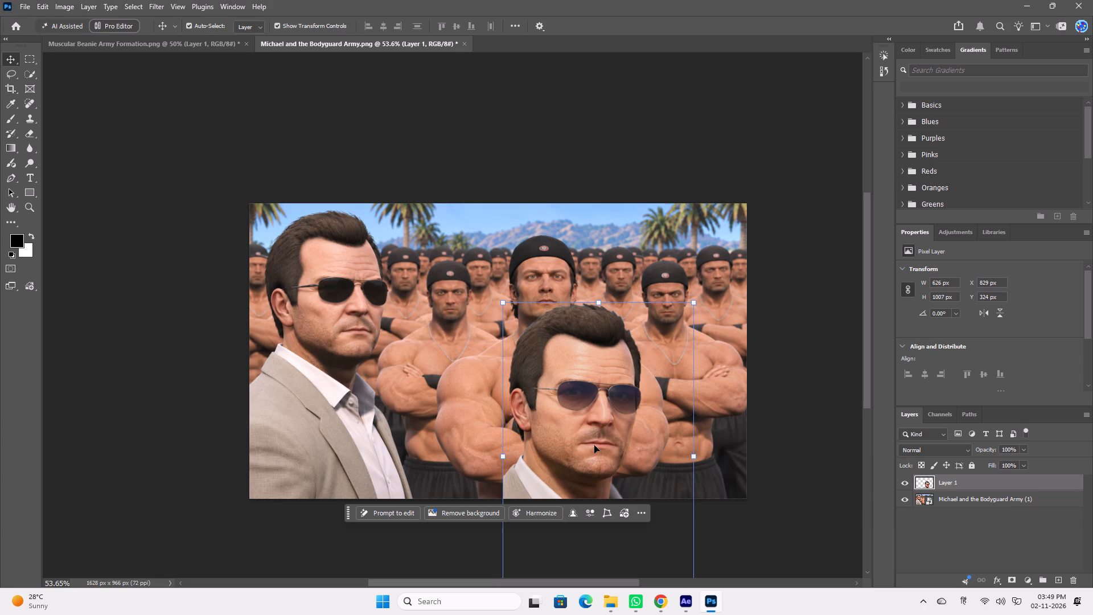
pyautogui.moveTo(594, 452); pyautogui.dragTo(379, 332)
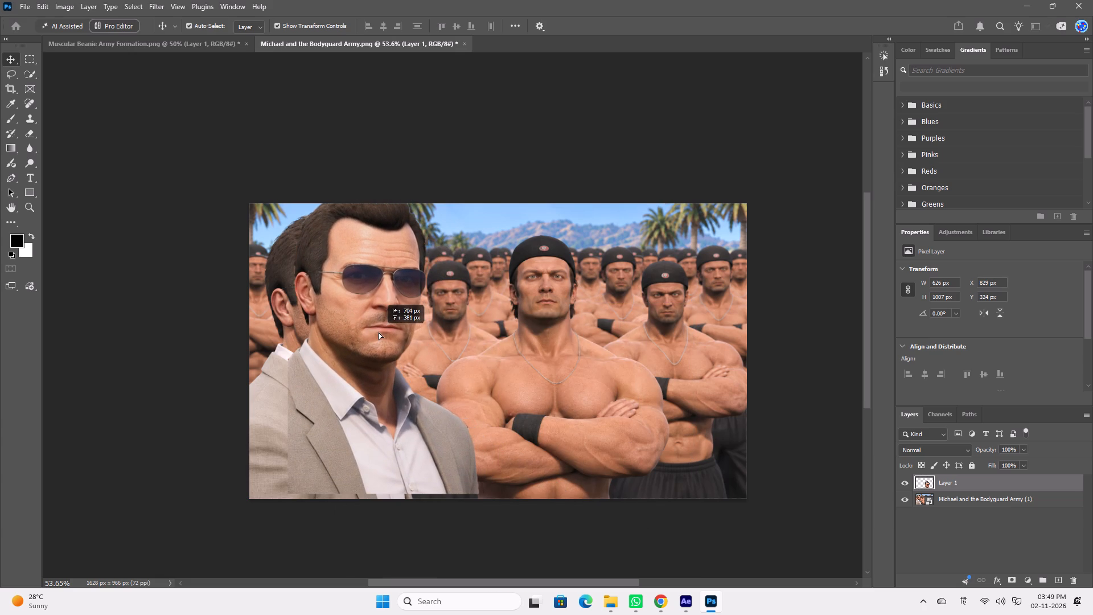
pyautogui.moveTo(379, 332); pyautogui.dragTo(376, 332)
pyautogui.moveTo(376, 332); pyautogui.dragTo(374, 332)
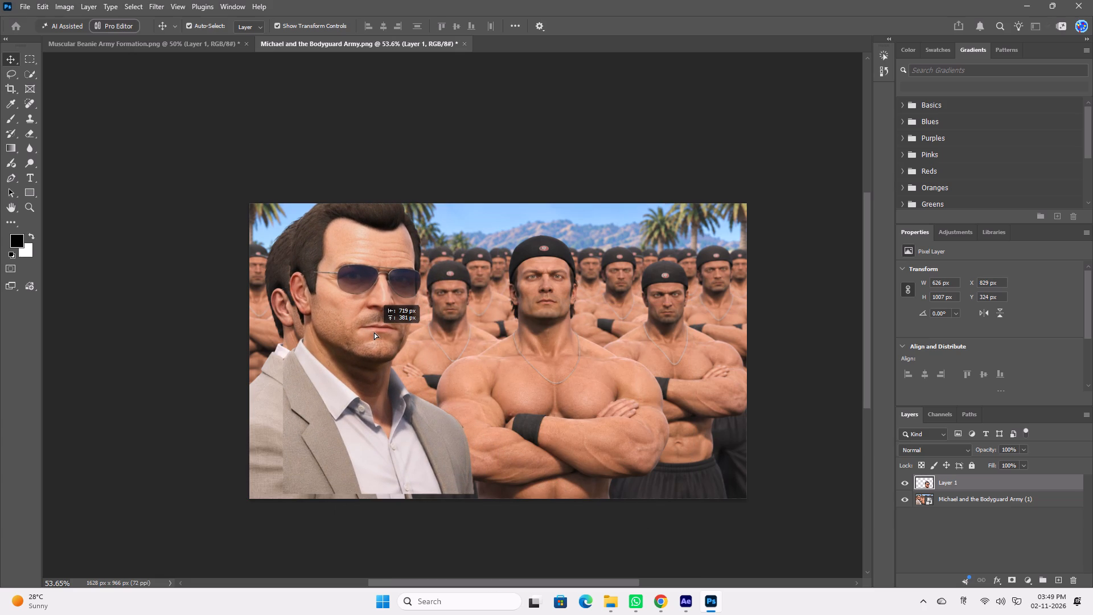
pyautogui.moveTo(374, 332); pyautogui.dragTo(356, 343)
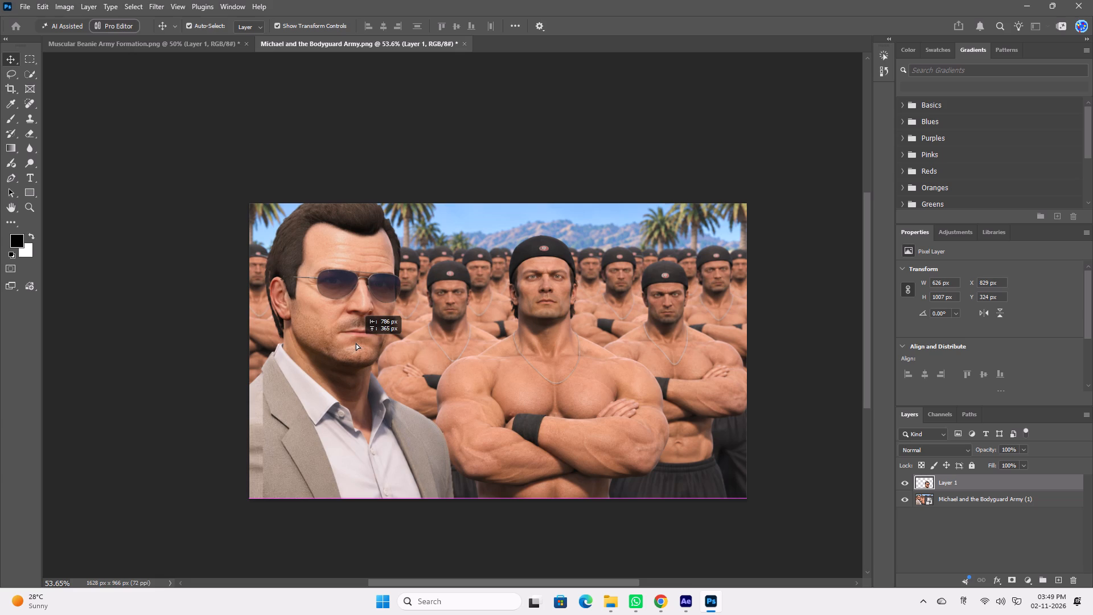
pyautogui.moveTo(356, 343); pyautogui.dragTo(356, 351)
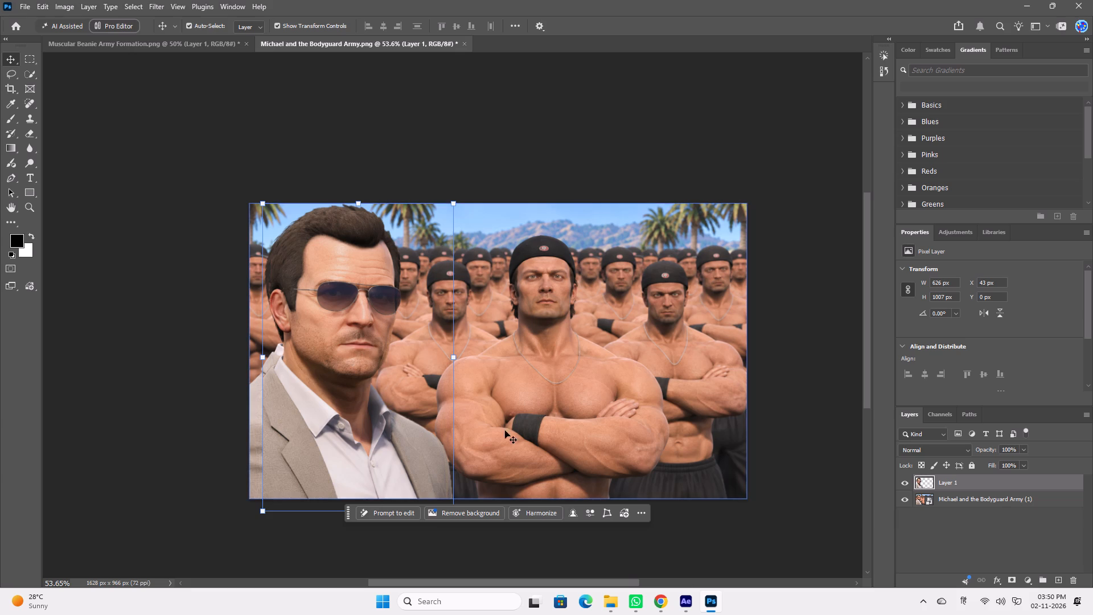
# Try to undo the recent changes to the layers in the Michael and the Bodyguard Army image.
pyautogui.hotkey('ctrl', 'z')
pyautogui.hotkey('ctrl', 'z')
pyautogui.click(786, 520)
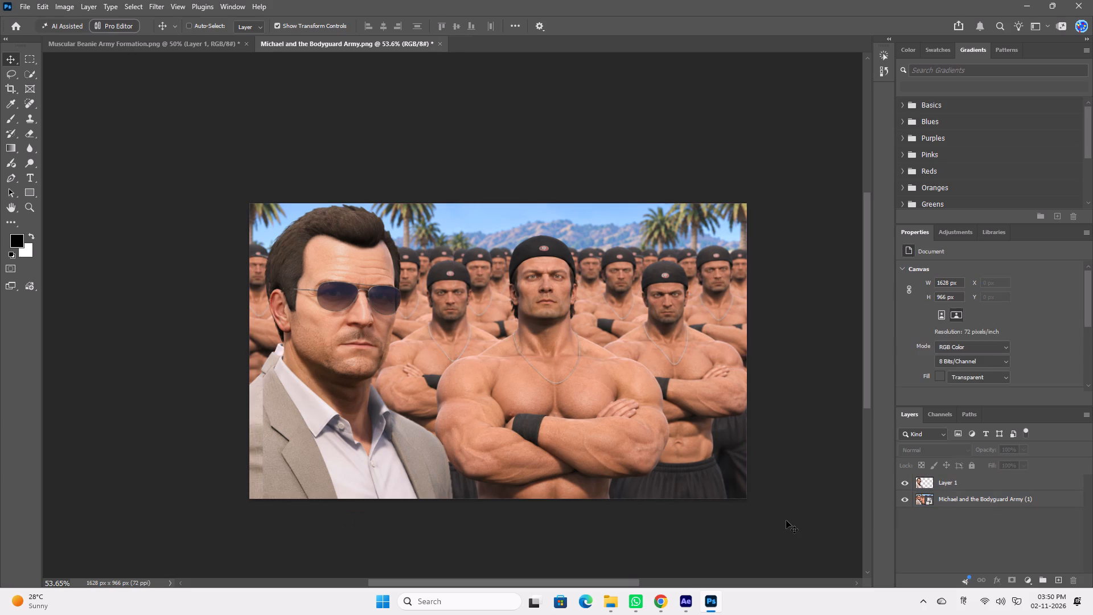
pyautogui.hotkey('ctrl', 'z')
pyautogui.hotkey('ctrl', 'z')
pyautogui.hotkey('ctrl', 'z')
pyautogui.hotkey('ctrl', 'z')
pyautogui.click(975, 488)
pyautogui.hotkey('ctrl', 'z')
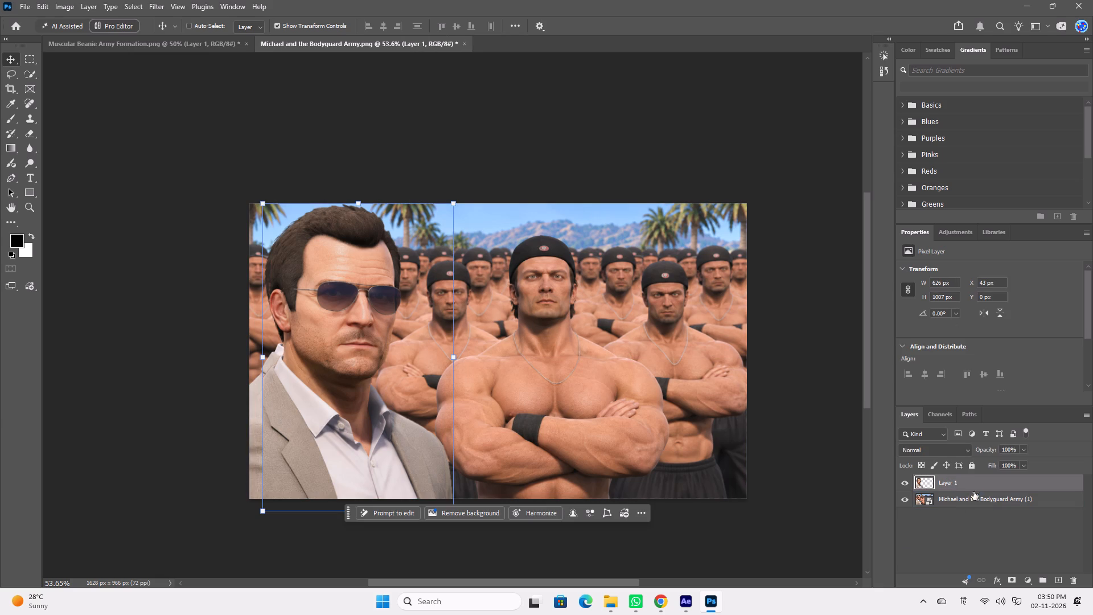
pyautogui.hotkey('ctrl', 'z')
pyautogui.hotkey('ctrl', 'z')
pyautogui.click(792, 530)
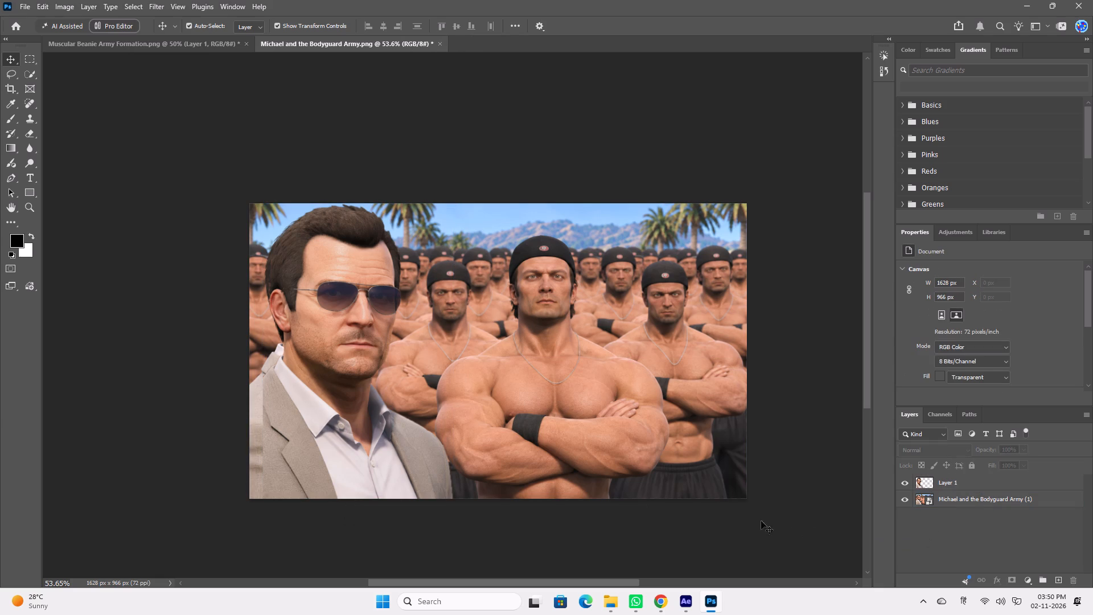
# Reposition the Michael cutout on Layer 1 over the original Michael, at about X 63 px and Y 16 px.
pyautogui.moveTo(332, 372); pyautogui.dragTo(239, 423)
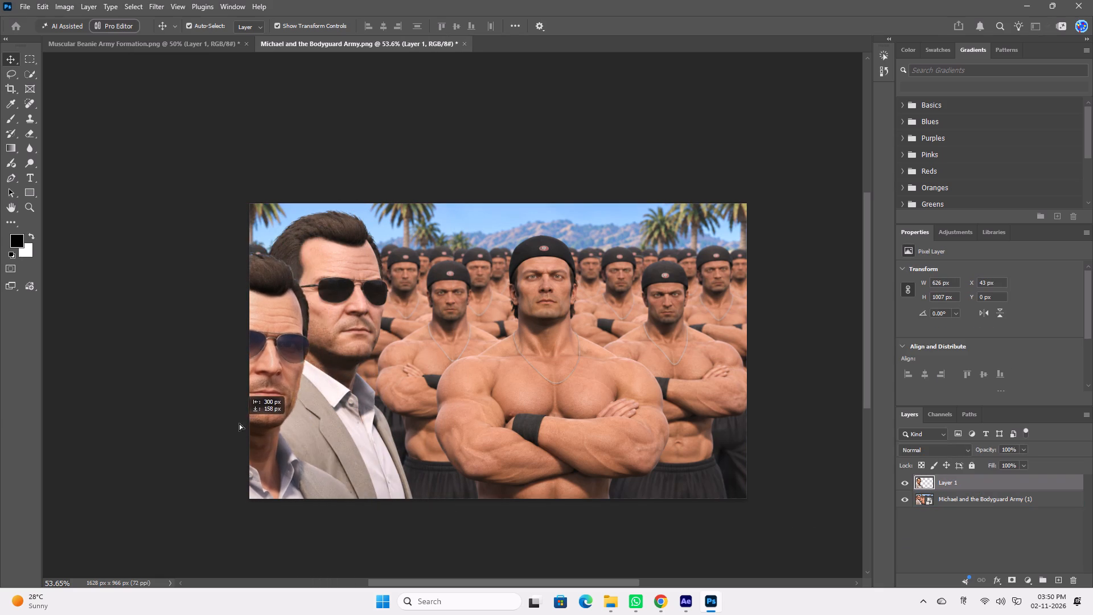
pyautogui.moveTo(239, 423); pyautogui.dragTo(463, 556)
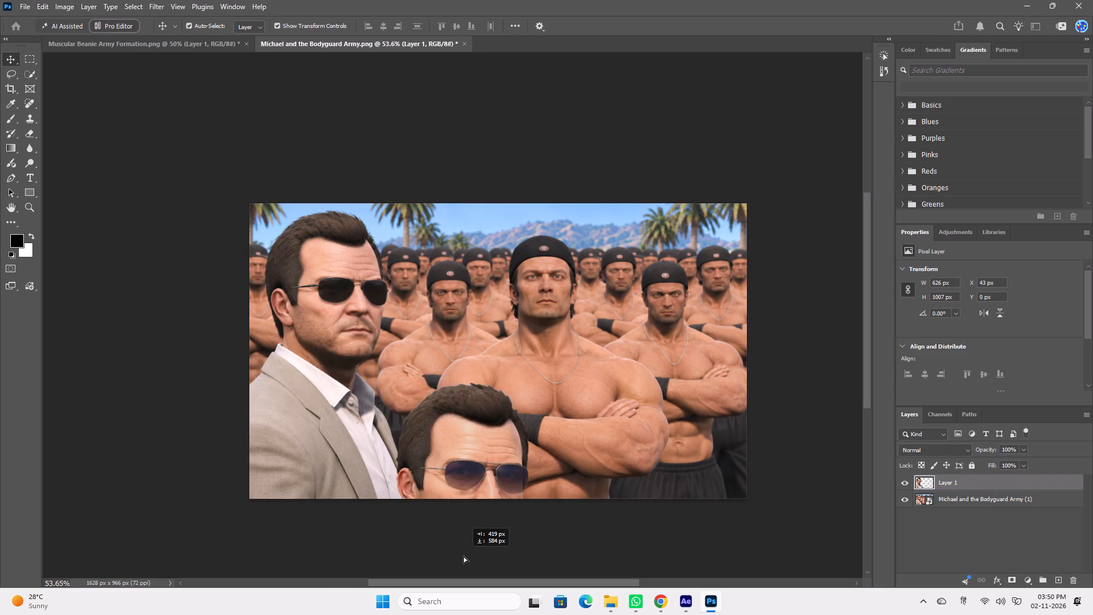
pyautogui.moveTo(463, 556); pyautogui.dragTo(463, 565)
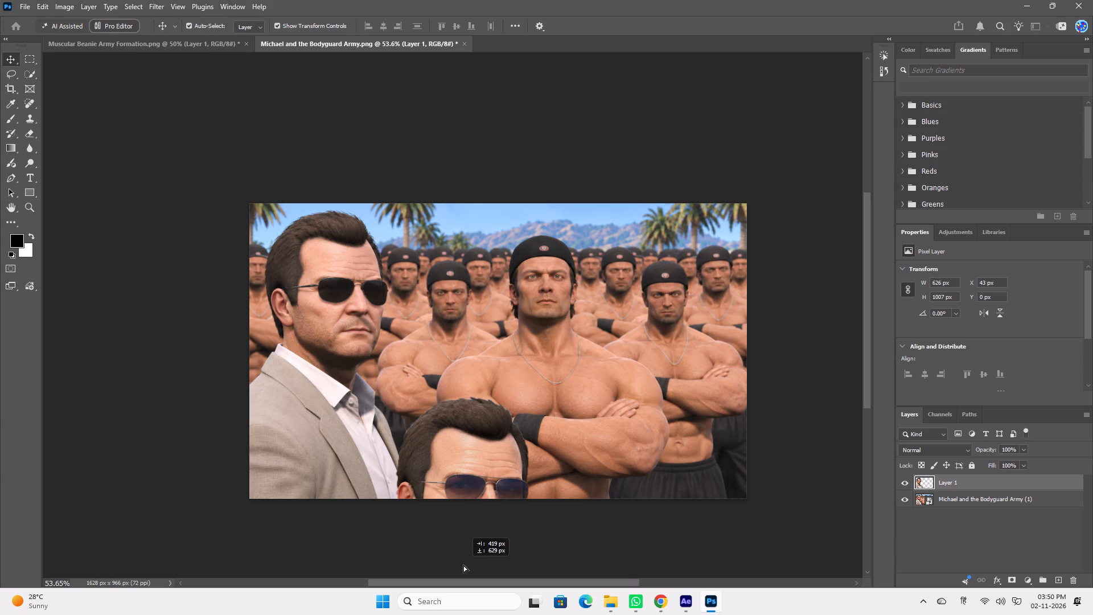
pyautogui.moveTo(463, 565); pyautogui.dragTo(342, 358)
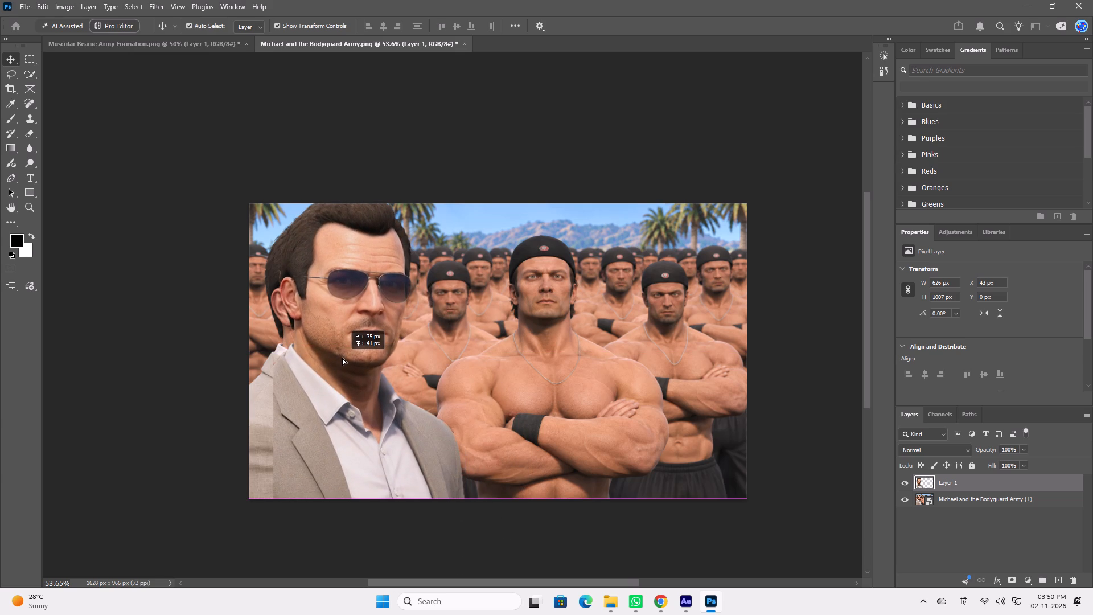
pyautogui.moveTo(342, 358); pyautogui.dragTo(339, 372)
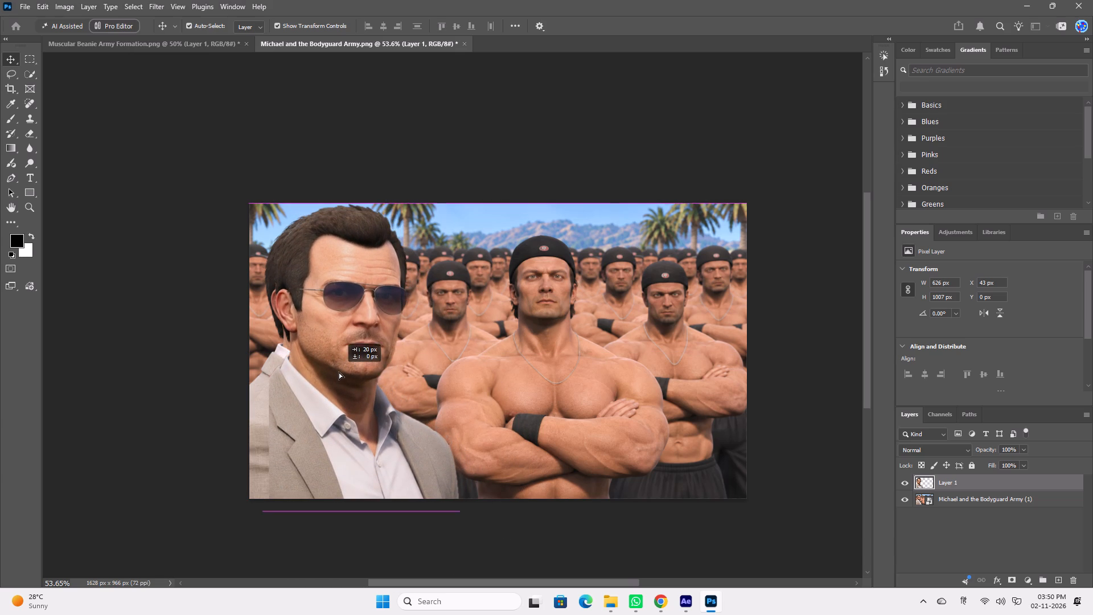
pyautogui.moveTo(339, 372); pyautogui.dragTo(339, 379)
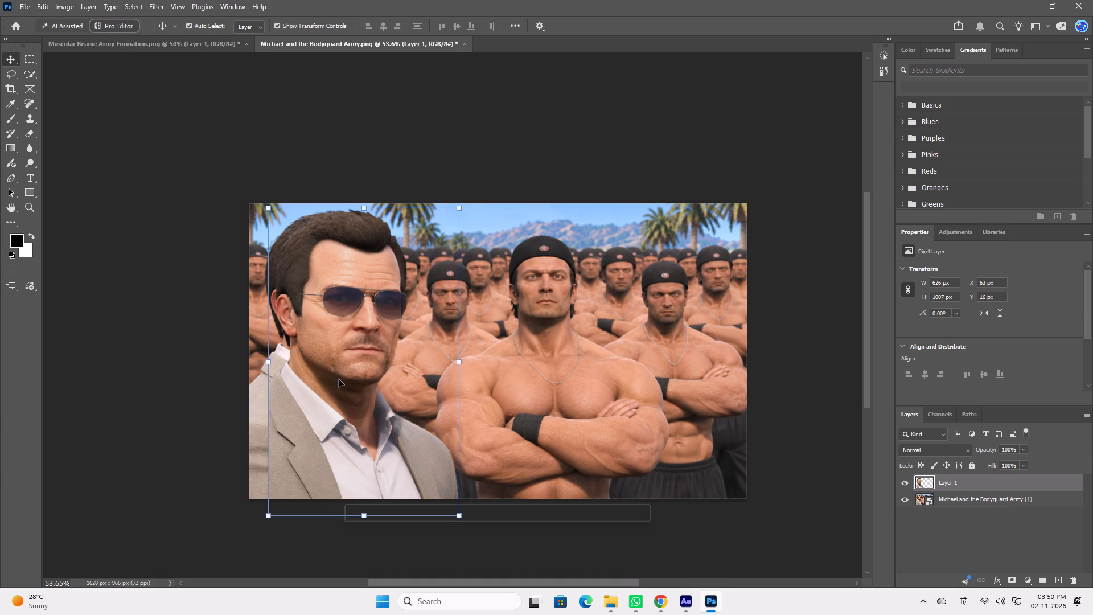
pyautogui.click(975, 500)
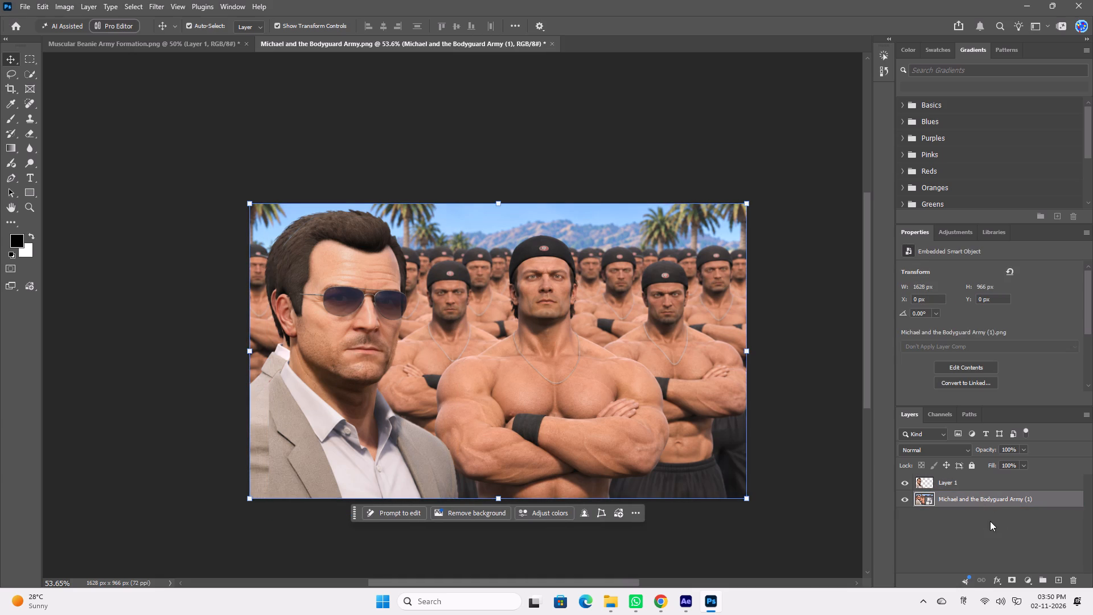
# Close the Michael and the Bodyguard Army document without saving its changes.
pyautogui.click(550, 45)
pyautogui.click(515, 258)
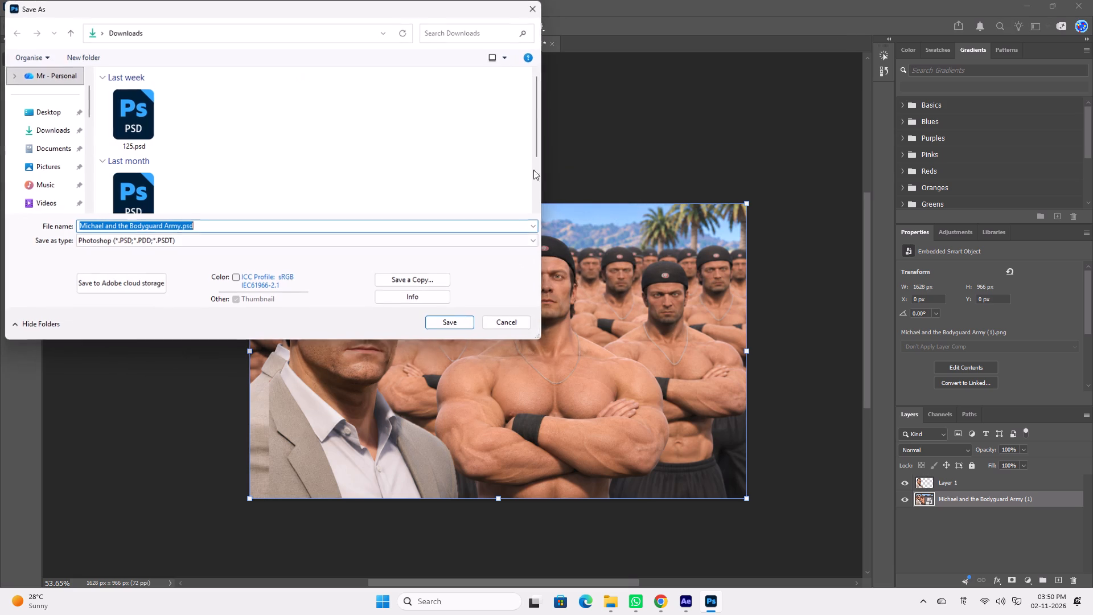
pyautogui.click(506, 320)
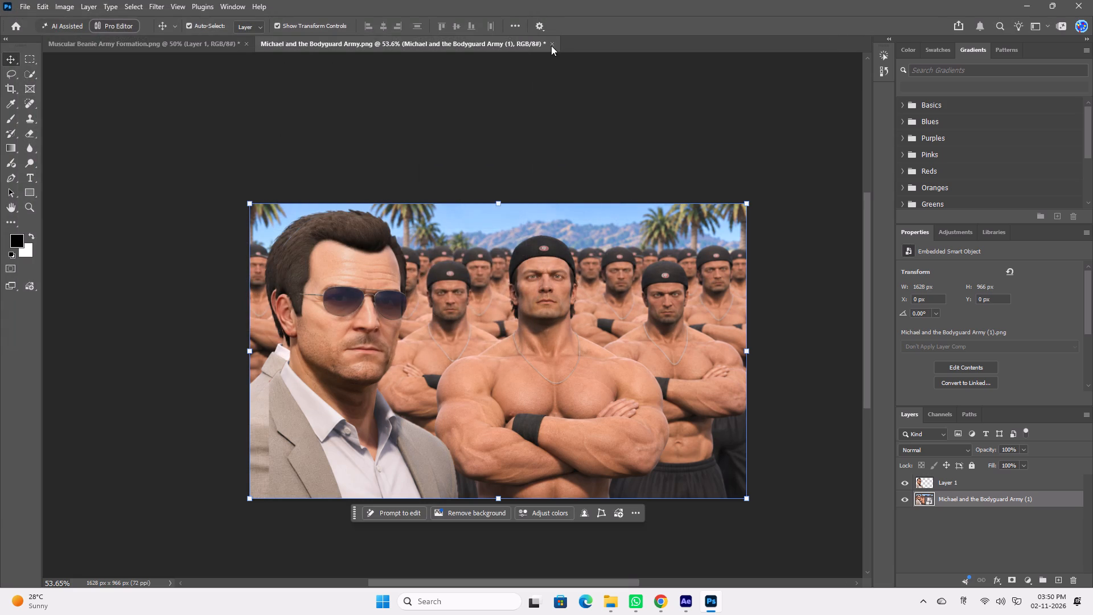
pyautogui.click(551, 45)
pyautogui.click(563, 253)
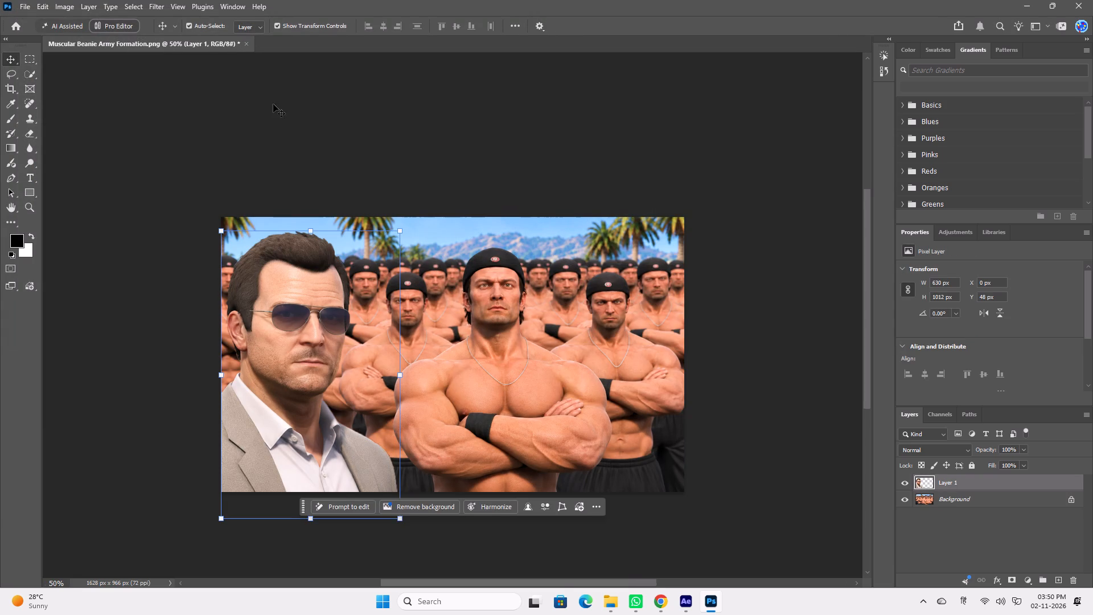
# Browse Downloads for an image to open, comparing previews of Michael and the Bodyguard Army (1).png and Muscular Beanie Army Formation.png.
pyautogui.click(17, 29)
pyautogui.click(42, 102)
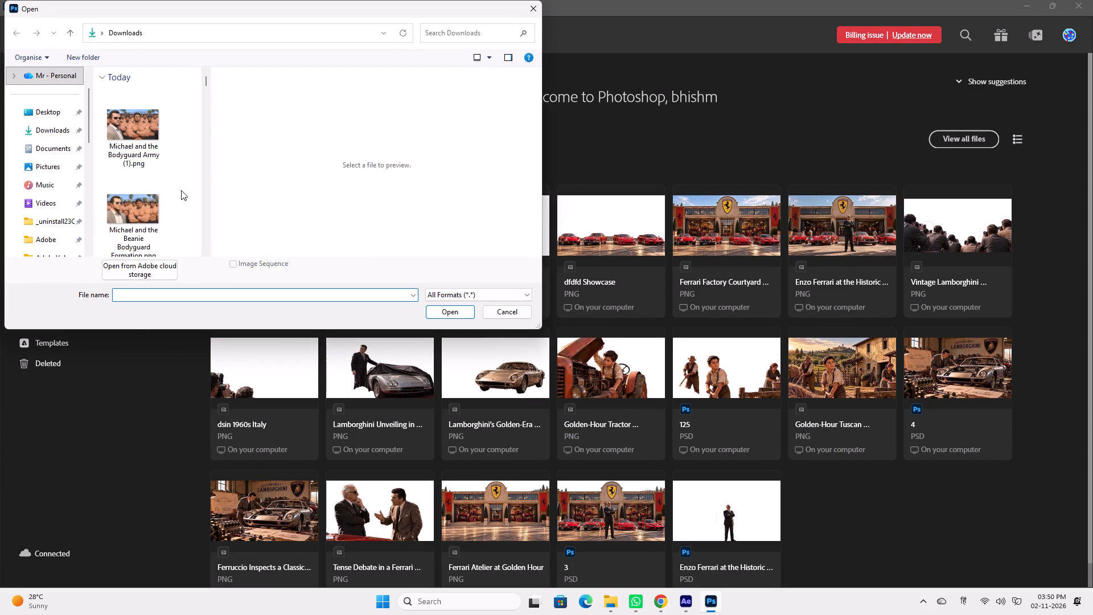
pyautogui.click(134, 126)
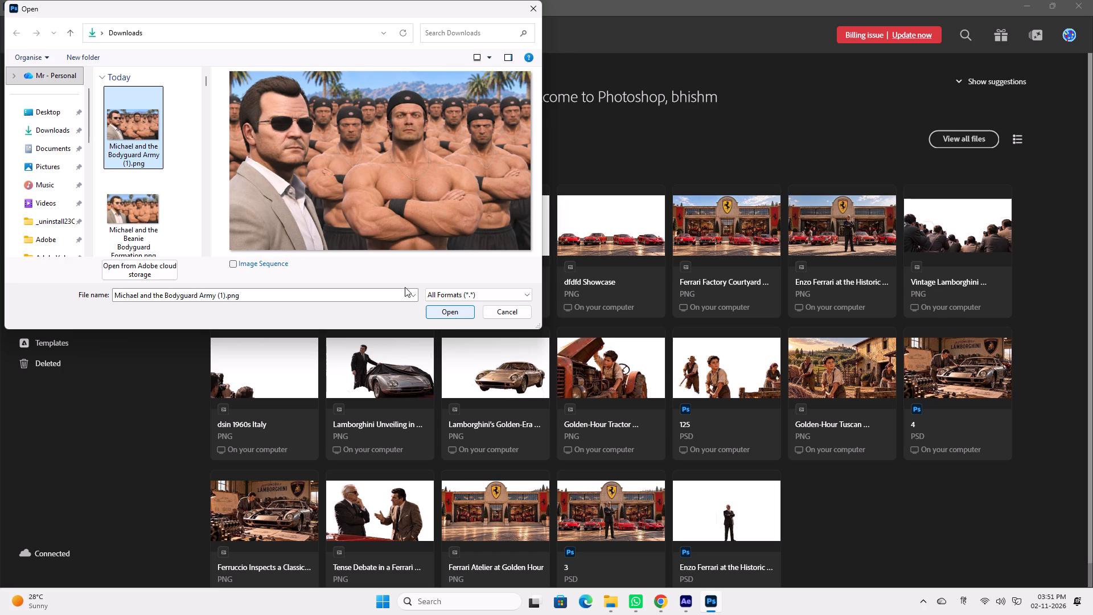
pyautogui.scroll(-6, 105, 181)
pyautogui.scroll(3, 117, 198)
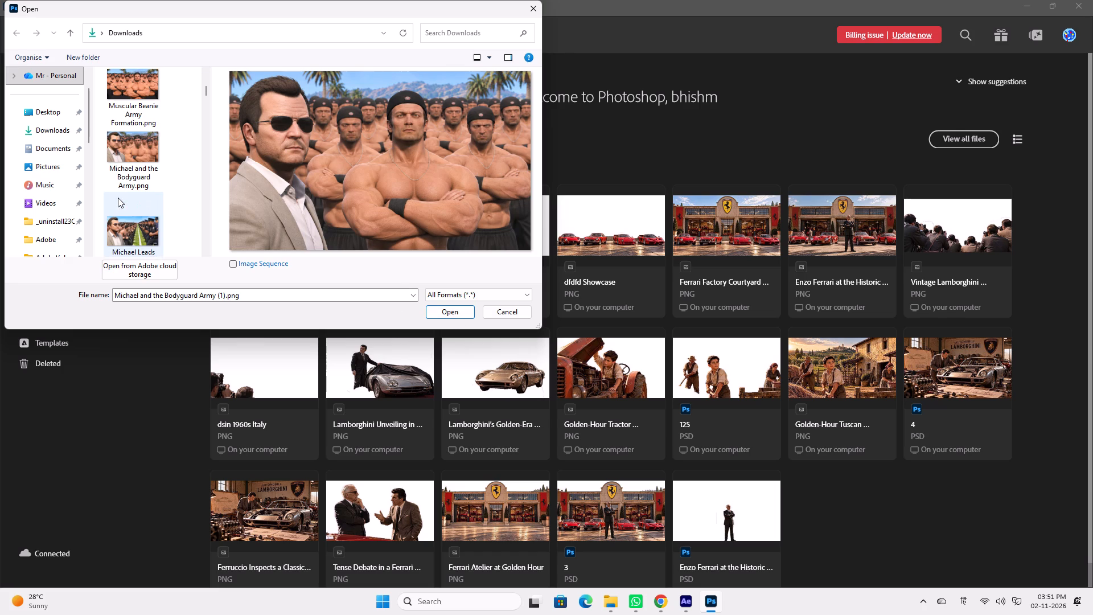
pyautogui.click(137, 91)
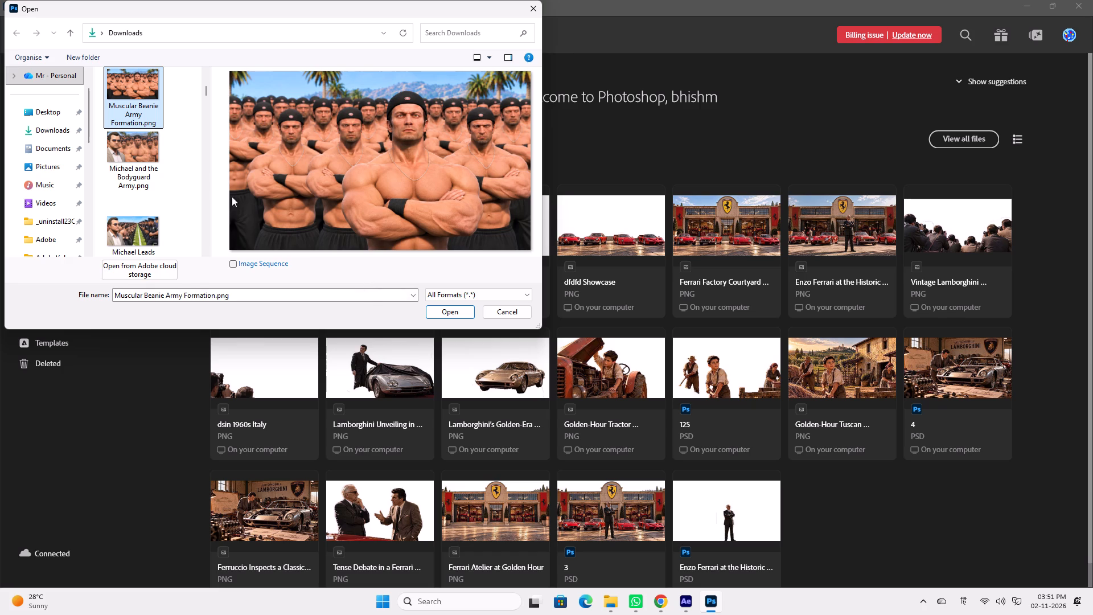
pyautogui.scroll(3, 127, 132)
pyautogui.click(129, 124)
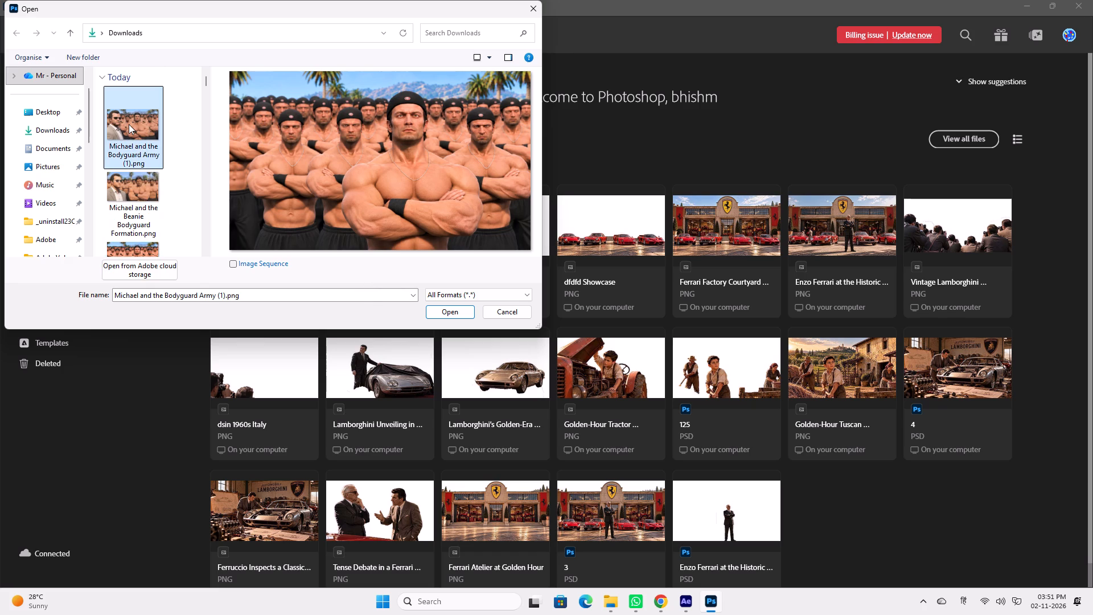
pyautogui.scroll(-2, 129, 135)
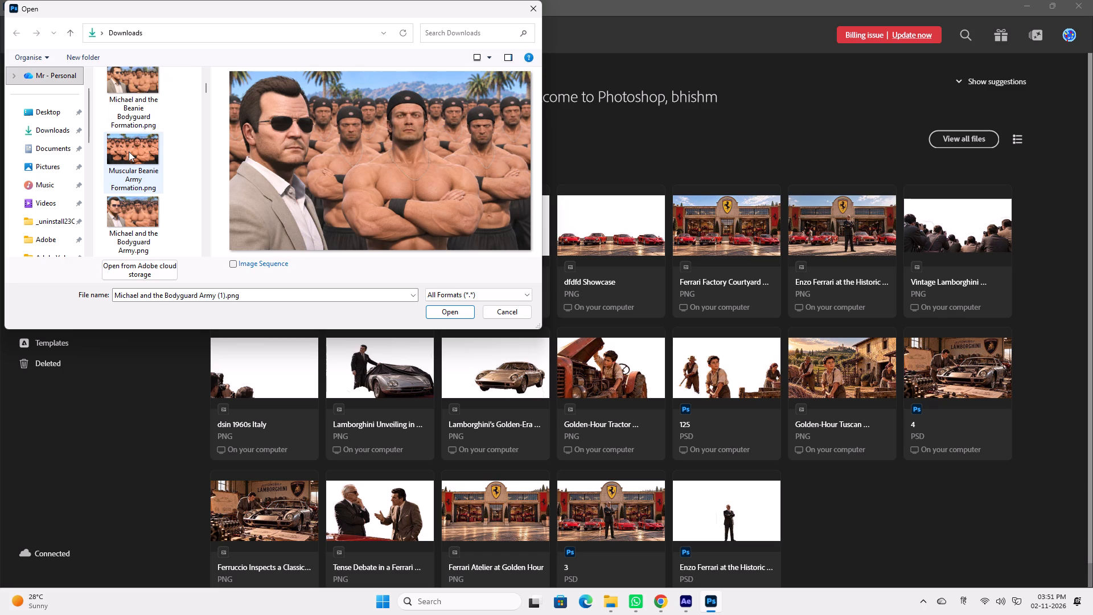
pyautogui.click(131, 143)
pyautogui.scroll(2, 131, 143)
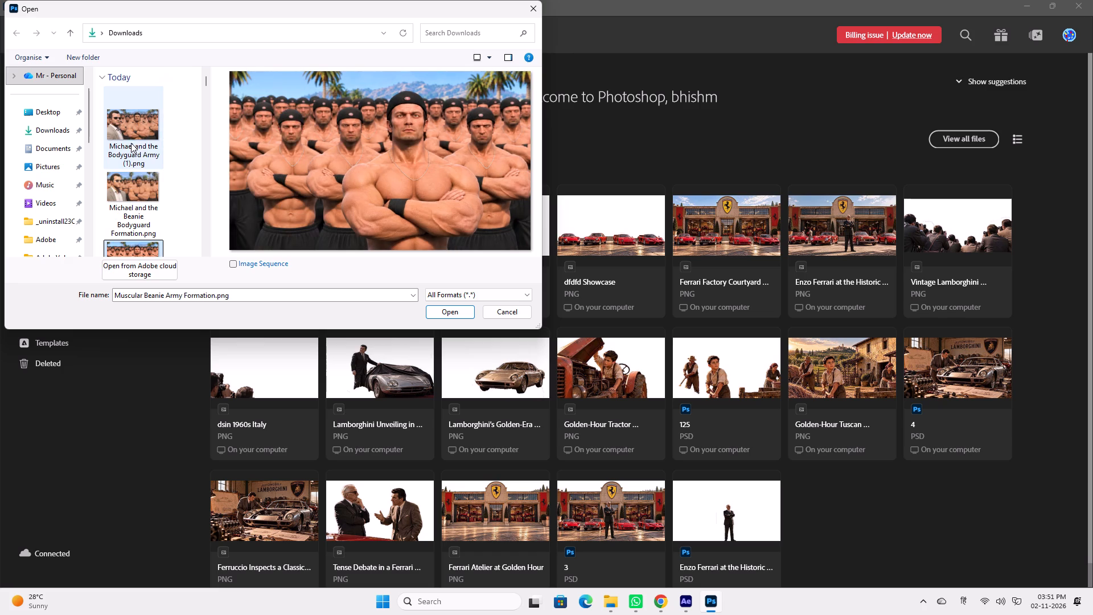
pyautogui.scroll(1, 131, 143)
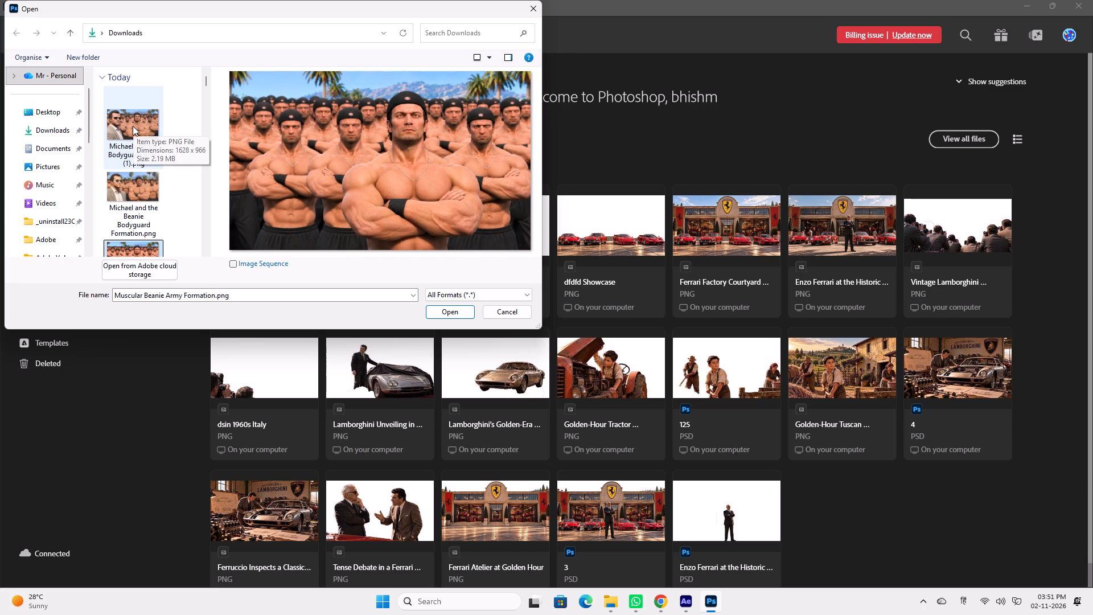
pyautogui.click(133, 126)
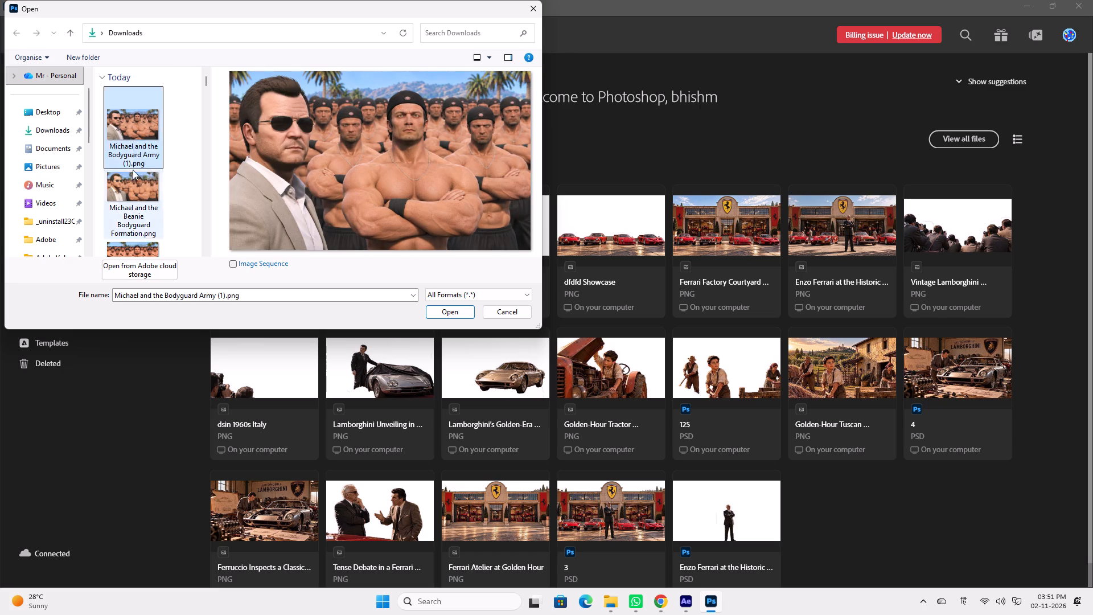
pyautogui.scroll(-1, 132, 173)
pyautogui.click(128, 202)
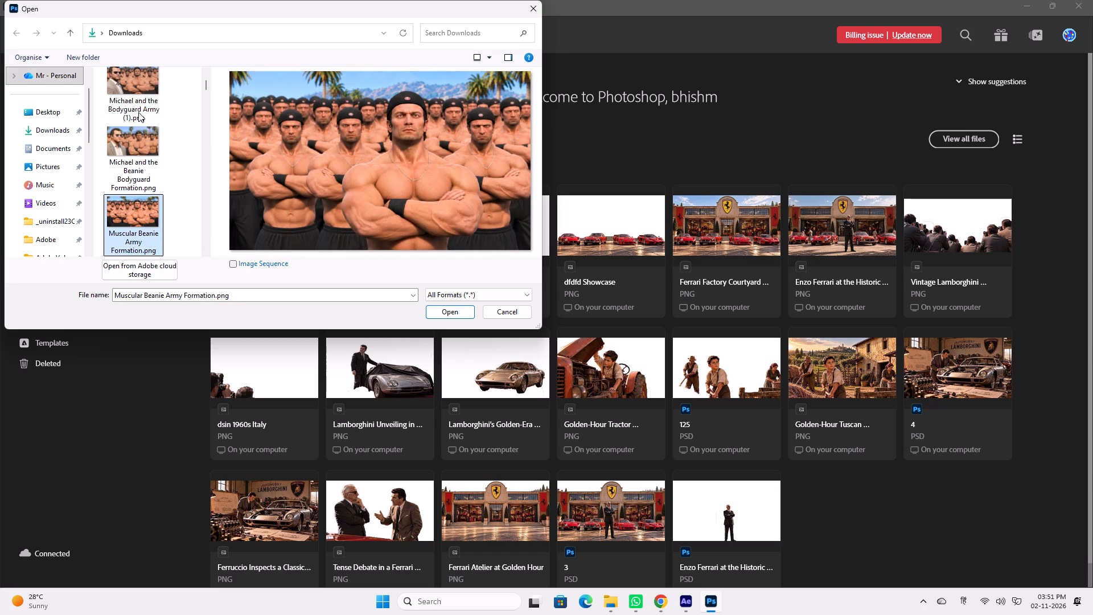
pyautogui.scroll(1, 138, 112)
pyautogui.click(131, 128)
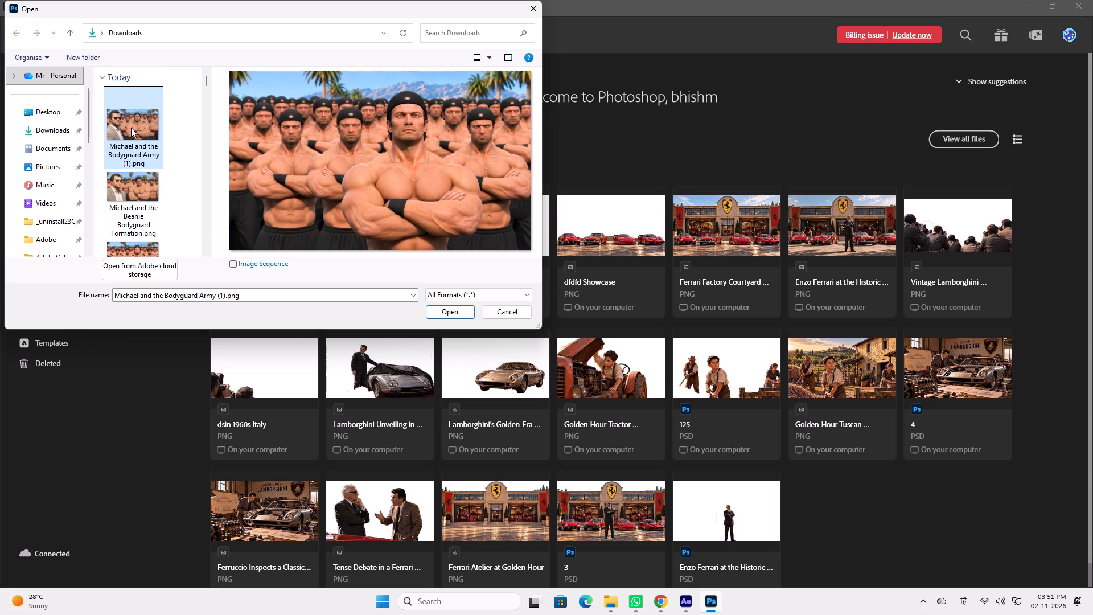
pyautogui.scroll(-2, 130, 150)
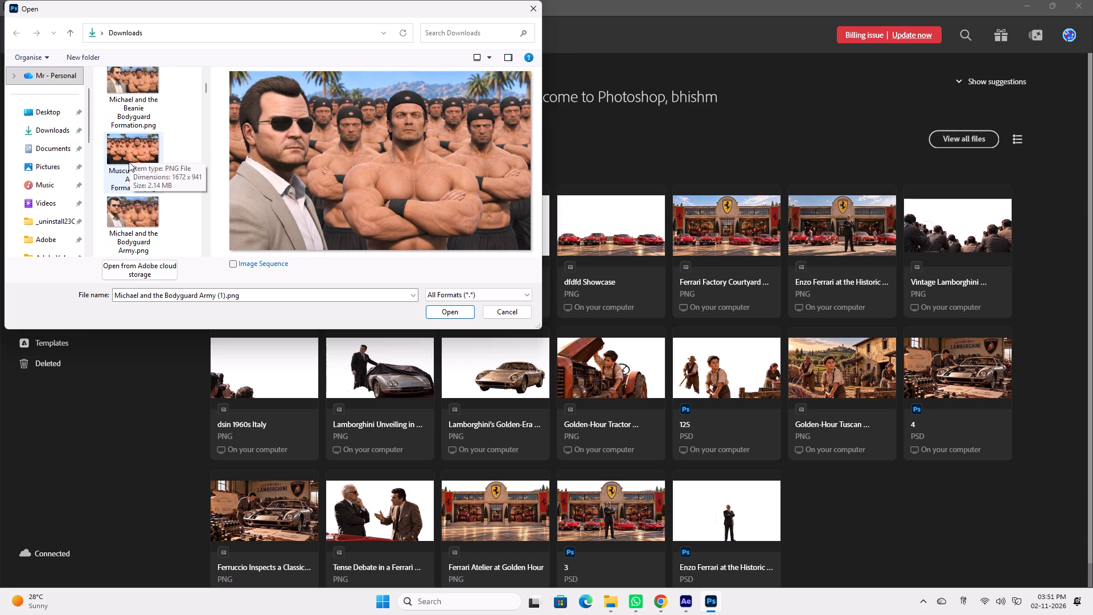
pyautogui.click(135, 157)
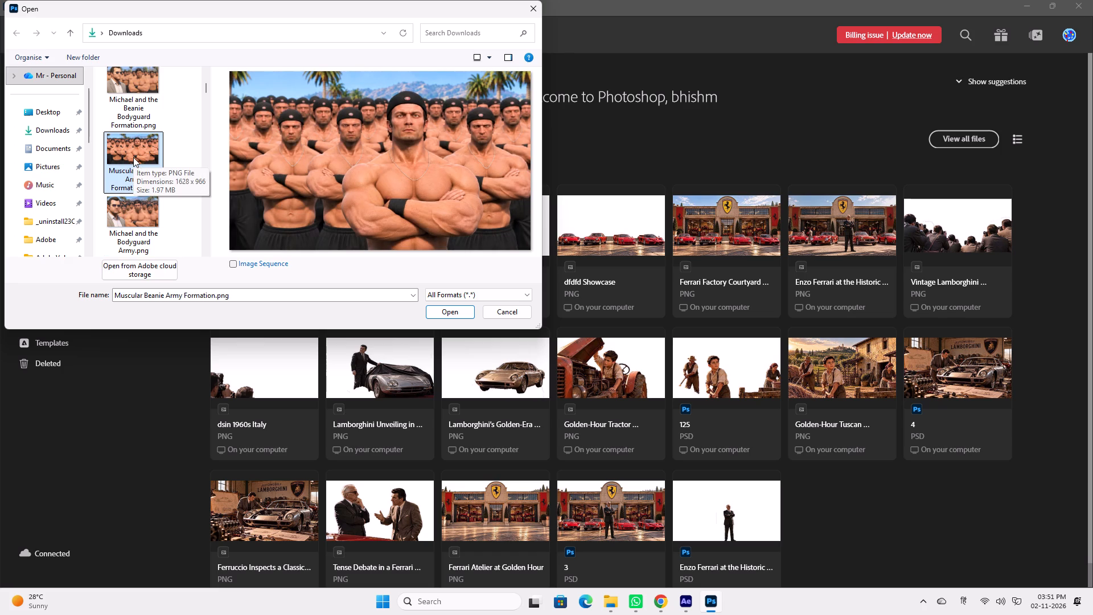
pyautogui.scroll(3, 140, 113)
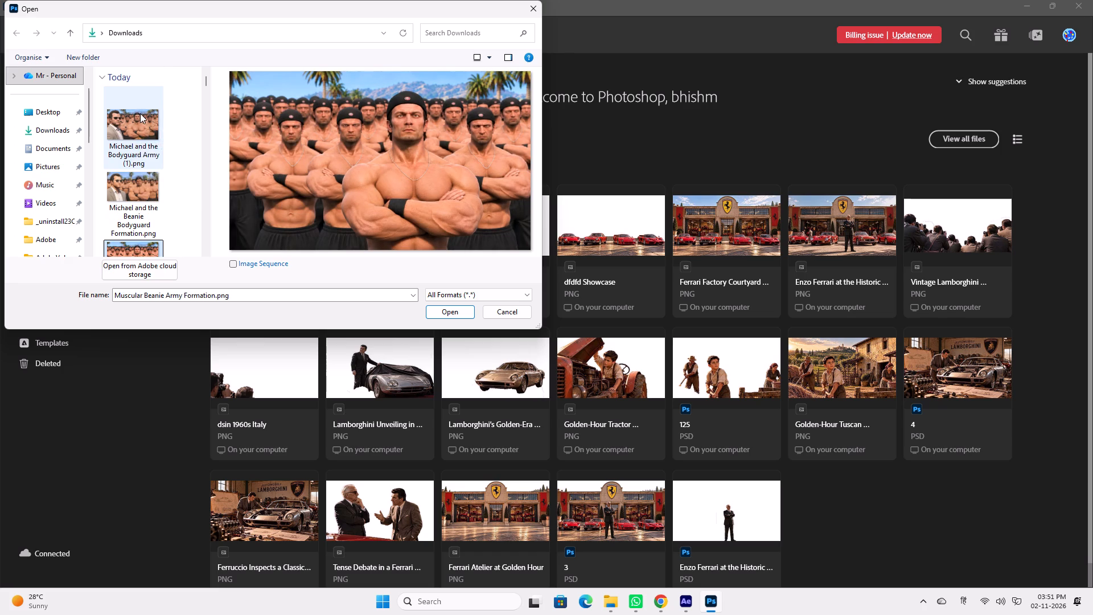
pyautogui.click(133, 128)
pyautogui.scroll(-1, 135, 145)
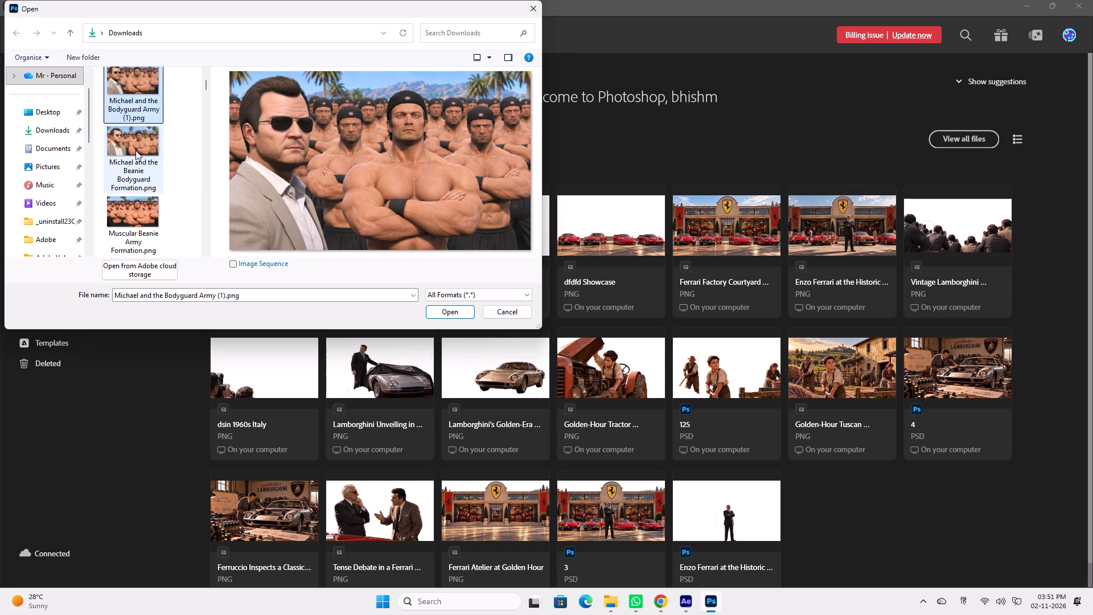
pyautogui.scroll(-1, 135, 150)
pyautogui.click(132, 149)
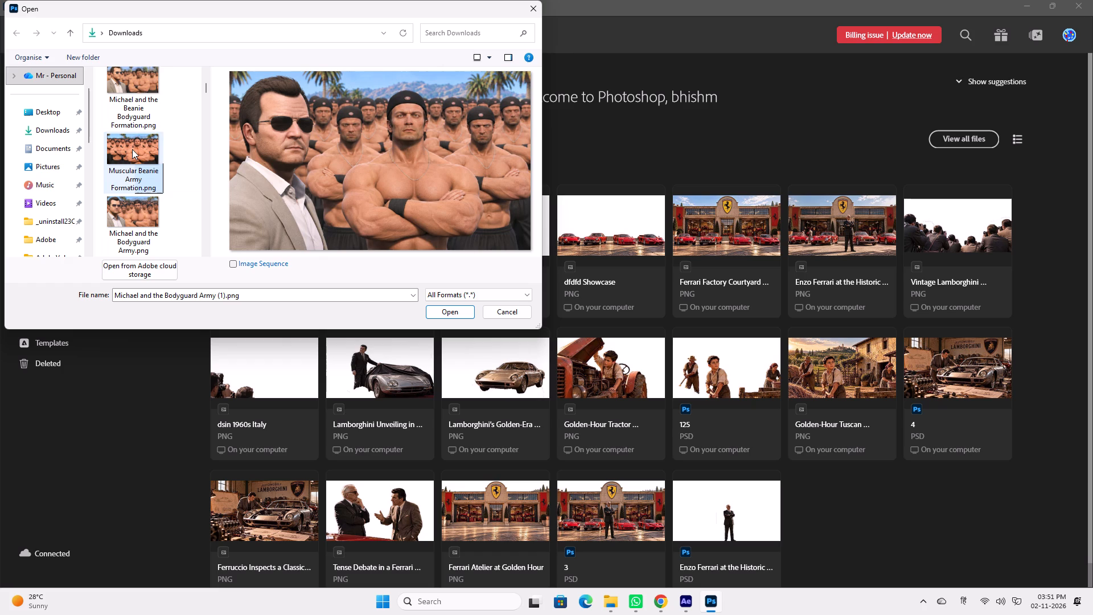
pyautogui.scroll(3, 132, 149)
pyautogui.click(133, 117)
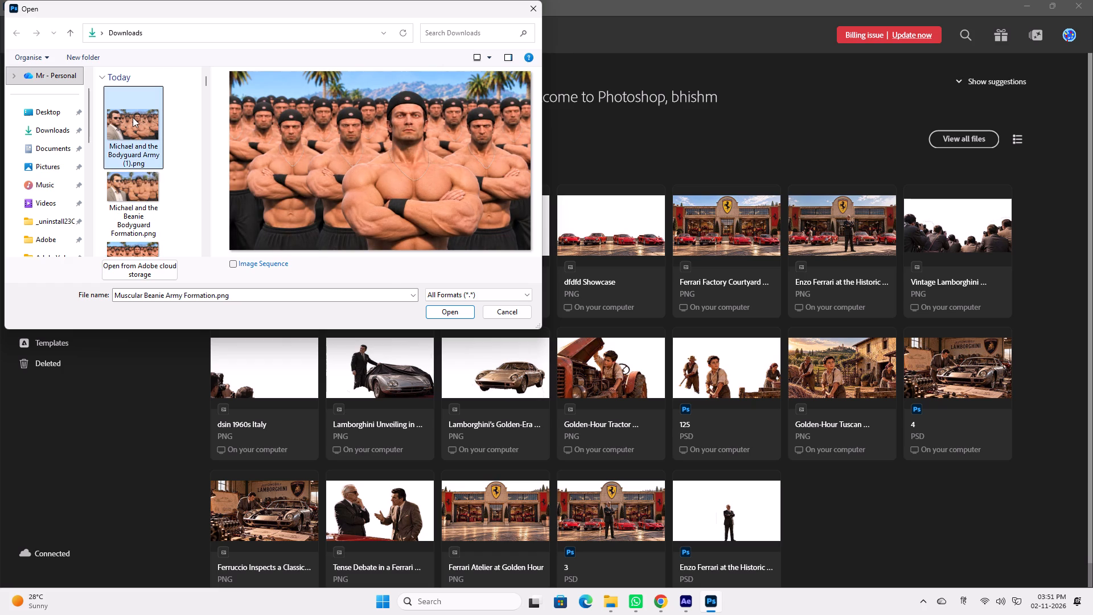
pyautogui.scroll(-1, 138, 177)
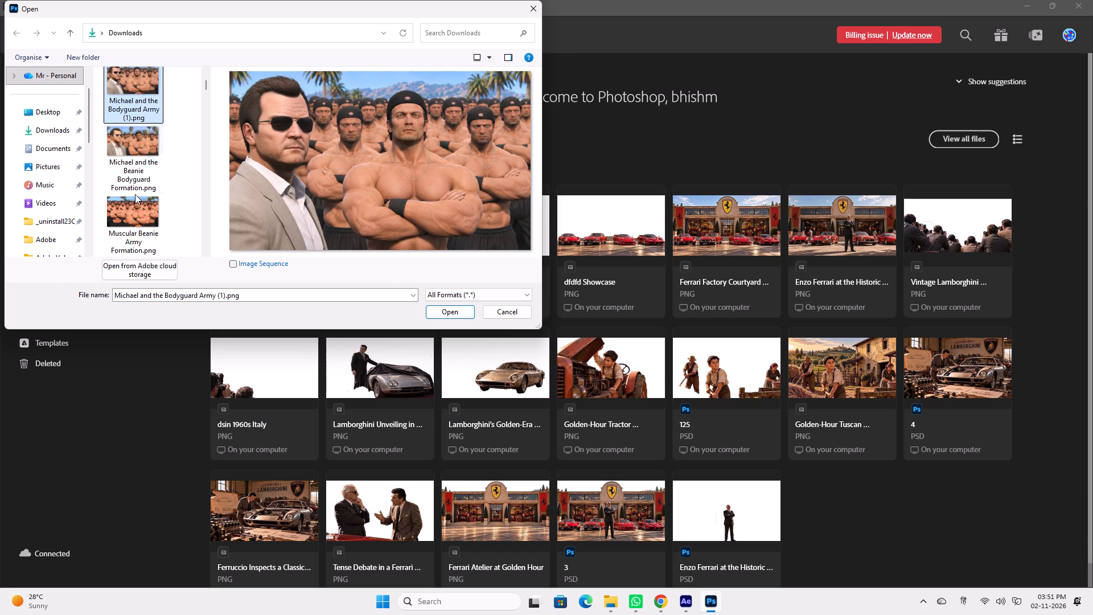
pyautogui.click(135, 202)
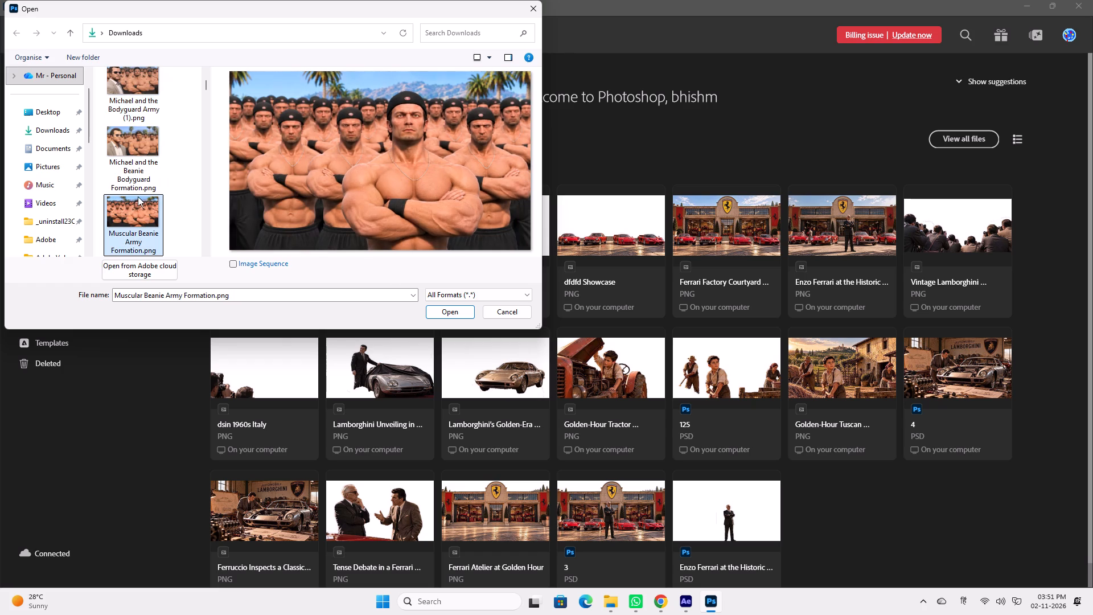
pyautogui.scroll(1, 138, 152)
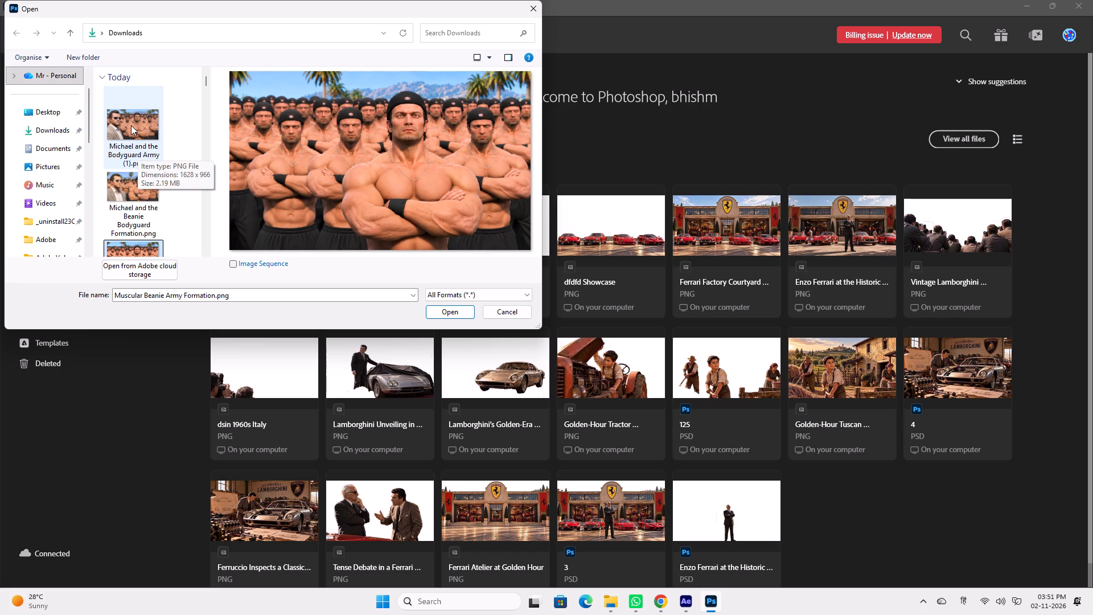
pyautogui.click(131, 125)
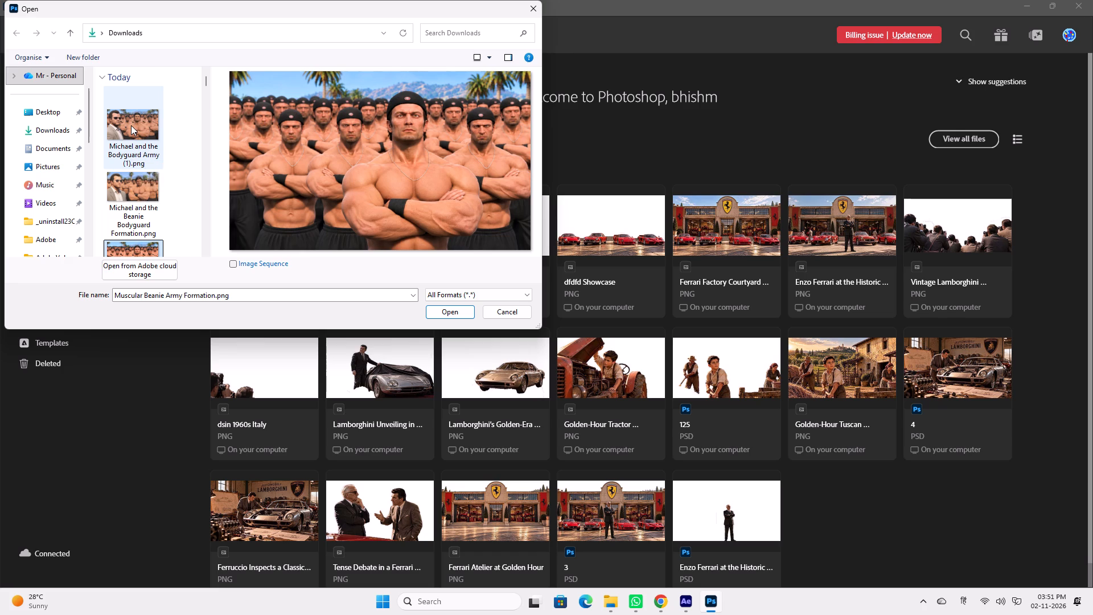
pyautogui.click(125, 248)
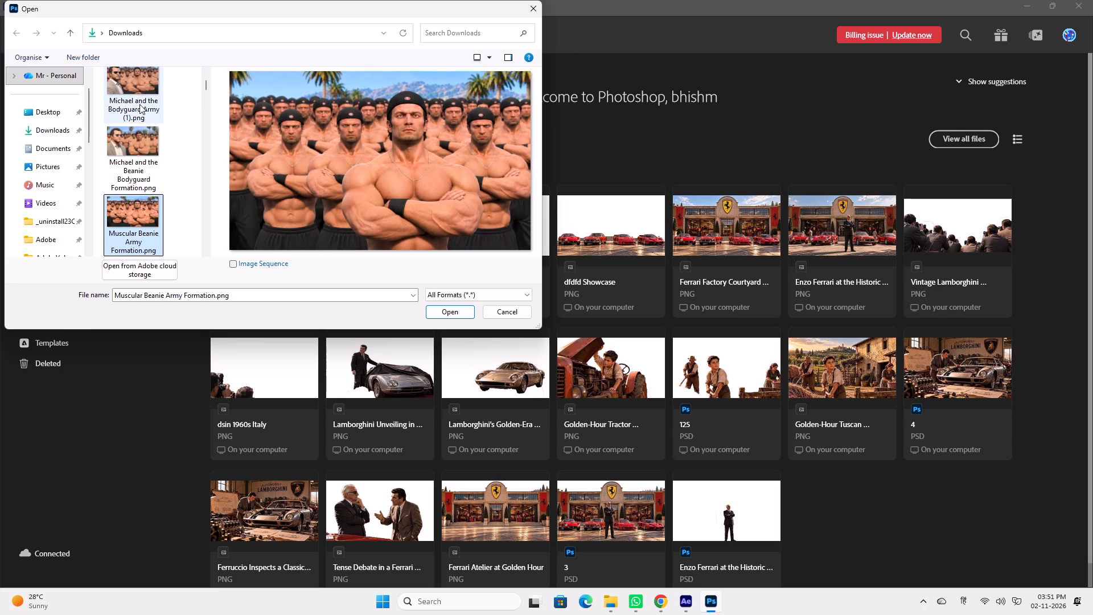
# Compare the previews of Michael and the Bodyguard Army (1).png and Muscular Beanie Army Formation.png, leaving without opening either file.
pyautogui.click(137, 93)
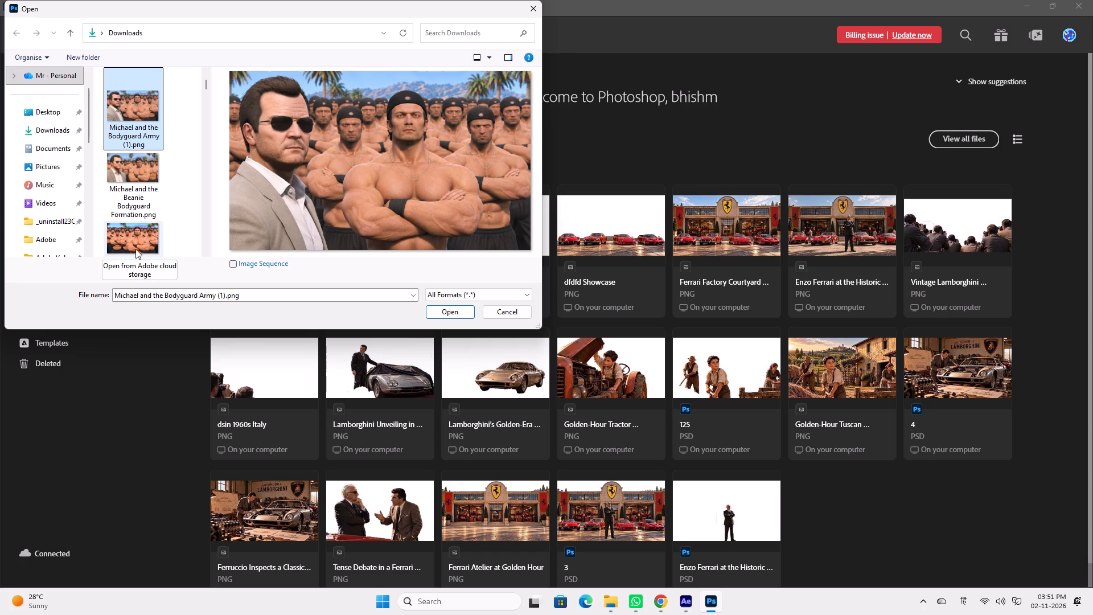
pyautogui.click(130, 243)
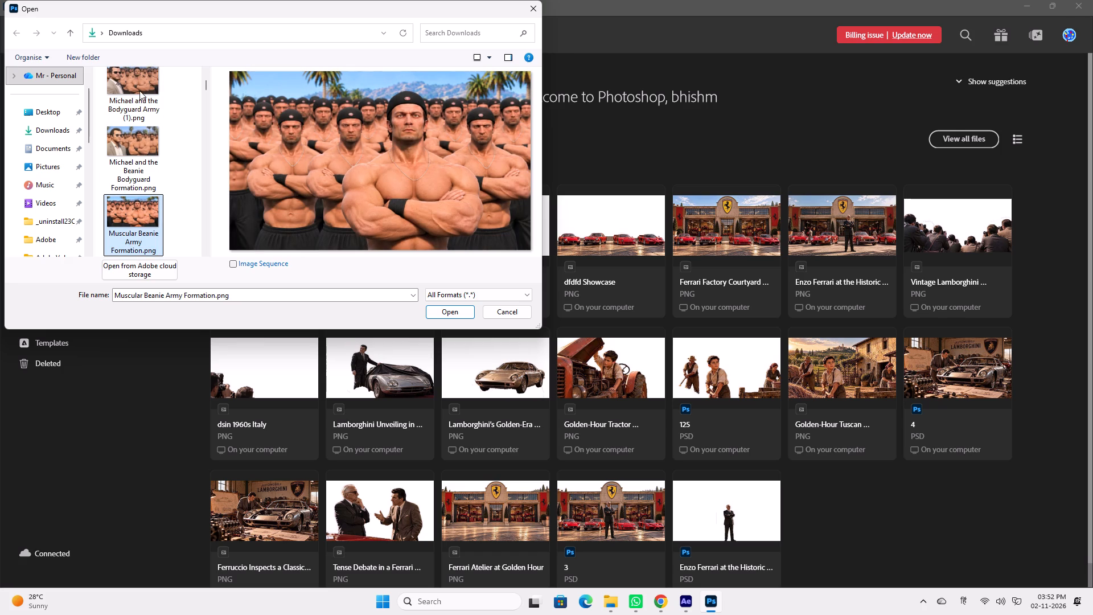
pyautogui.click(139, 91)
pyautogui.click(130, 239)
pyautogui.click(129, 92)
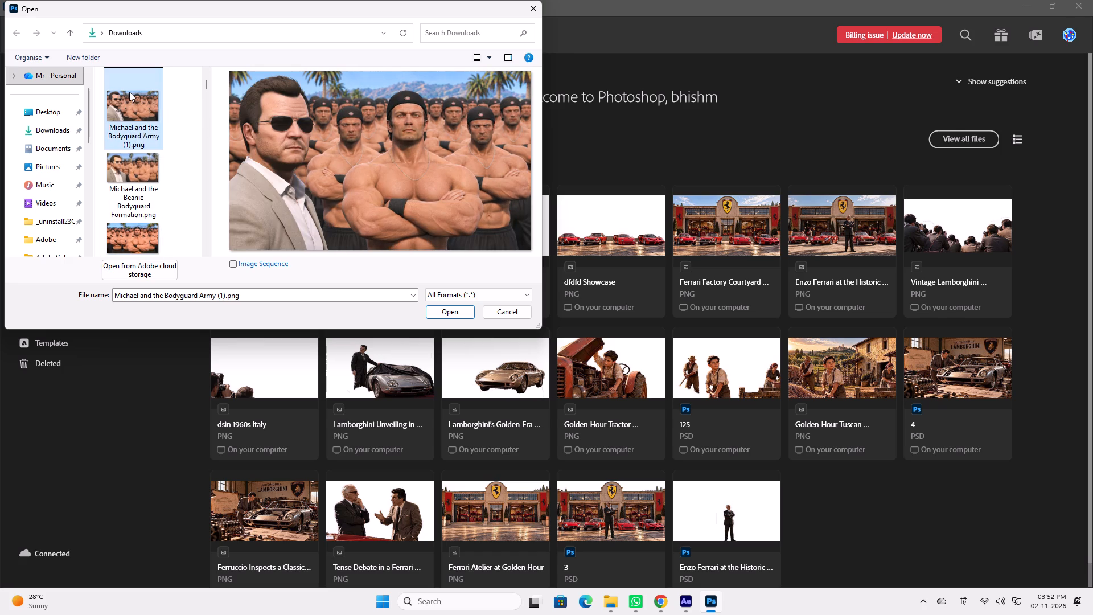
pyautogui.click(124, 245)
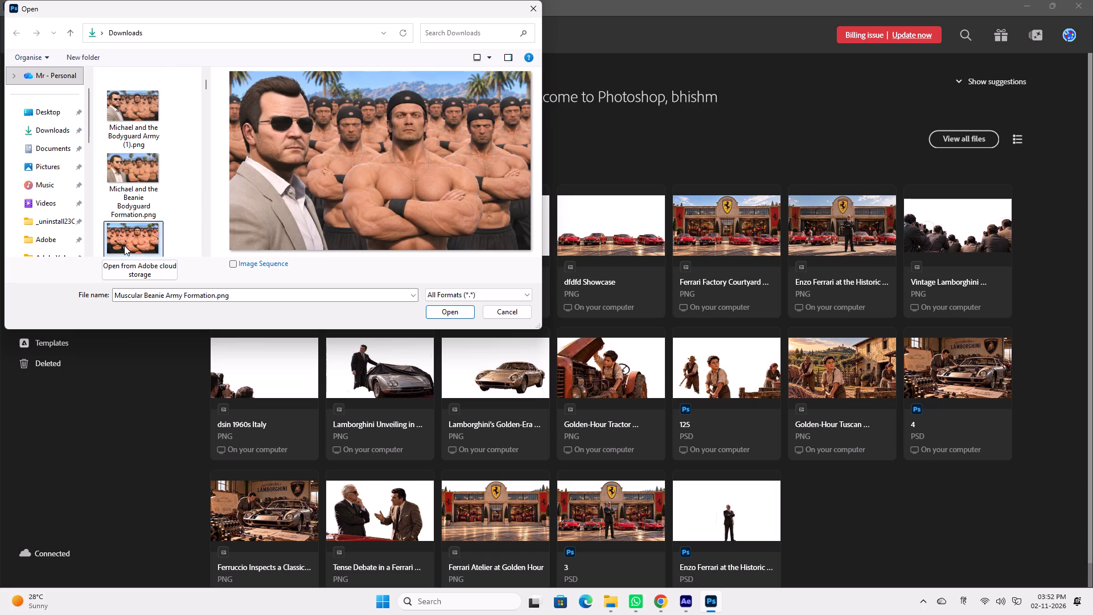
pyautogui.click(130, 95)
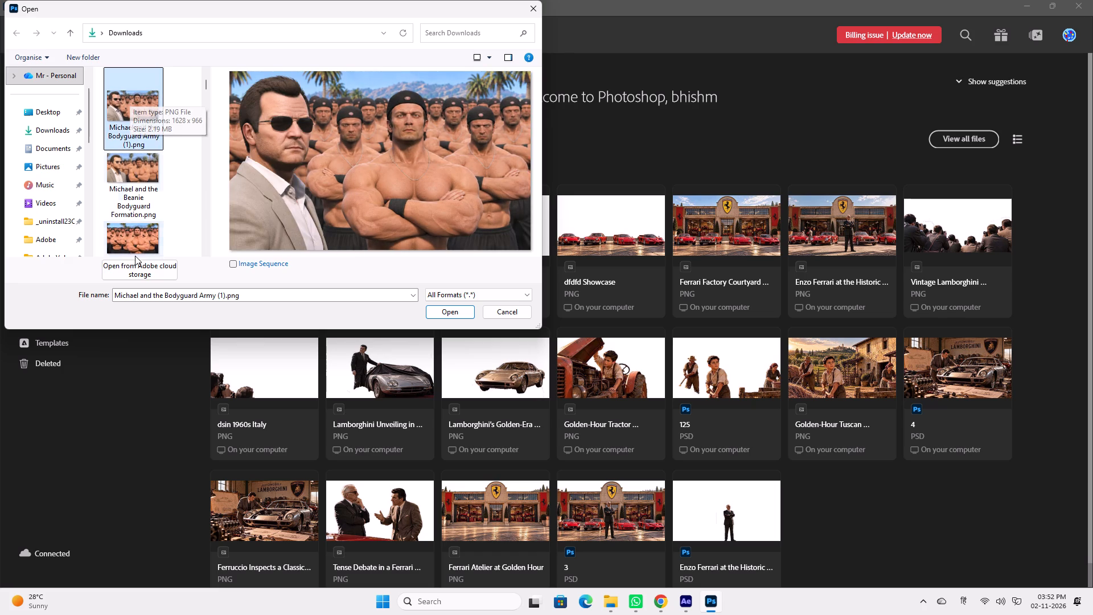
pyautogui.click(128, 239)
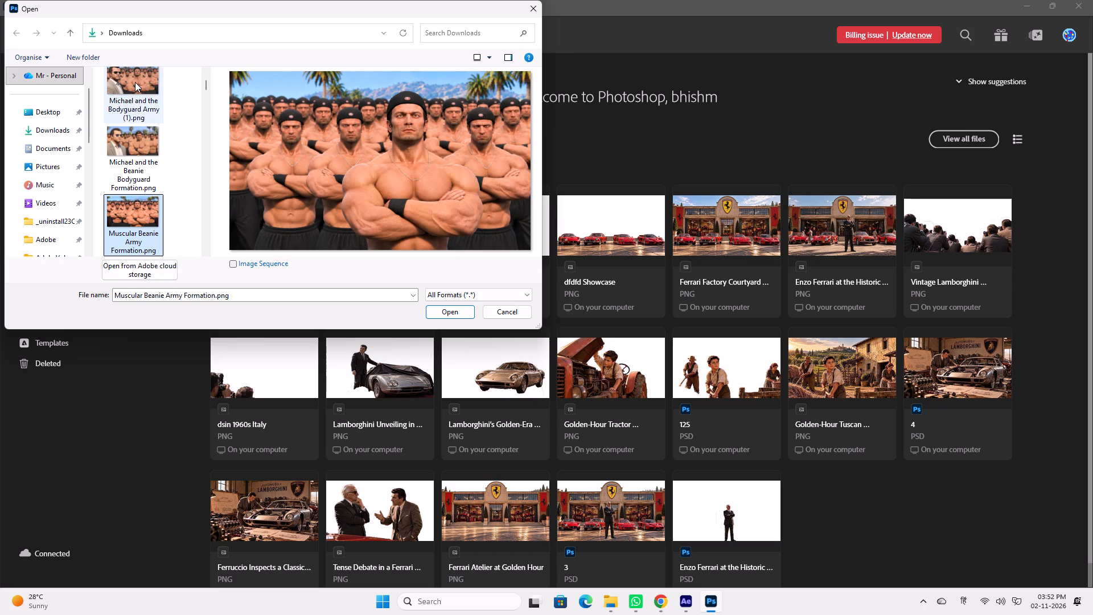
pyautogui.click(135, 81)
pyautogui.click(130, 231)
pyautogui.click(504, 315)
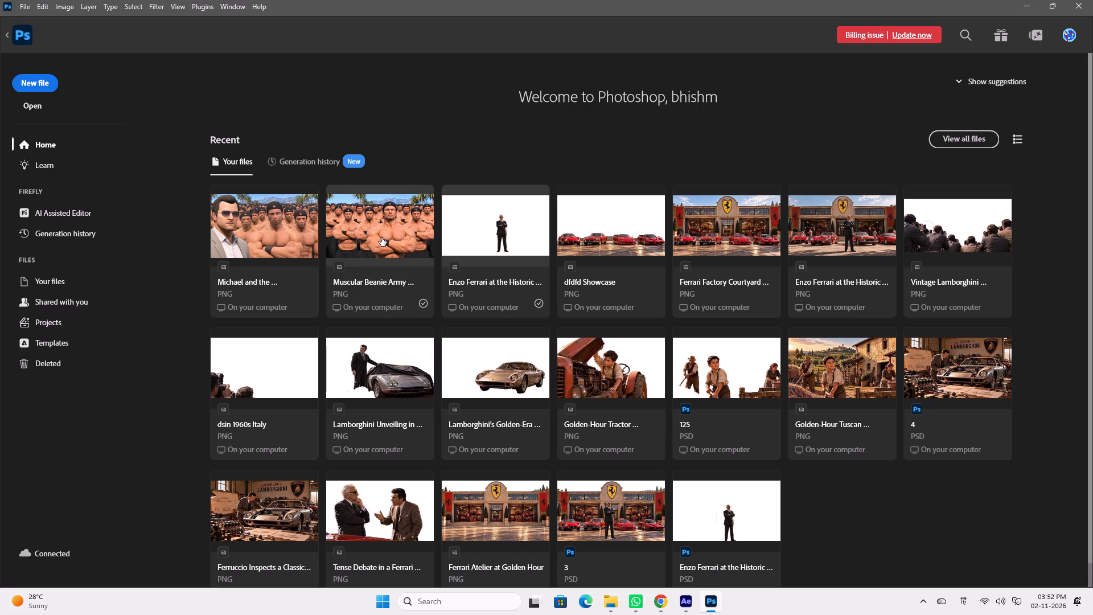
# Return to the Muscular Beanie Army Formation document and move the Michael cutout on Layer 1 to X 0 px, Y 32 px.
pyautogui.click(7, 36)
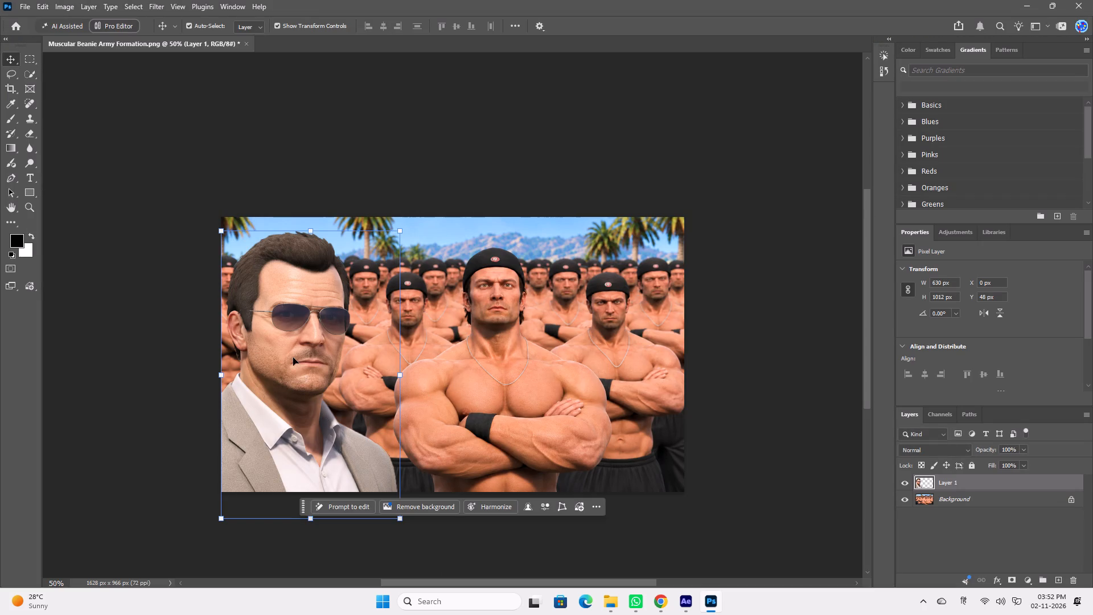
pyautogui.moveTo(294, 356); pyautogui.dragTo(375, 358)
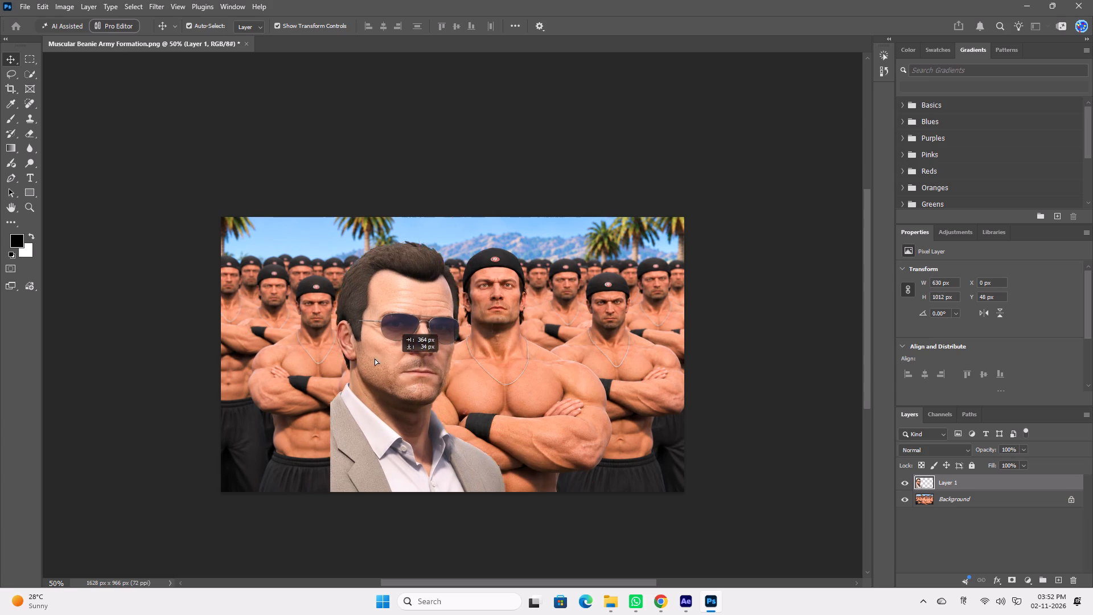
pyautogui.moveTo(375, 358); pyautogui.dragTo(291, 351)
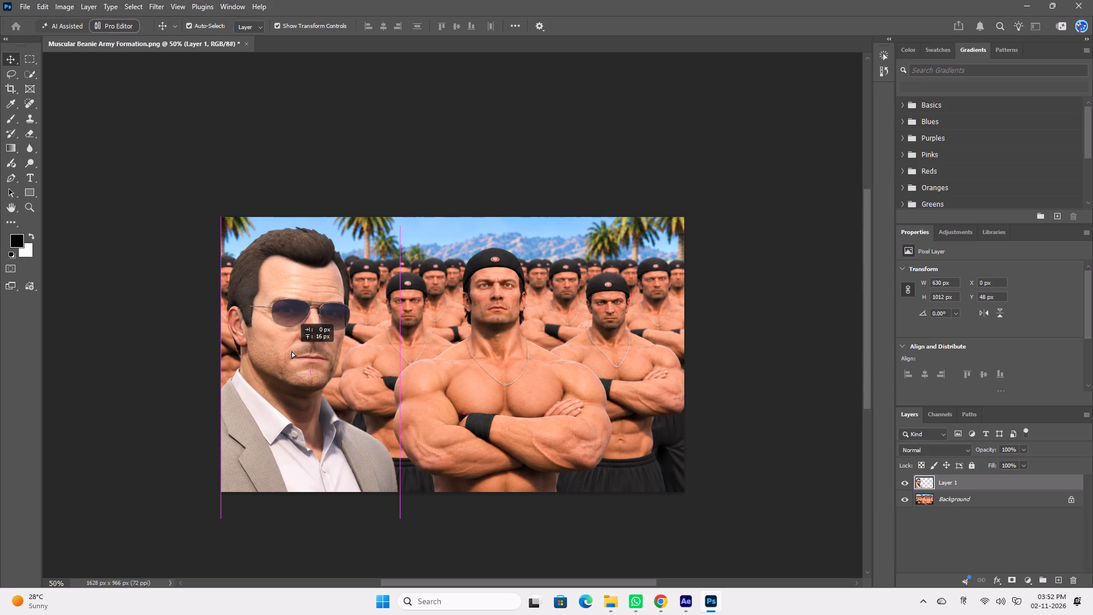
pyautogui.moveTo(291, 351); pyautogui.dragTo(292, 351)
pyautogui.click(155, 367)
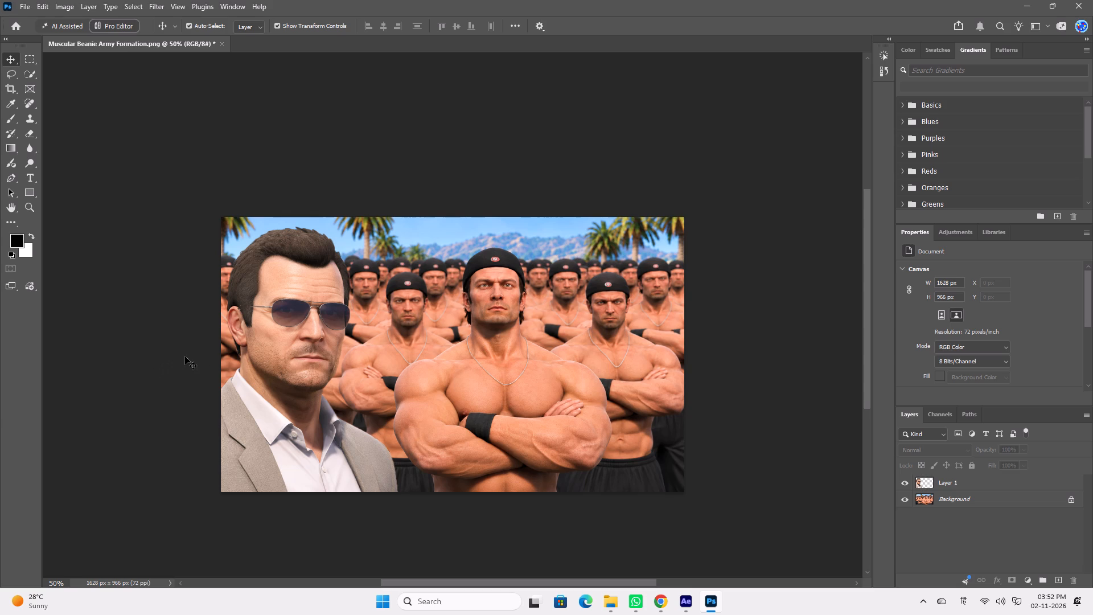
pyautogui.click(291, 326)
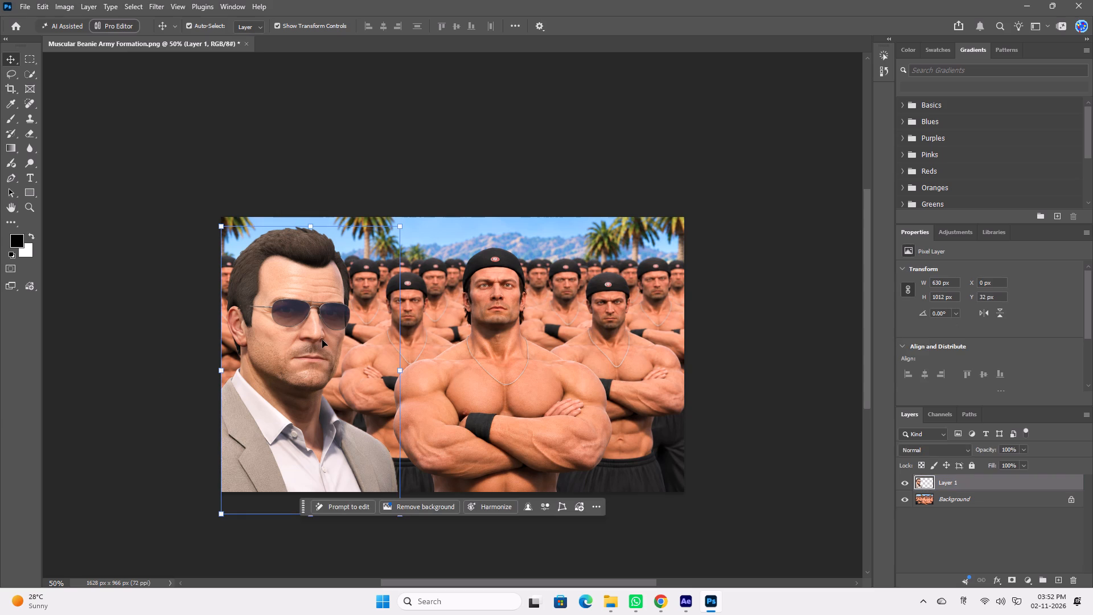
pyautogui.click(178, 362)
pyautogui.click(618, 376)
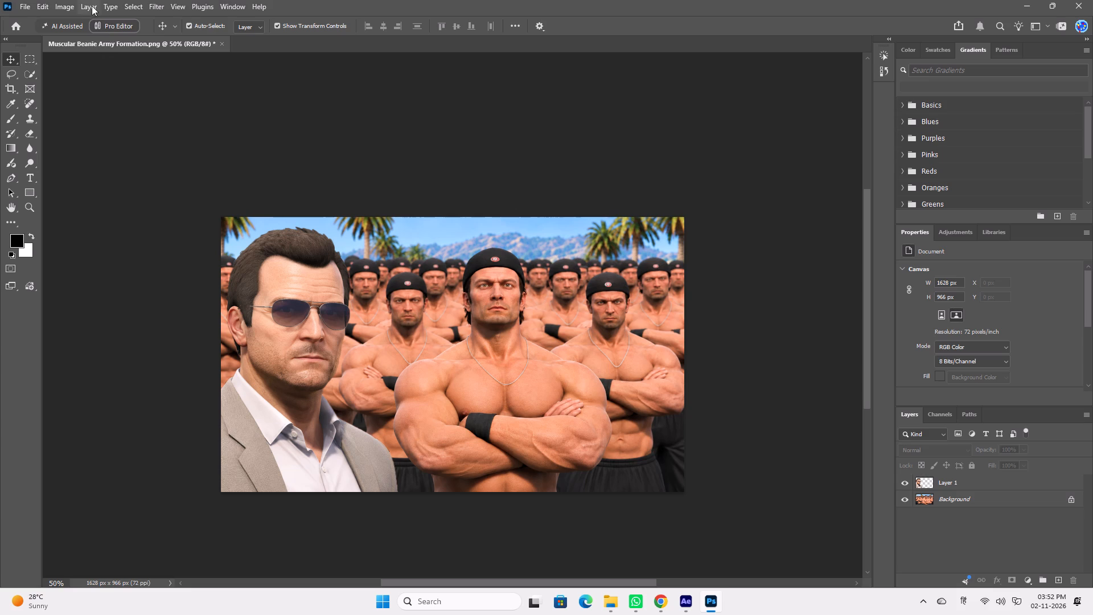
# Unlock the Background layer holding the army image and select it.
pyautogui.click(71, 6)
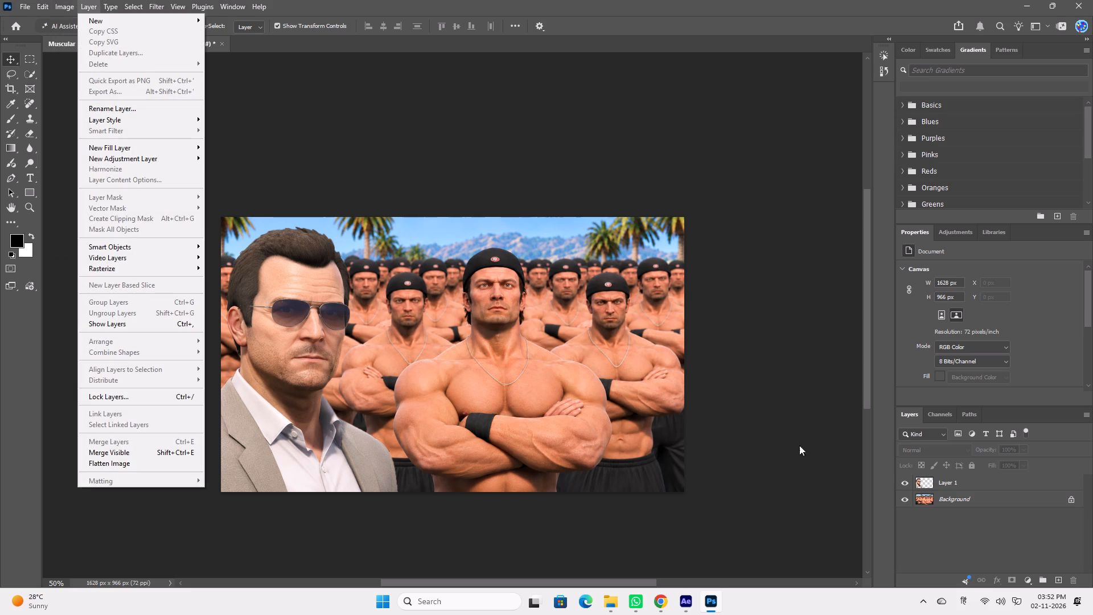
pyautogui.click(1072, 500)
pyautogui.click(987, 506)
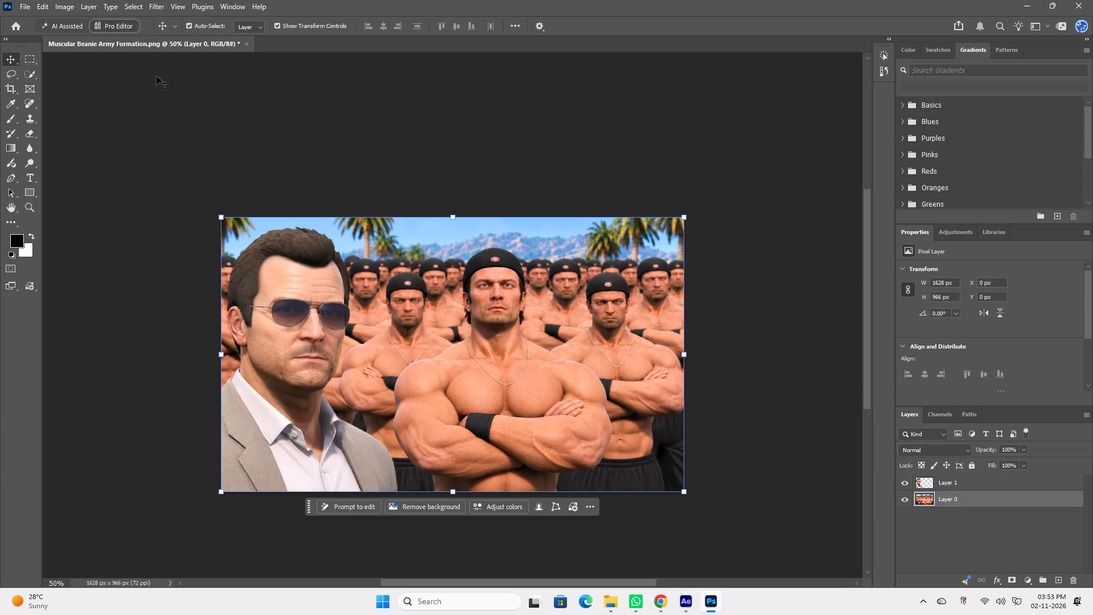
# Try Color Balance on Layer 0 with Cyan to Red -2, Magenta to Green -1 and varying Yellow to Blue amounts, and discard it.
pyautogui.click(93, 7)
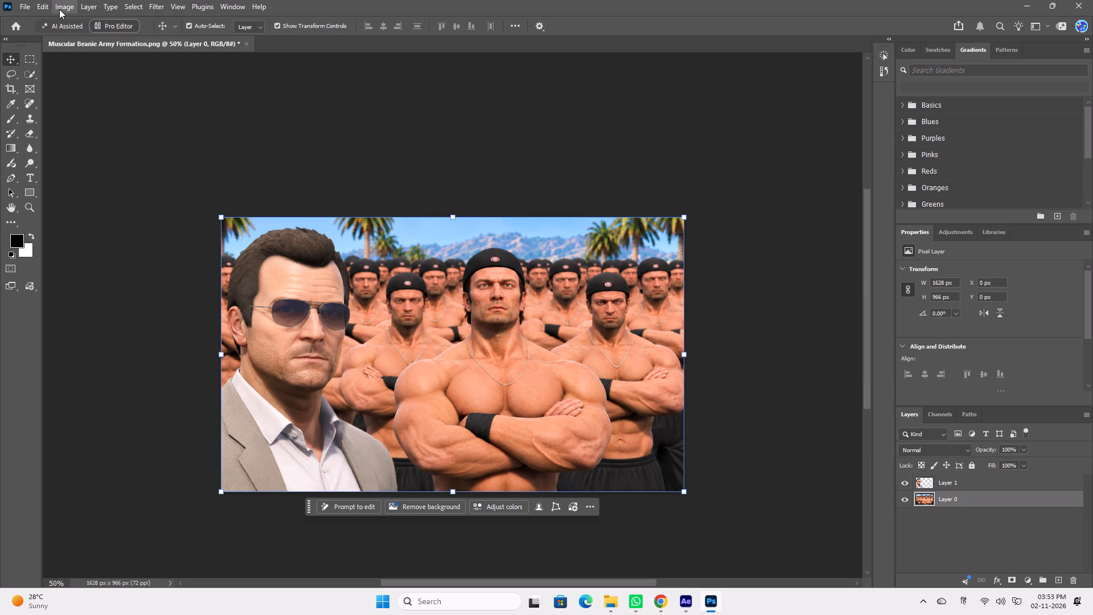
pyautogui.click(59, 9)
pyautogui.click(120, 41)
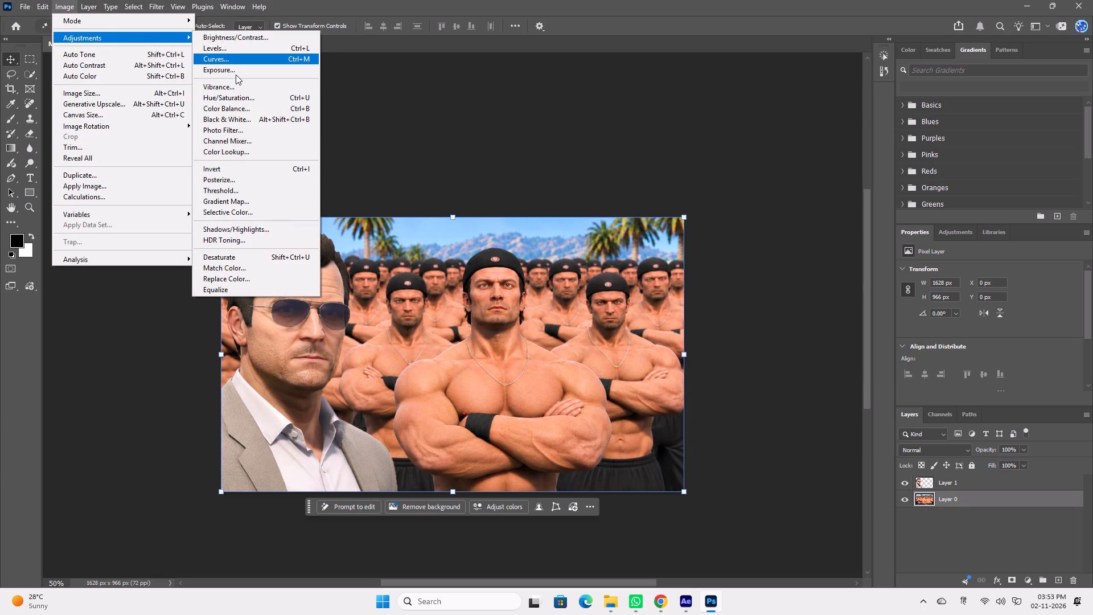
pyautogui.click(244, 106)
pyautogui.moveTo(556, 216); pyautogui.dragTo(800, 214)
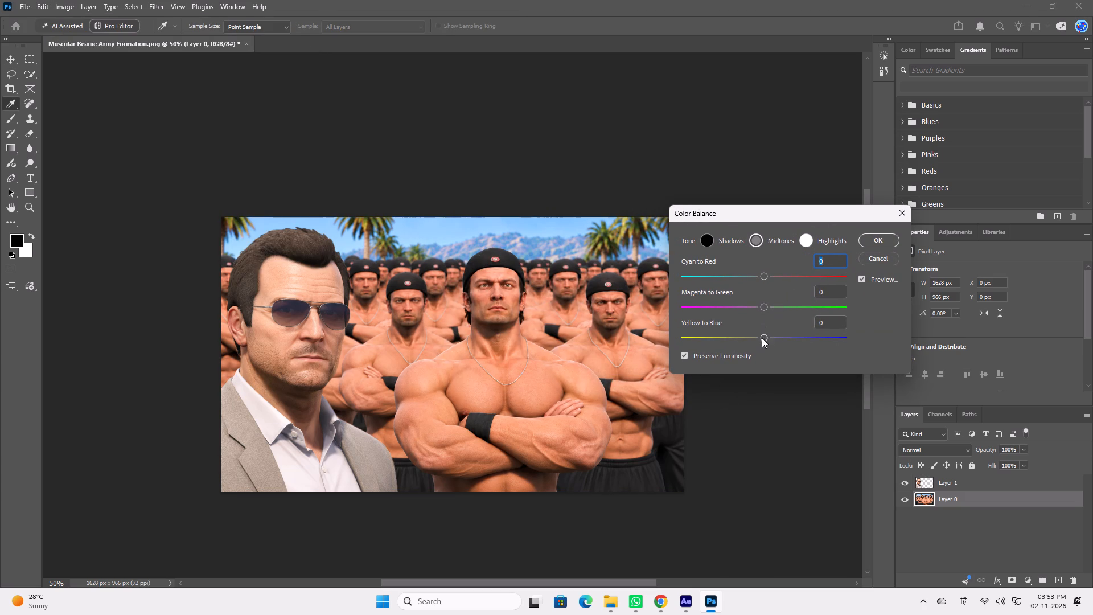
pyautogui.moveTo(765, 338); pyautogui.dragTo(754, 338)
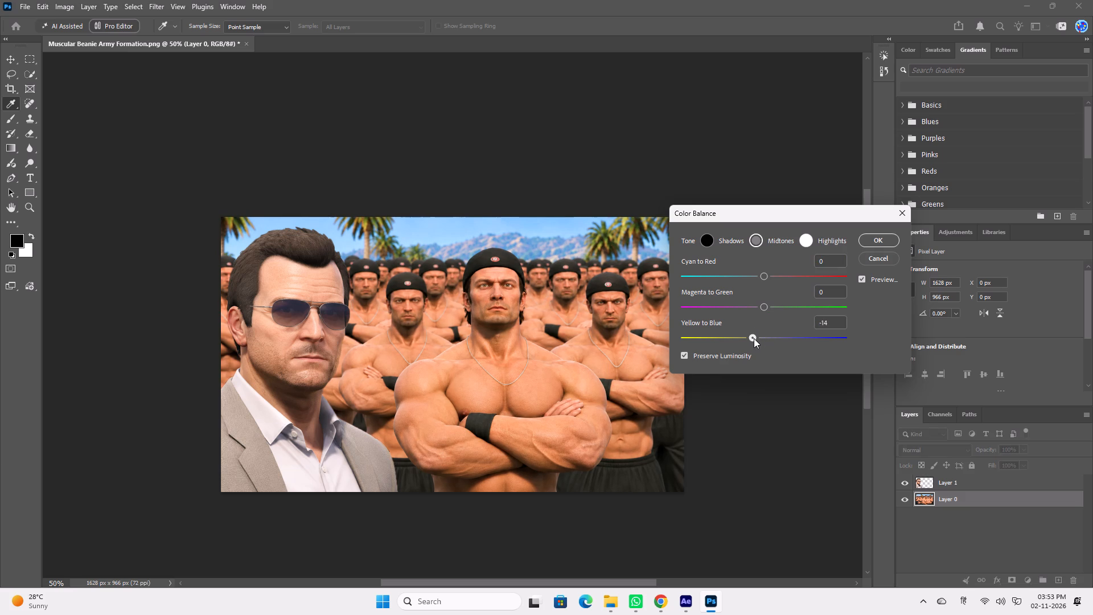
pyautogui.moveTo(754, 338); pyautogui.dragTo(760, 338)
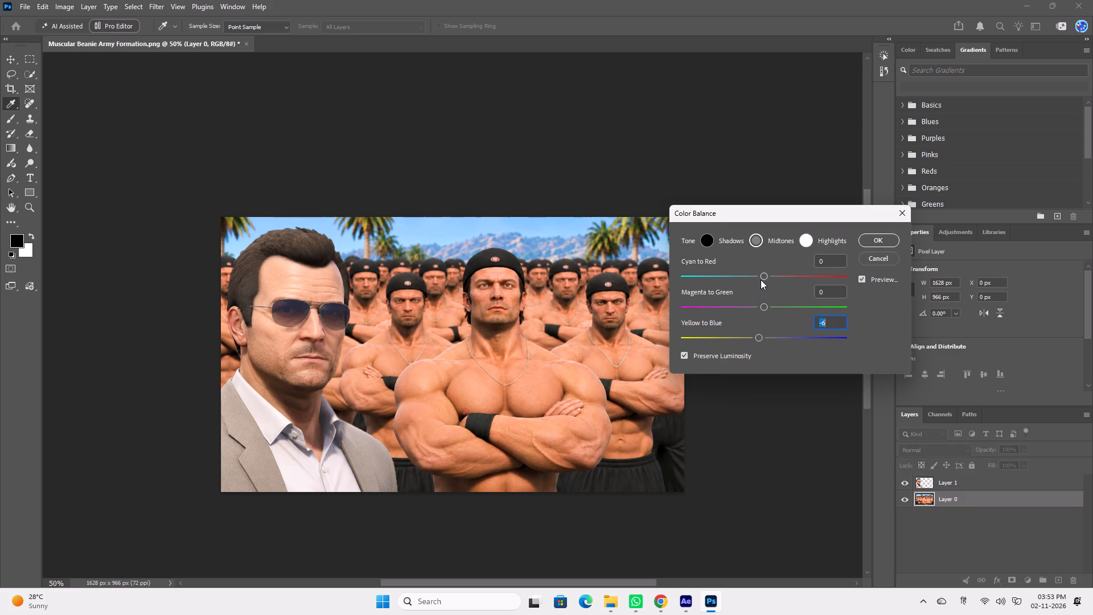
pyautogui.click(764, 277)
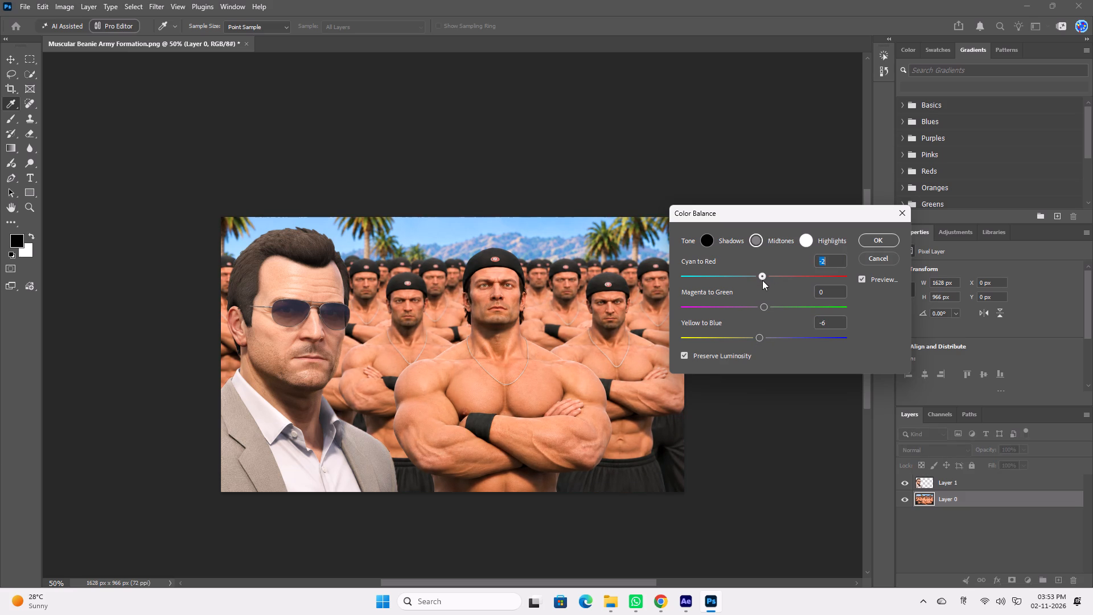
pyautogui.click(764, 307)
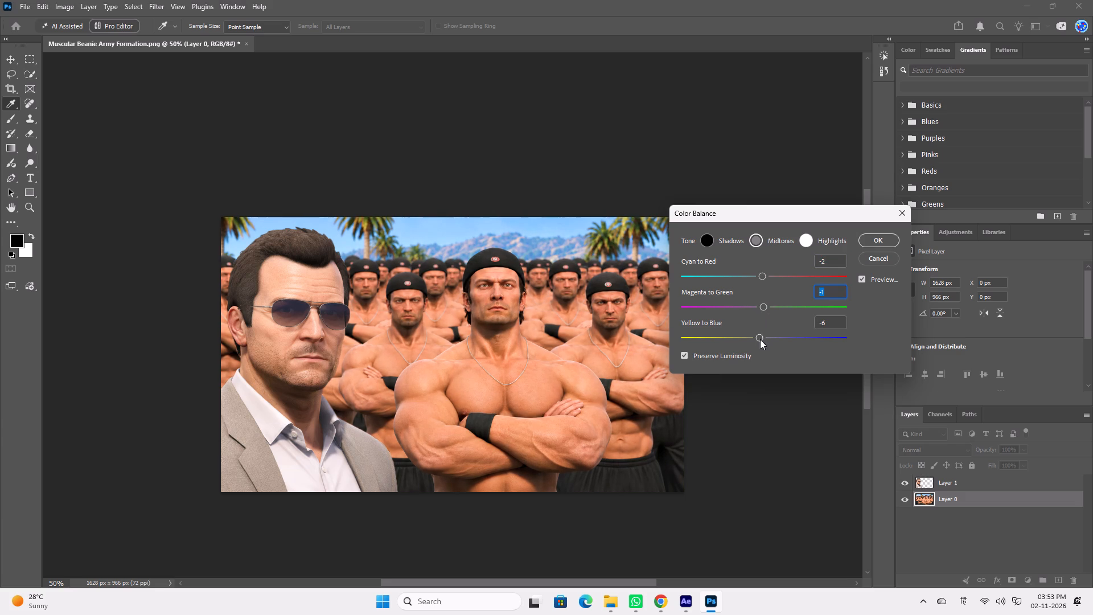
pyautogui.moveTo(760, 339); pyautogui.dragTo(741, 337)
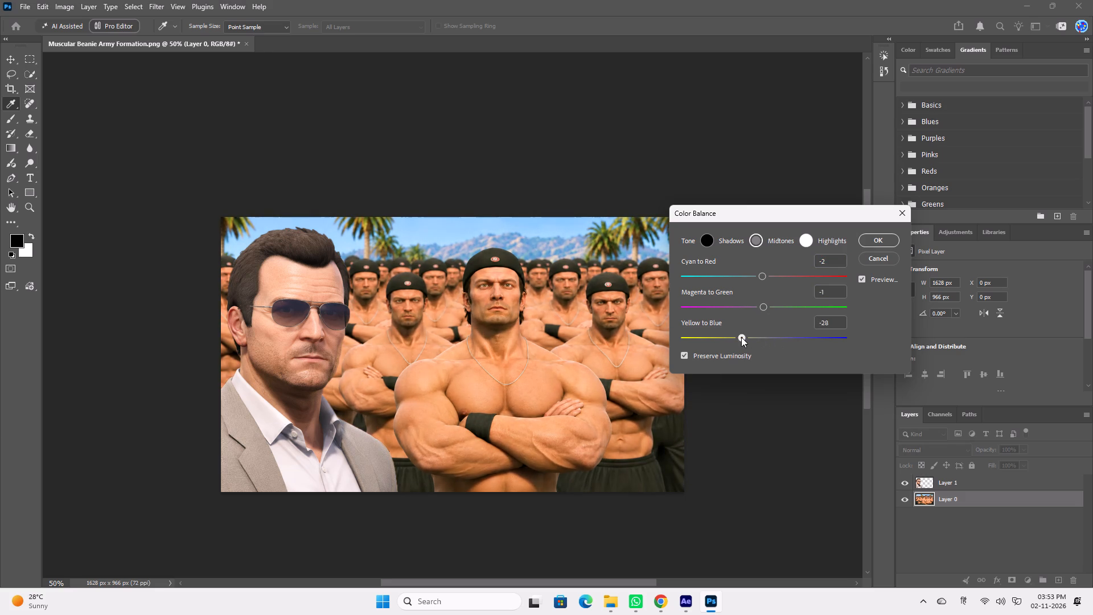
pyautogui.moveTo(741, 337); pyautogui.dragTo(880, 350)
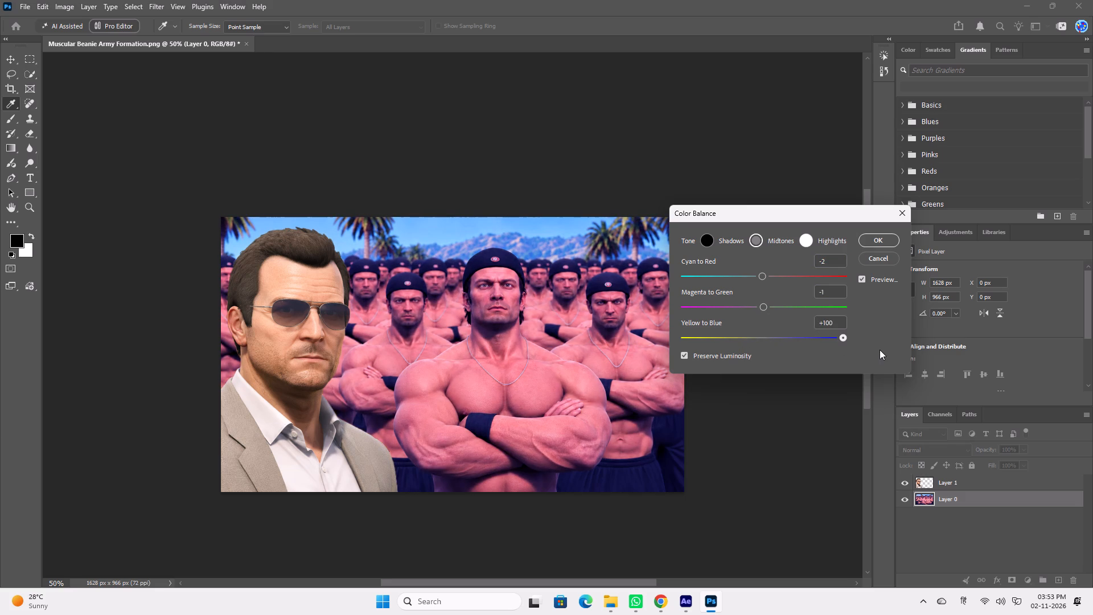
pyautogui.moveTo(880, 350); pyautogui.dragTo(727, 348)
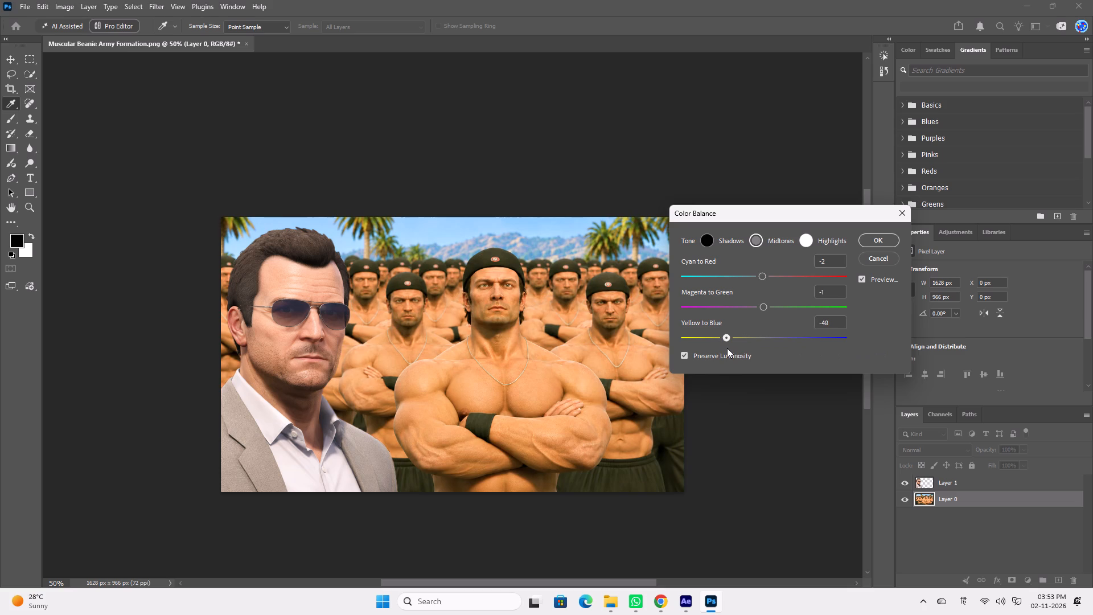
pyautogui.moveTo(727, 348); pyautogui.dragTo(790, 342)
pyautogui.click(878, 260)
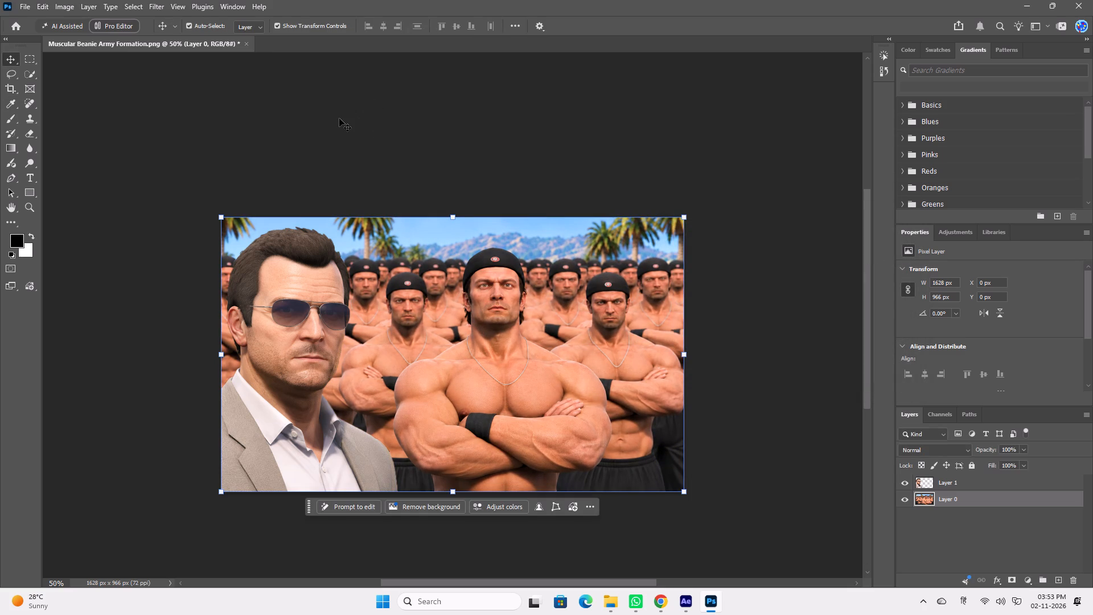
# Start Match Color on Layer 0, the army background, and set Luminance to 78.
pyautogui.click(67, 6)
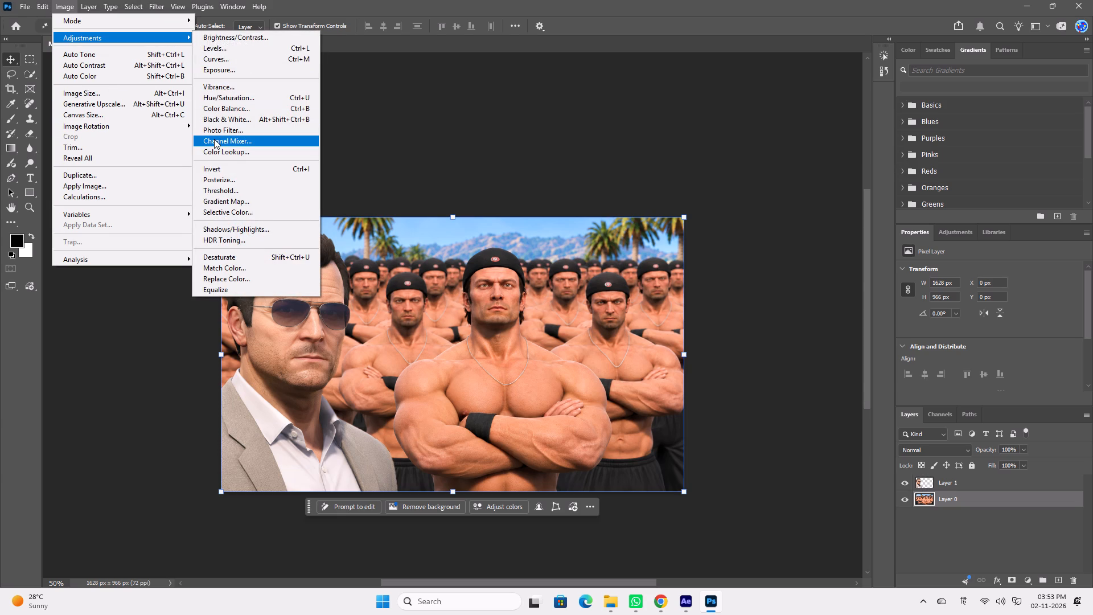
pyautogui.click(255, 266)
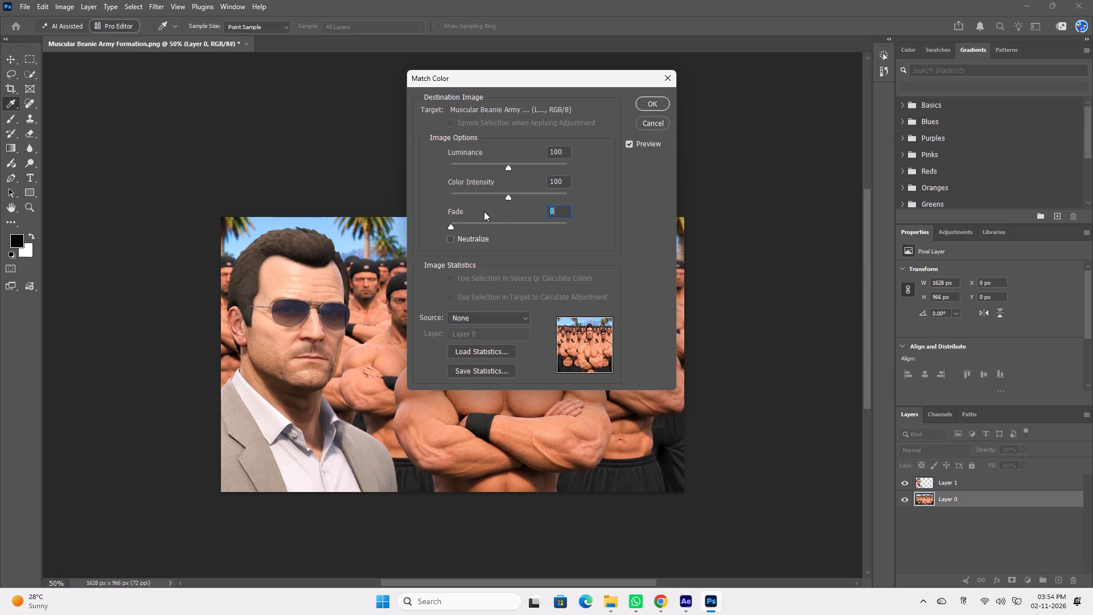
pyautogui.moveTo(450, 226); pyautogui.dragTo(508, 232)
pyautogui.moveTo(508, 232); pyautogui.dragTo(515, 233)
pyautogui.moveTo(563, 77); pyautogui.dragTo(747, 112)
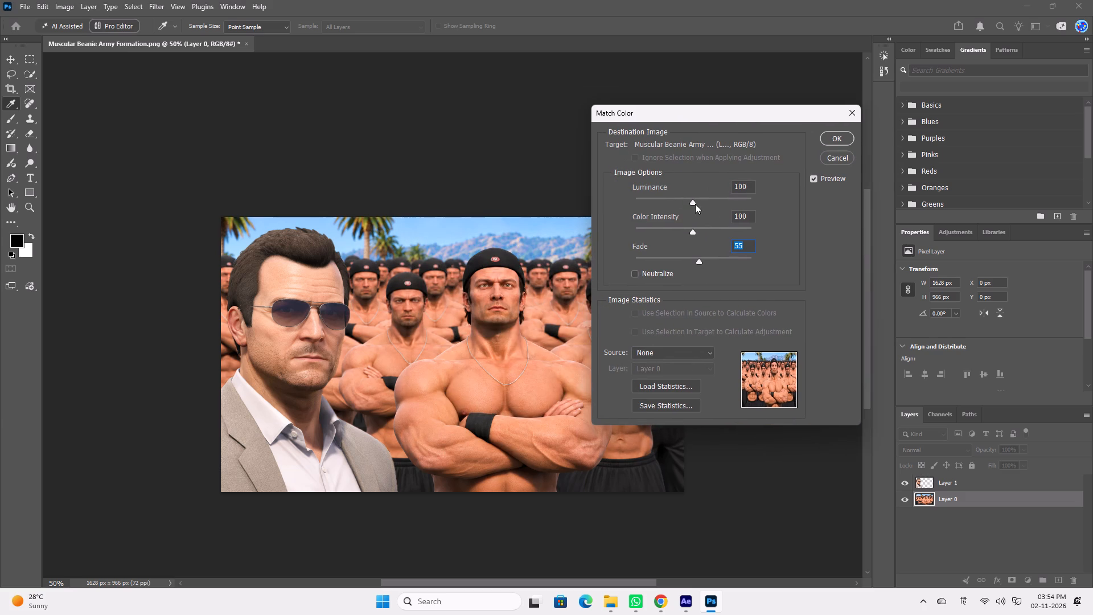
pyautogui.moveTo(691, 202); pyautogui.dragTo(639, 202)
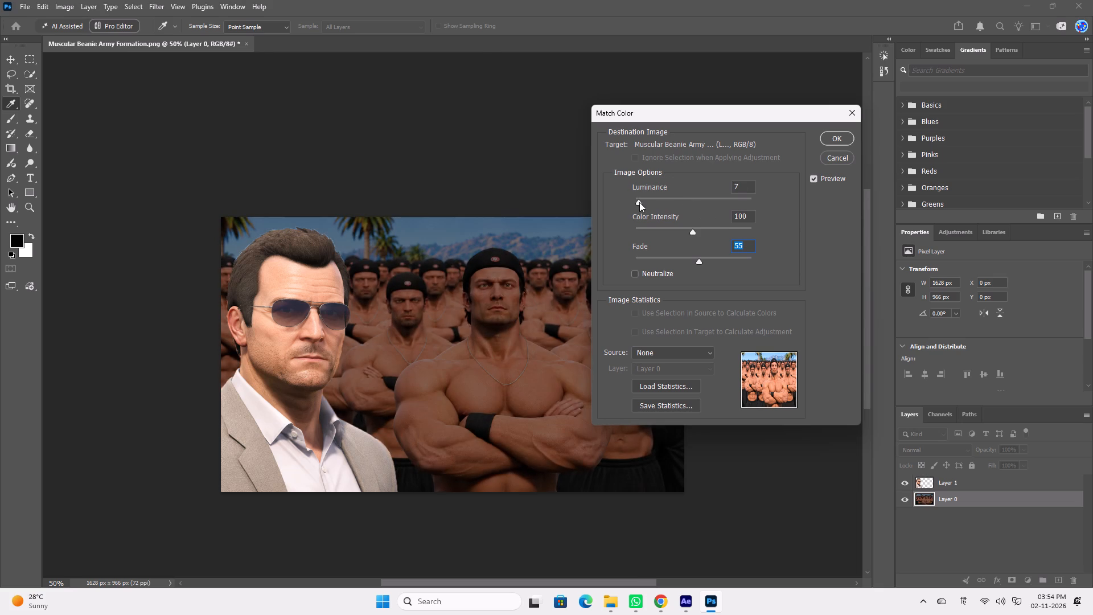
pyautogui.moveTo(639, 202); pyautogui.dragTo(693, 201)
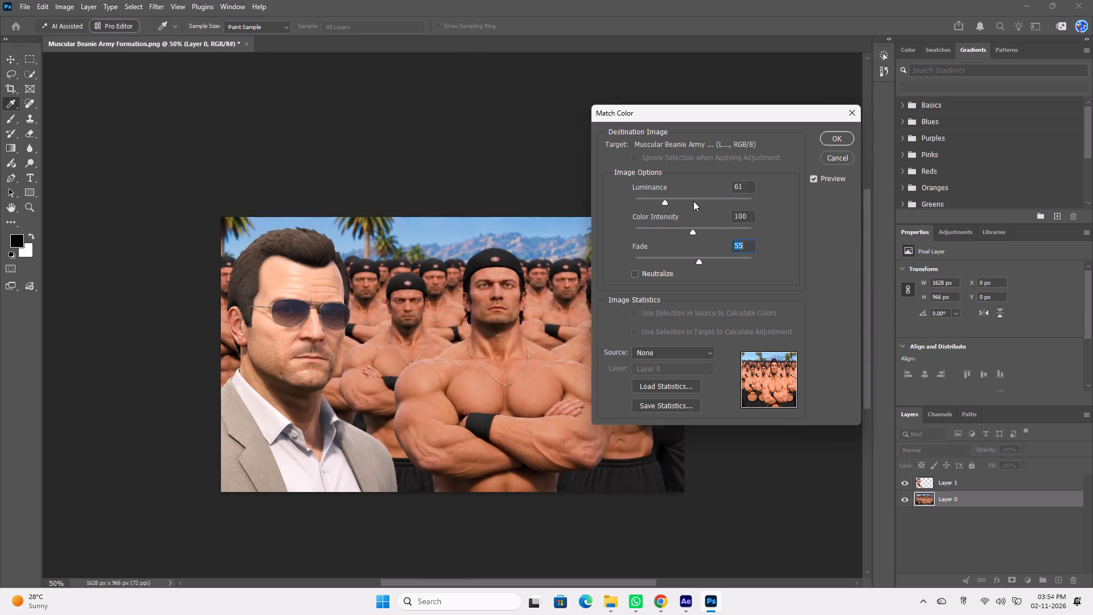
pyautogui.moveTo(693, 201); pyautogui.dragTo(692, 207)
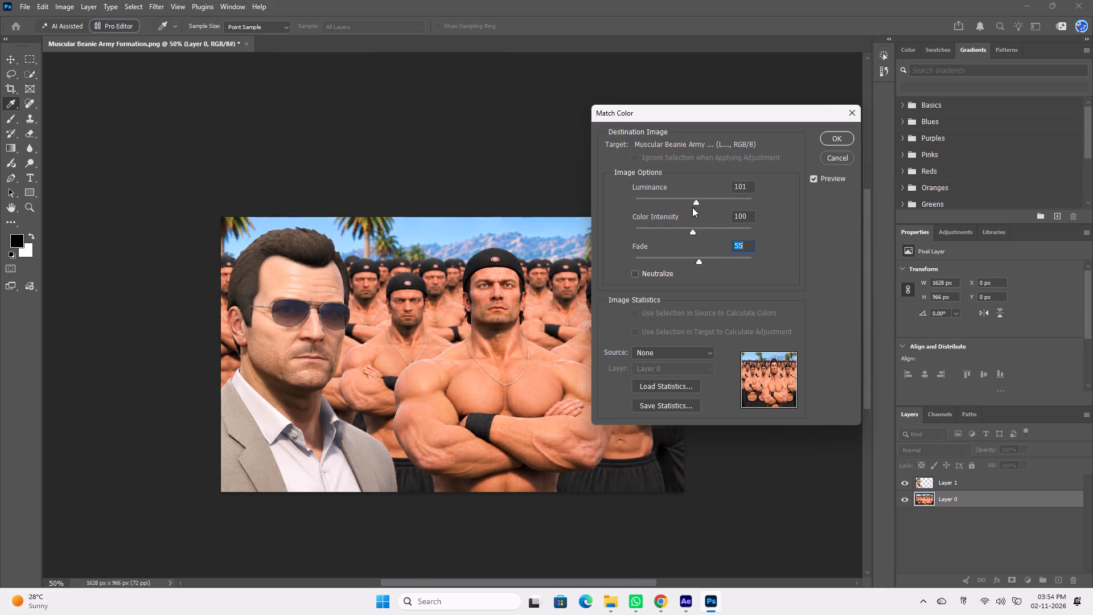
pyautogui.moveTo(692, 207); pyautogui.dragTo(681, 208)
# Set the Match Color Color Intensity to 75 and Fade to 69, and apply the adjustment to Layer 0.
pyautogui.moveTo(693, 229); pyautogui.dragTo(675, 231)
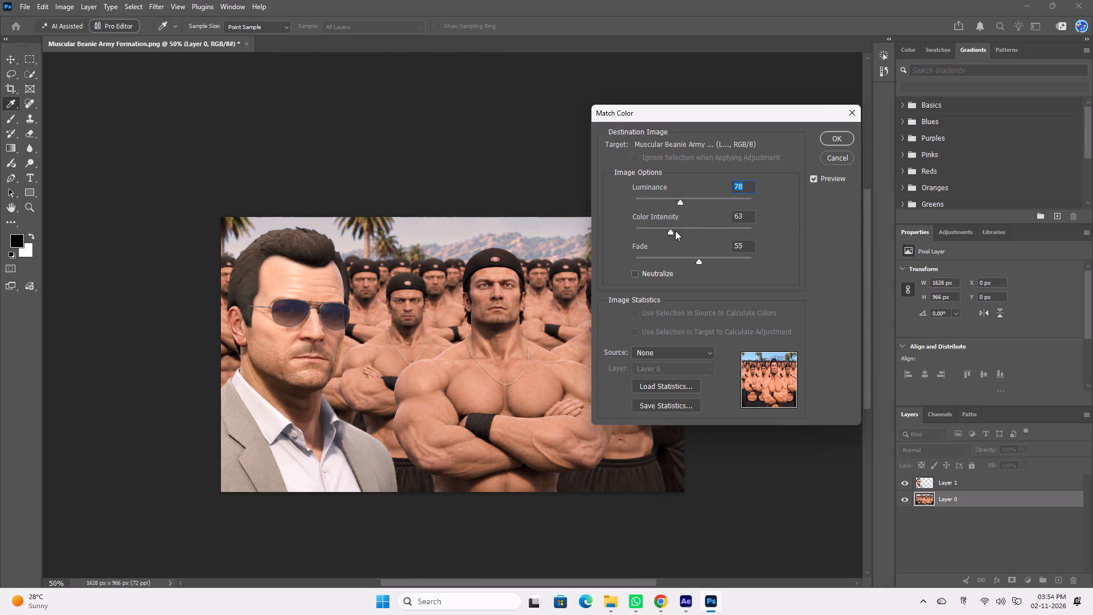
pyautogui.moveTo(675, 231); pyautogui.dragTo(683, 231)
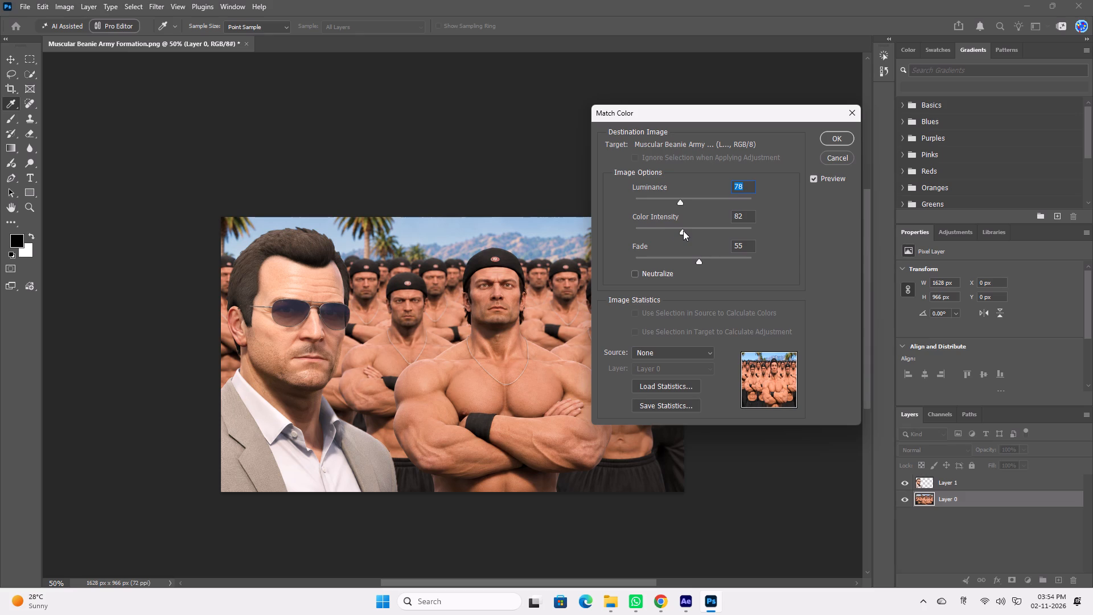
pyautogui.moveTo(683, 231); pyautogui.dragTo(682, 231)
pyautogui.moveTo(682, 231); pyautogui.dragTo(698, 232)
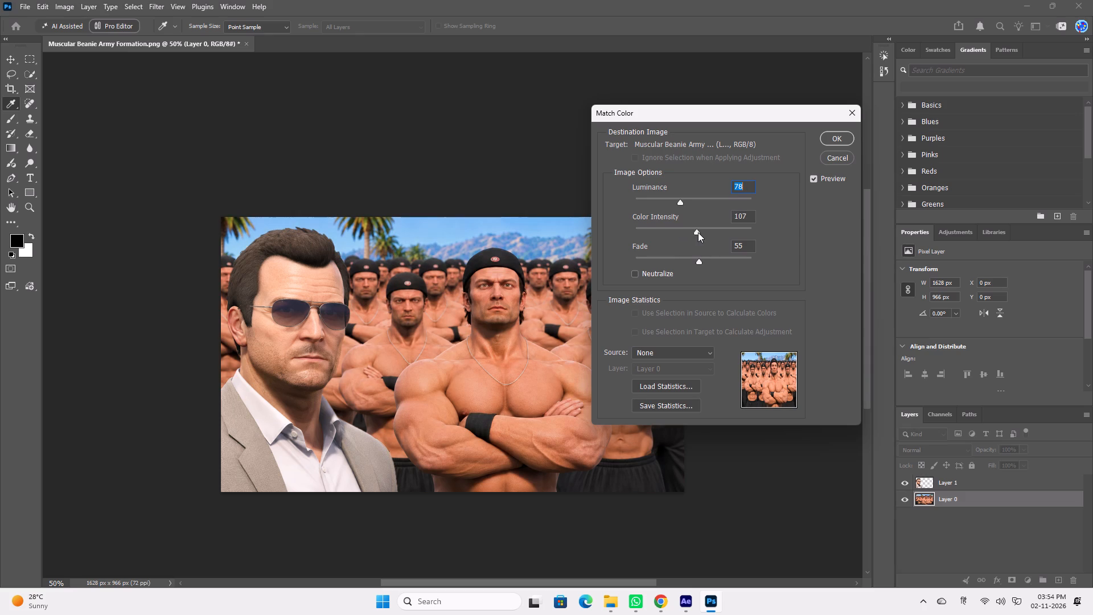
pyautogui.moveTo(698, 232); pyautogui.dragTo(680, 233)
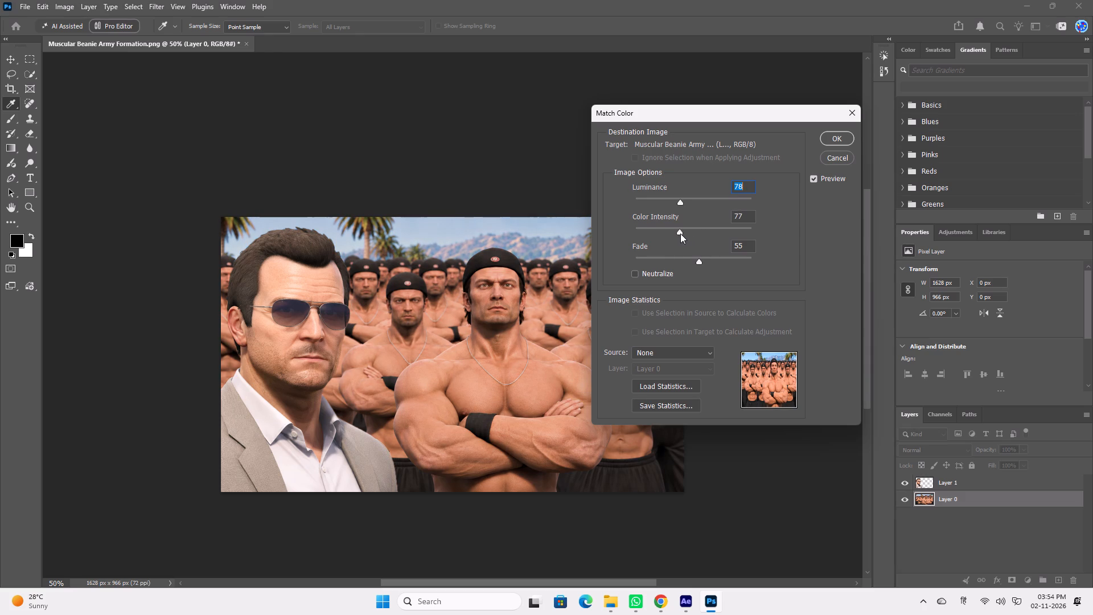
pyautogui.moveTo(680, 233); pyautogui.dragTo(679, 235)
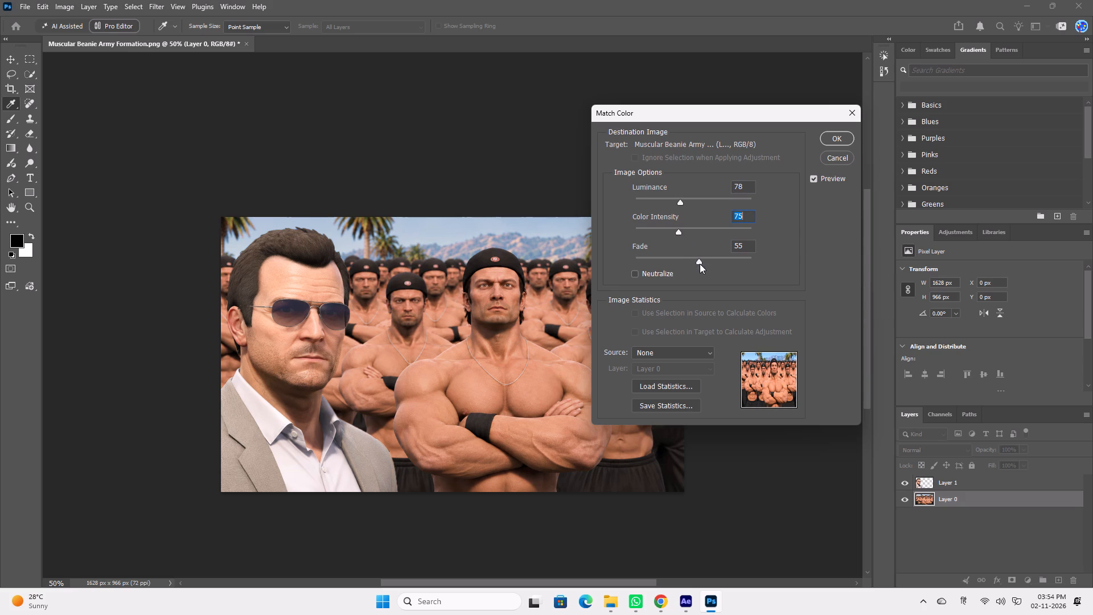
pyautogui.moveTo(698, 261); pyautogui.dragTo(745, 274)
pyautogui.moveTo(745, 274); pyautogui.dragTo(728, 278)
pyautogui.moveTo(729, 261); pyautogui.dragTo(716, 261)
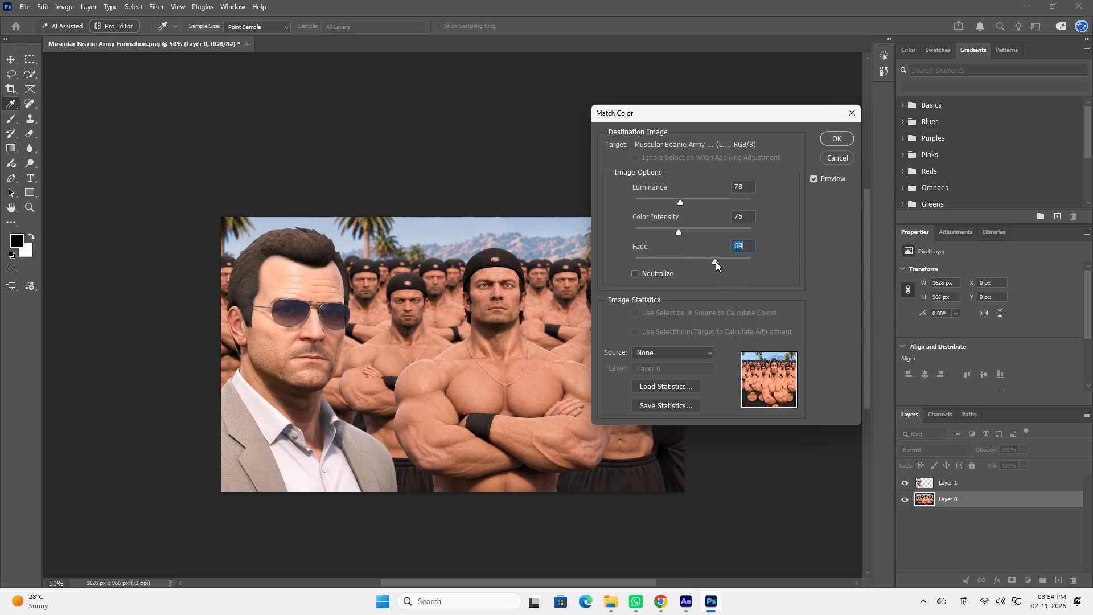
pyautogui.moveTo(712, 116); pyautogui.dragTo(805, 122)
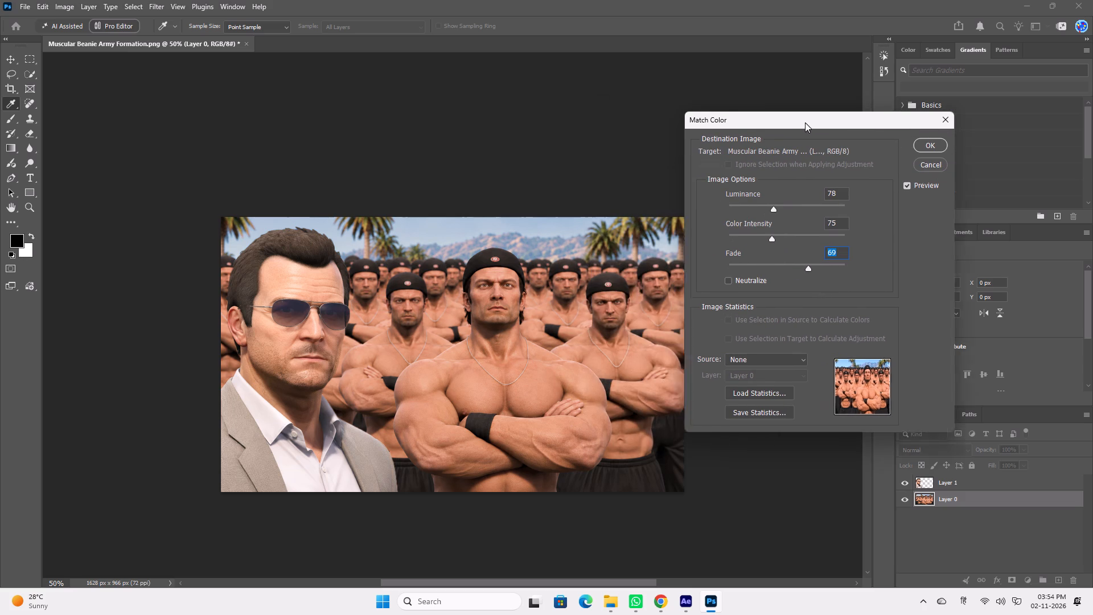
pyautogui.moveTo(805, 122); pyautogui.dragTo(839, 125)
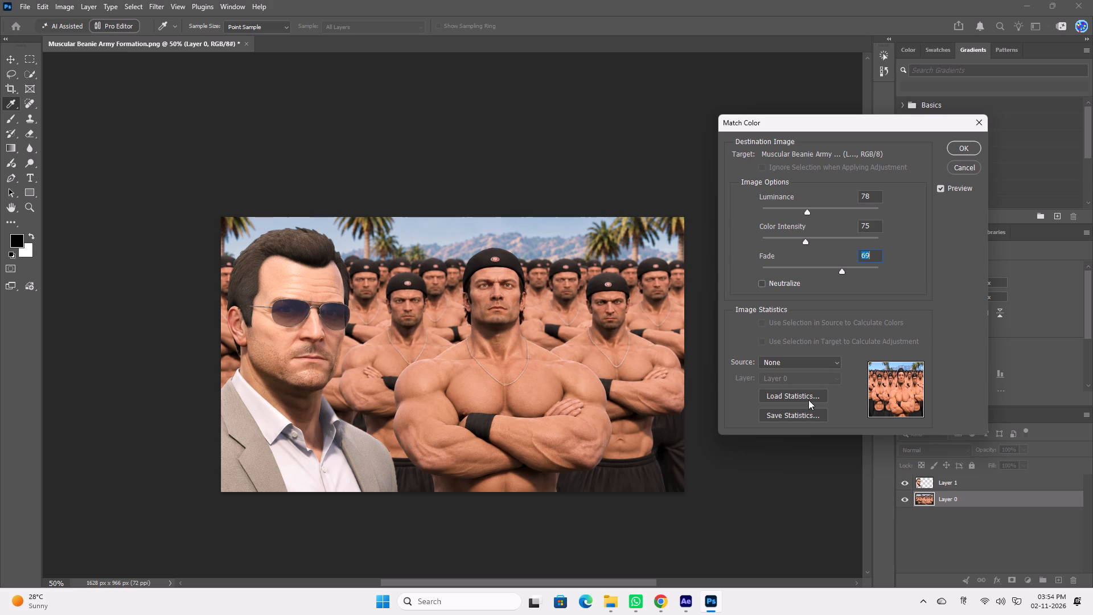
pyautogui.click(959, 151)
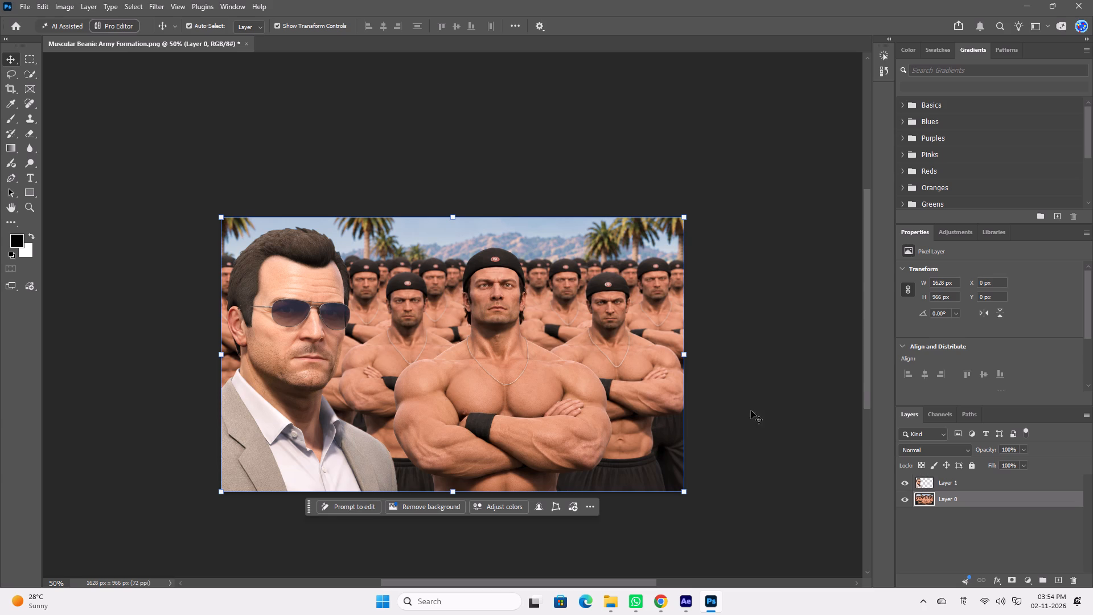
# Deselect all layers in the document.
pyautogui.click(290, 364)
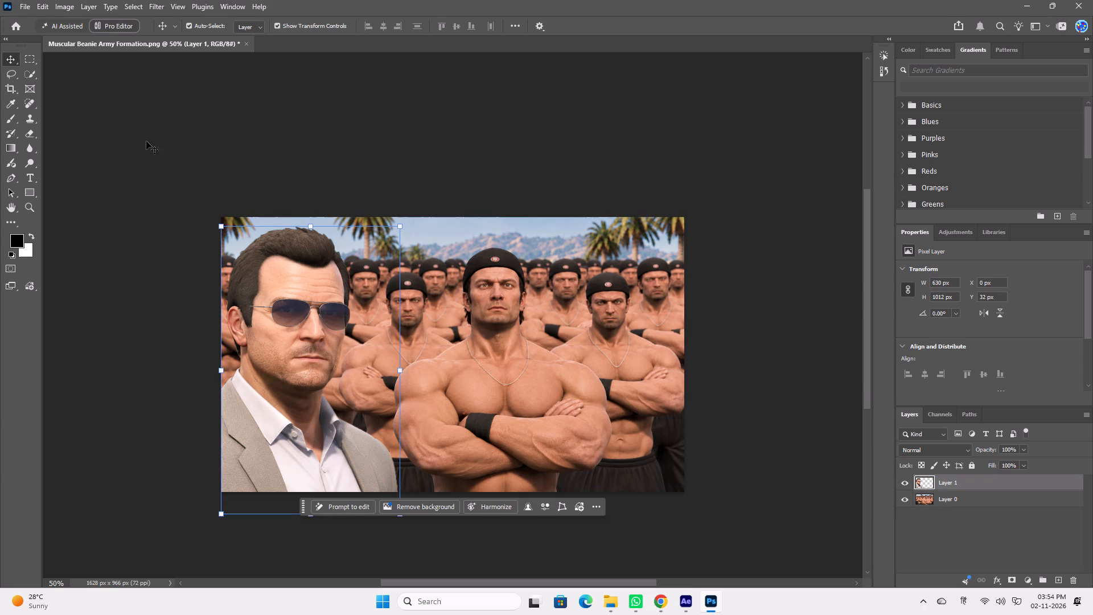
pyautogui.click(146, 139)
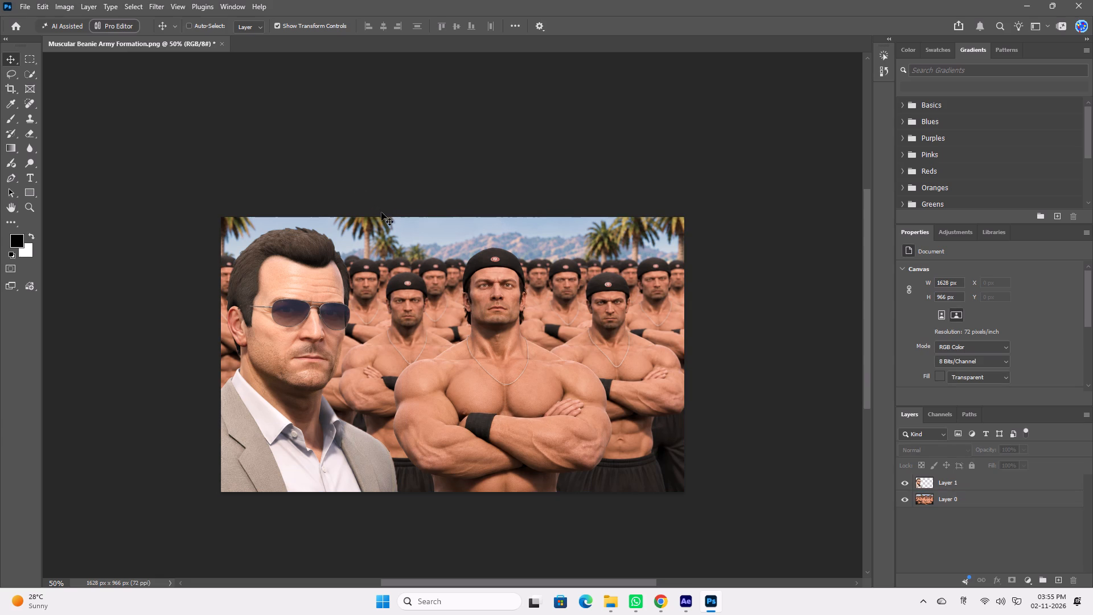
# Start Save As for the composite and browse to the Workspace (D:) drive as the destination.
pyautogui.hotkey('ctrl', 's')
pyautogui.hotkey('ctrl', 's')
pyautogui.hotkey('ctrl', 'shift', 's')
pyautogui.hotkey('ctrl', 'shift', 's')
pyautogui.hotkey('ctrl', 'shift', 's')
pyautogui.click(21, 5)
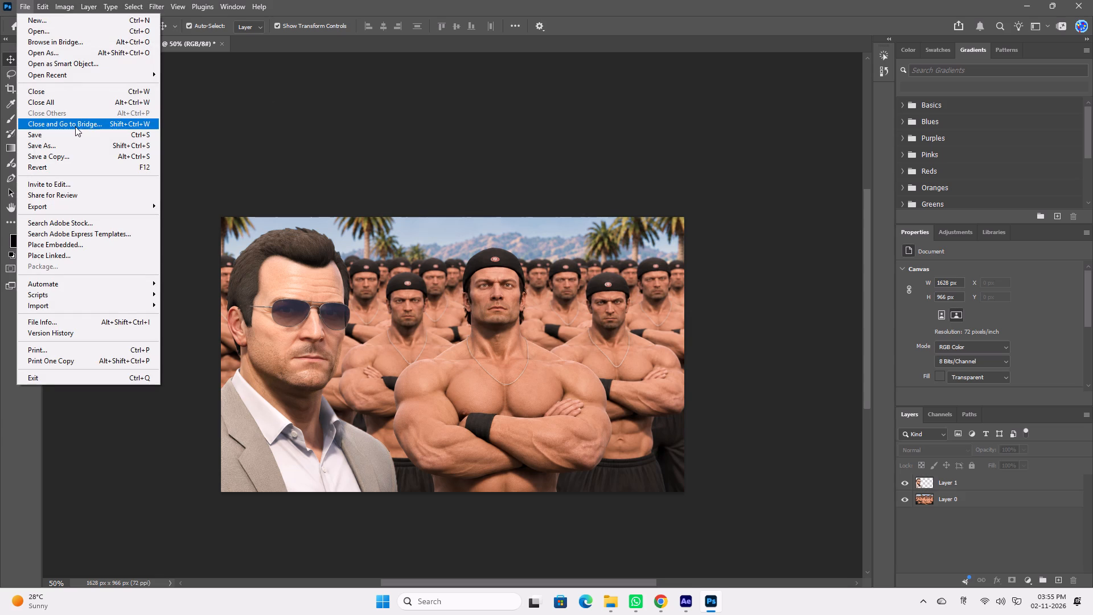
pyautogui.click(84, 147)
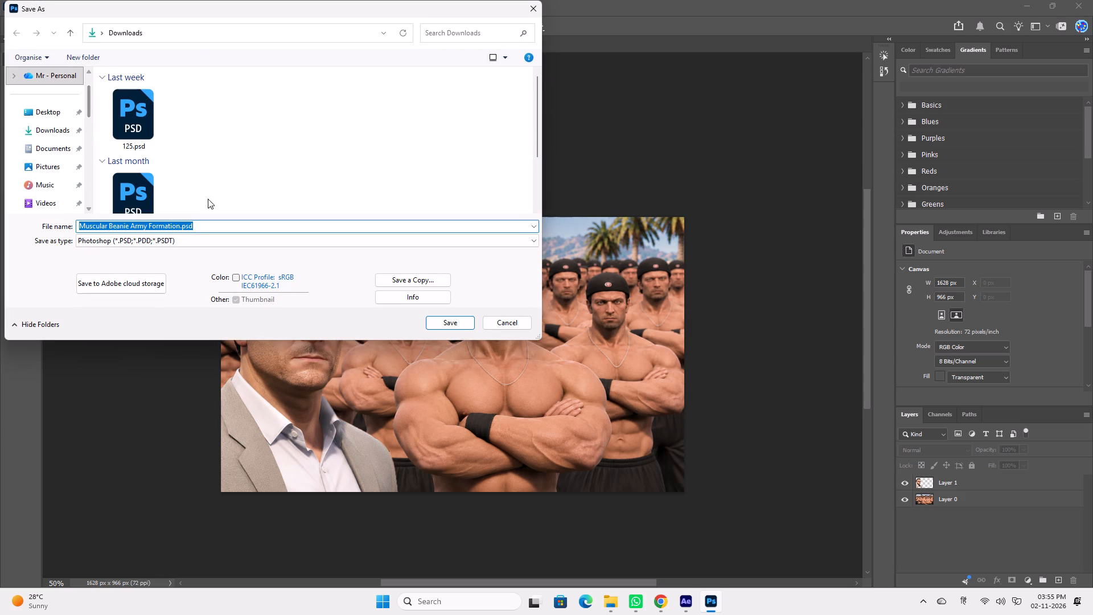
pyautogui.scroll(-1, 48, 150)
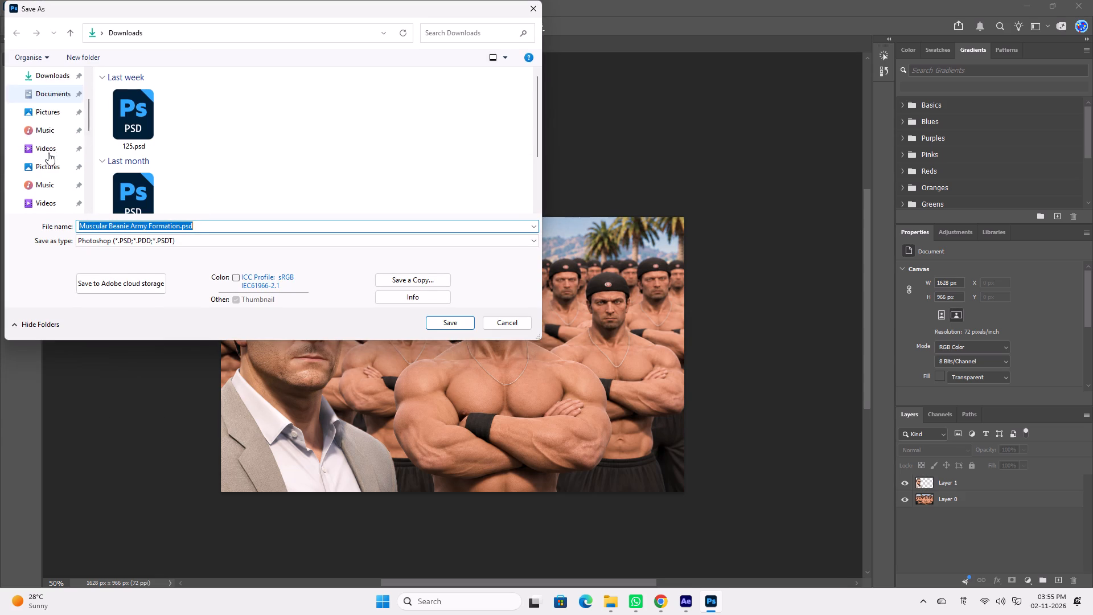
pyautogui.scroll(-5, 48, 153)
pyautogui.scroll(1, 48, 167)
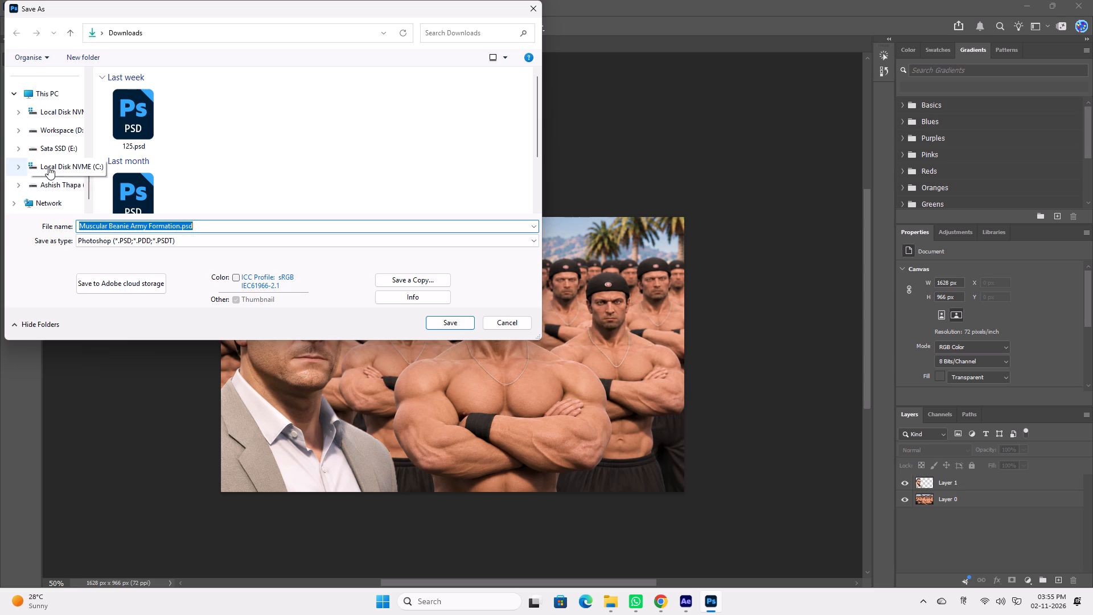
pyautogui.scroll(1, 48, 167)
pyautogui.click(51, 151)
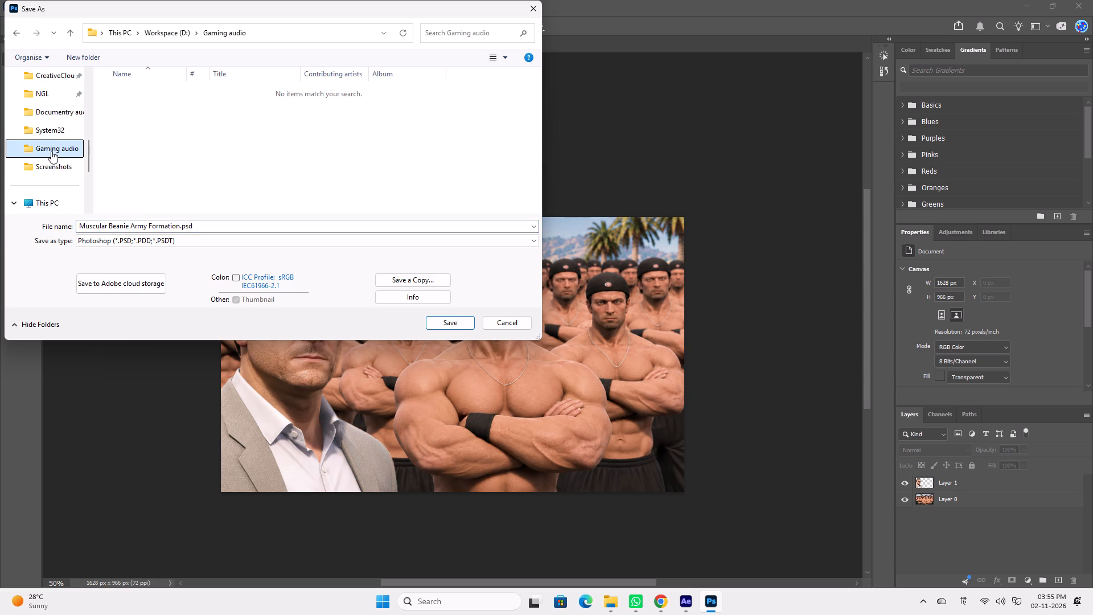
pyautogui.scroll(2, 34, 129)
pyautogui.click(64, 38)
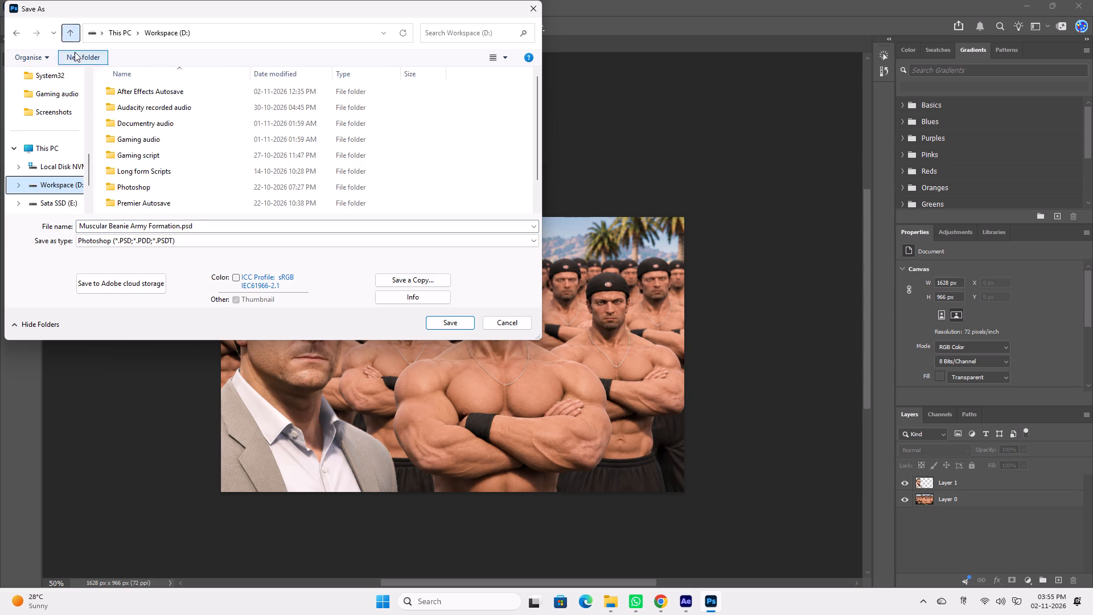
# Create a folder named Thumbnails on Workspace (D:) and open it as the save location.
pyautogui.scroll(-4, 172, 134)
pyautogui.rightClick(463, 179)
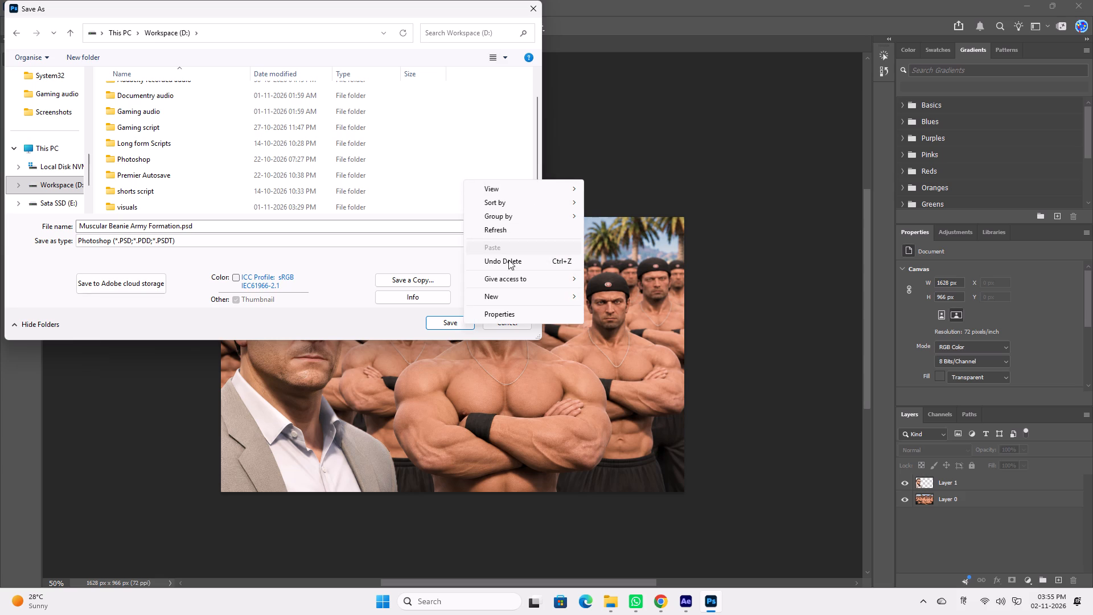
pyautogui.click(624, 296)
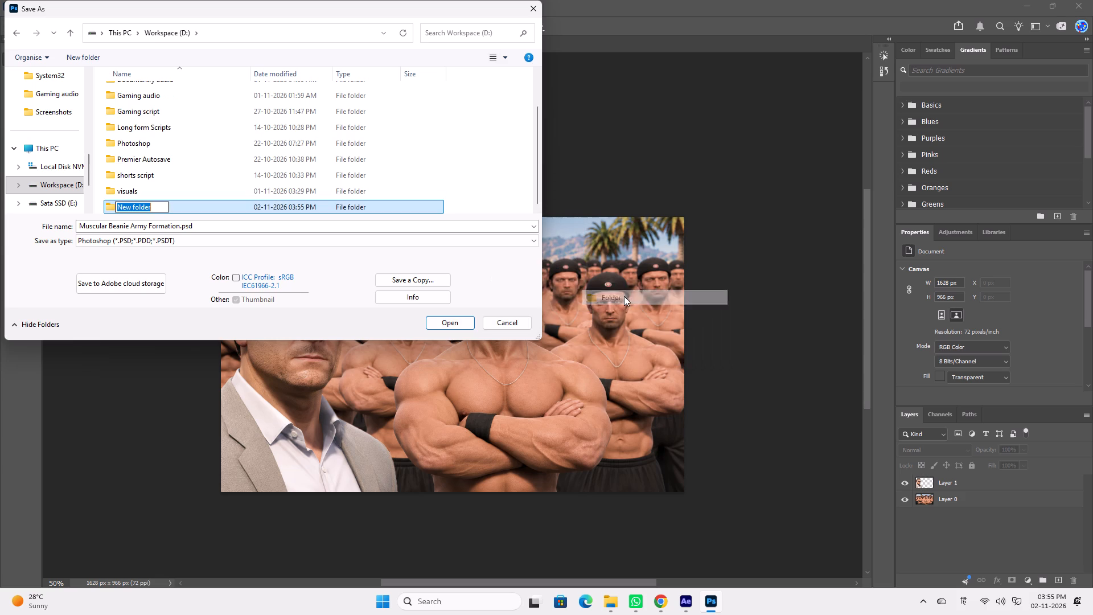
pyautogui.write('Thumbnails')
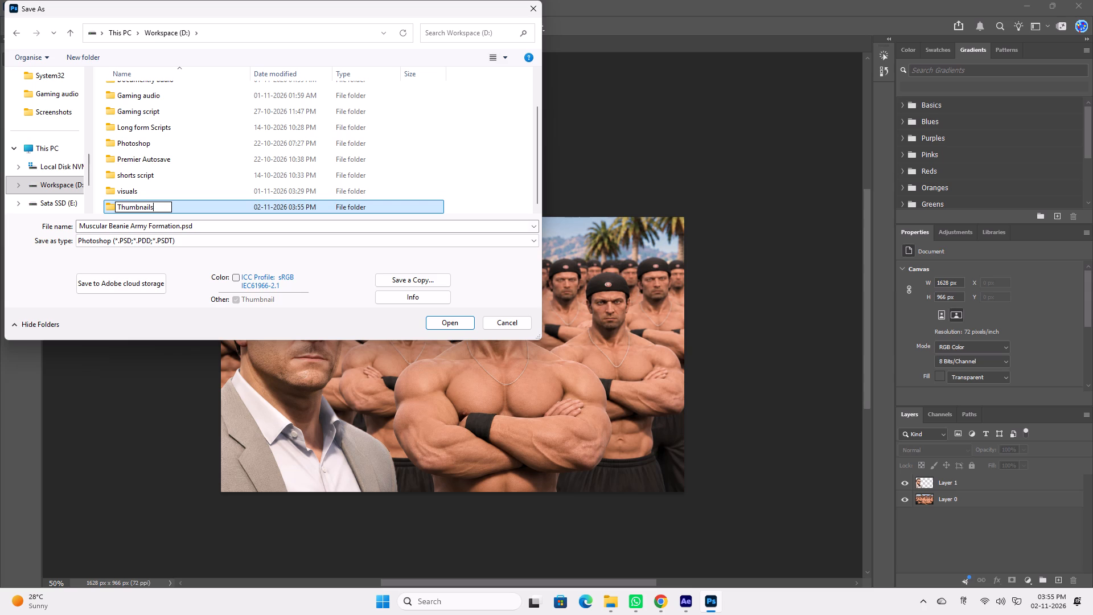
pyautogui.press('Return')
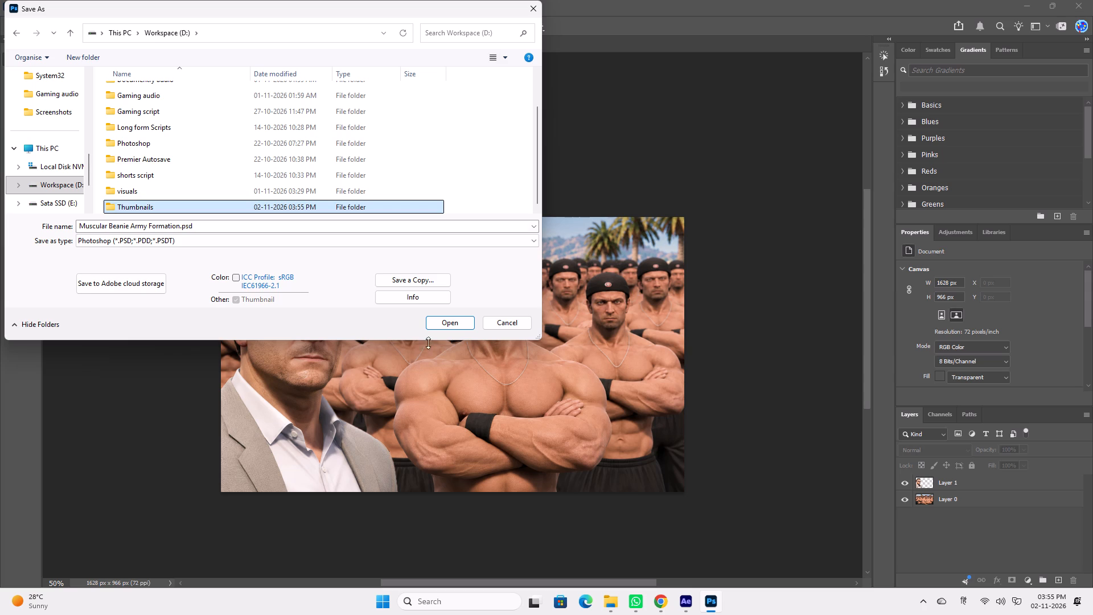
pyautogui.click(439, 325)
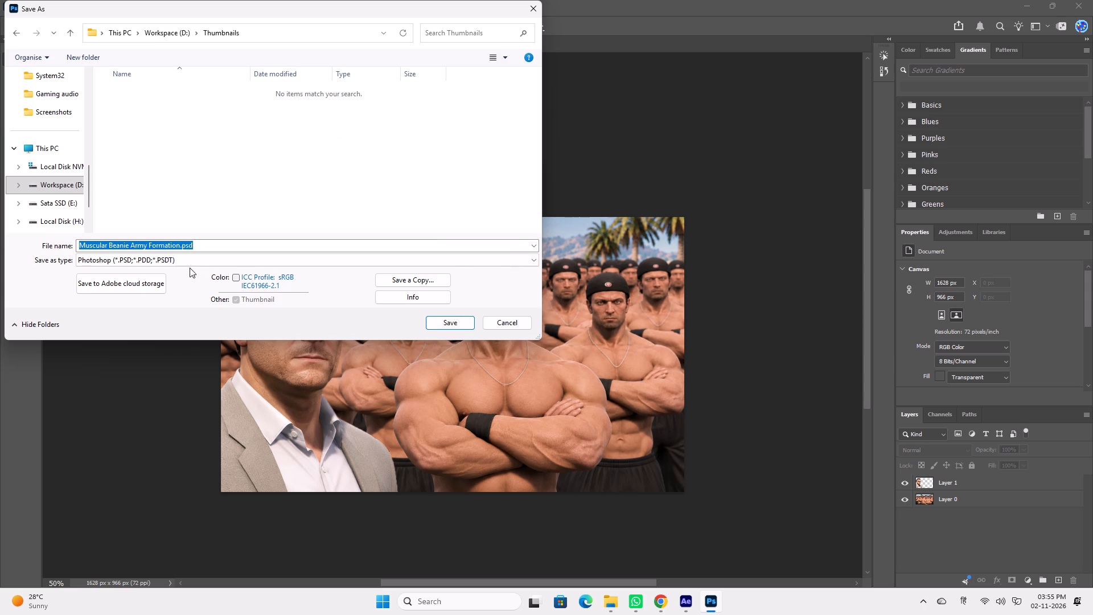
# Save the composite in the Thumbnails folder as Muscular Beanie Army Formation.jpeg, and leave no layer selected.
pyautogui.click(164, 261)
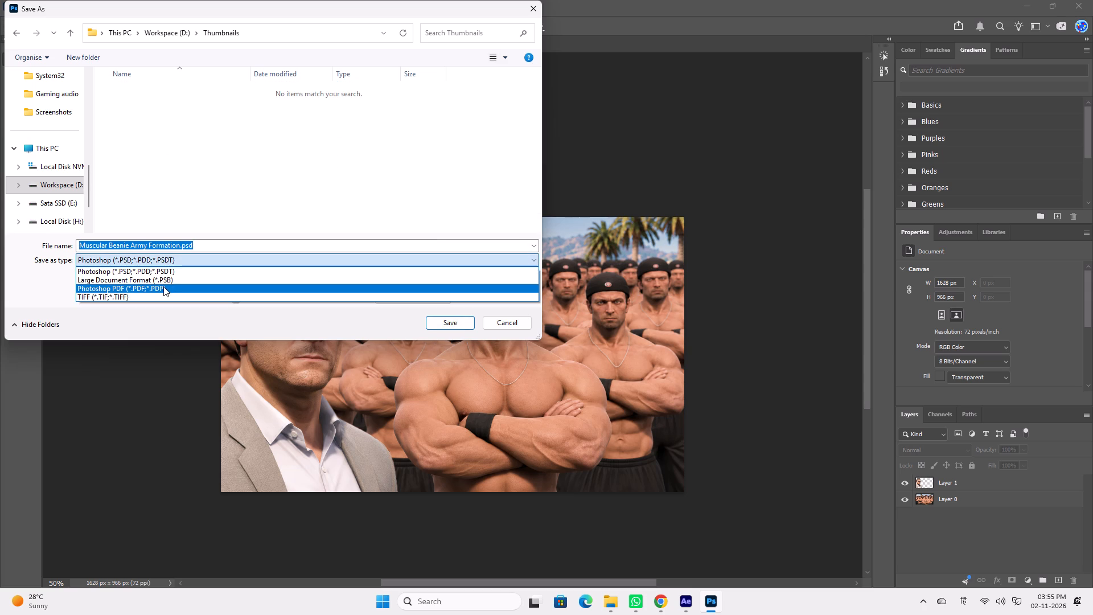
pyautogui.click(160, 318)
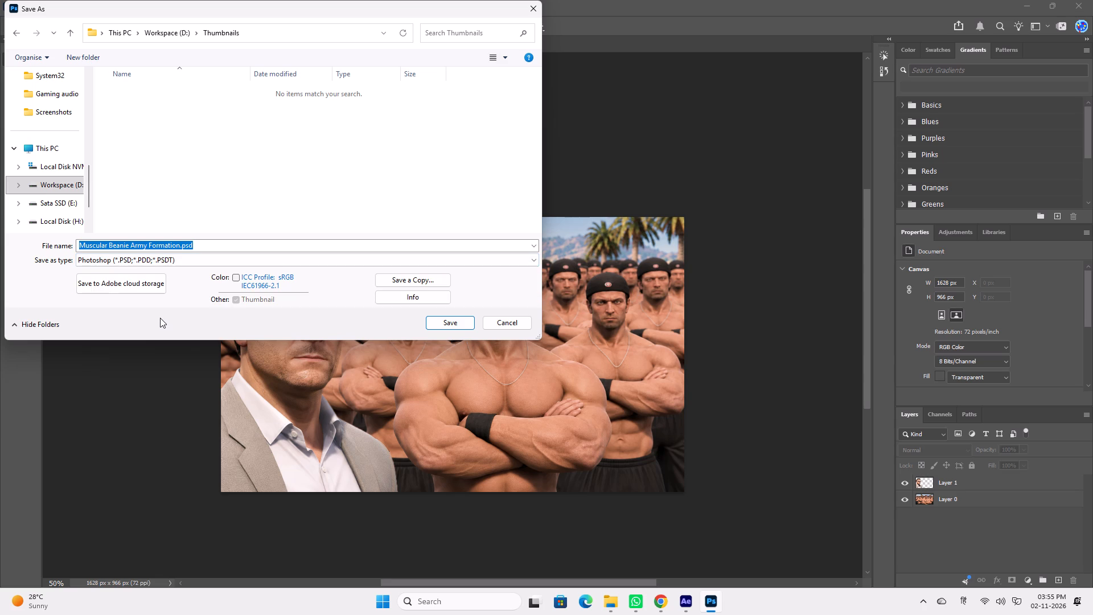
pyautogui.click(207, 244)
pyautogui.click(199, 244)
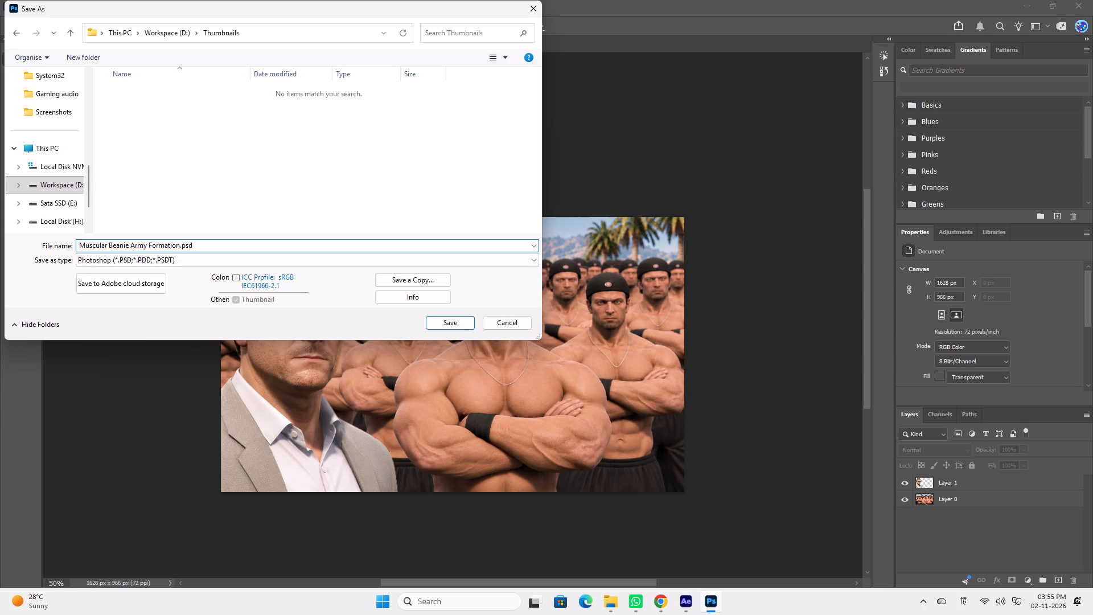
pyautogui.press('BackSpace')
pyautogui.press('BackSpace')
pyautogui.press('BackSpace')
pyautogui.write('jpeg')
pyautogui.click(455, 322)
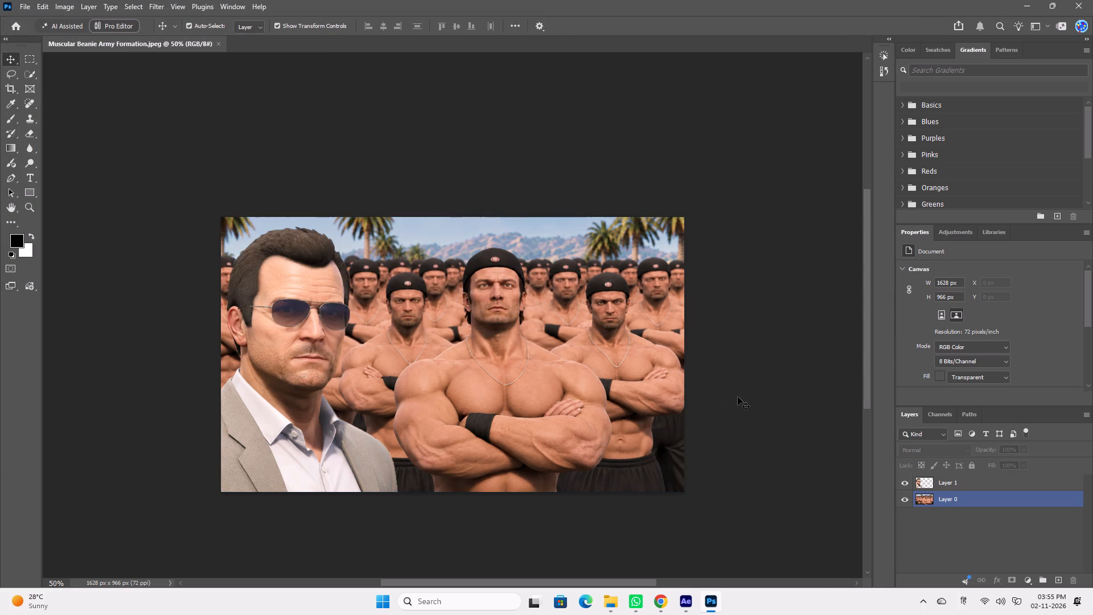
pyautogui.click(738, 397)
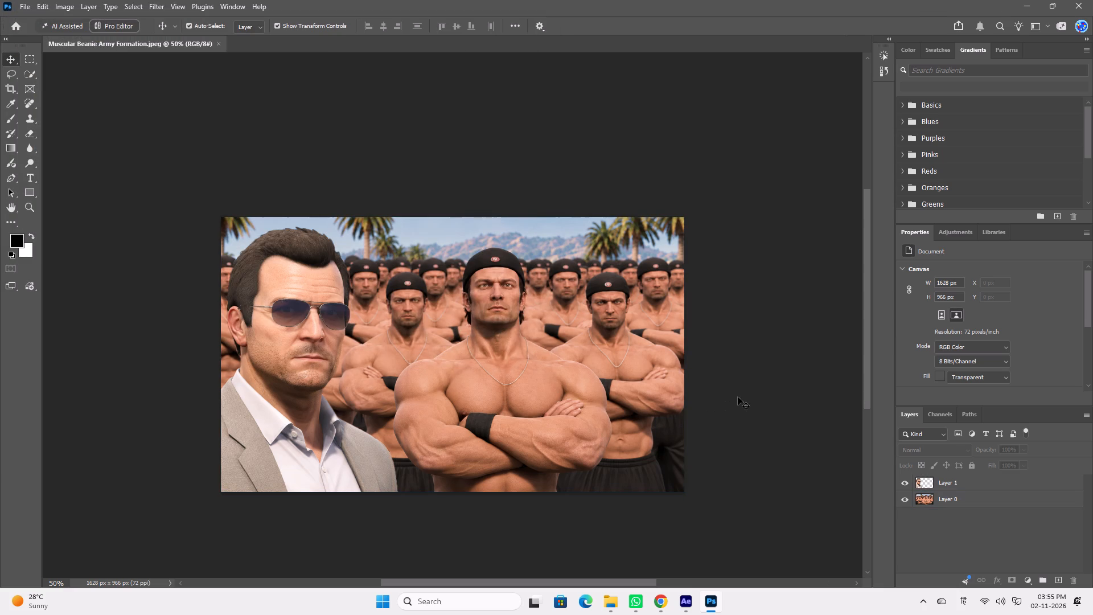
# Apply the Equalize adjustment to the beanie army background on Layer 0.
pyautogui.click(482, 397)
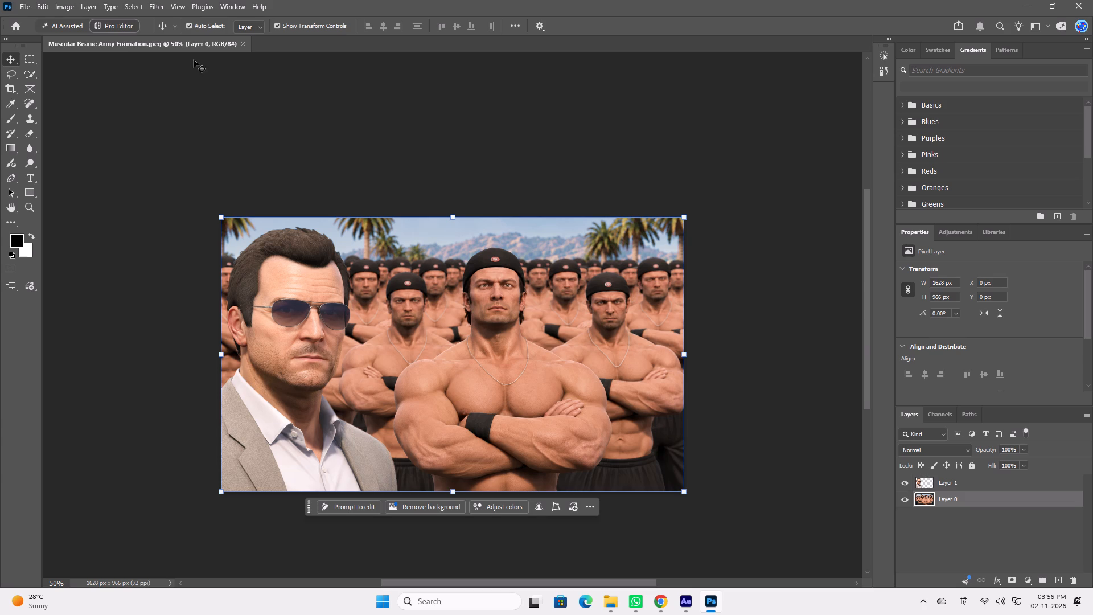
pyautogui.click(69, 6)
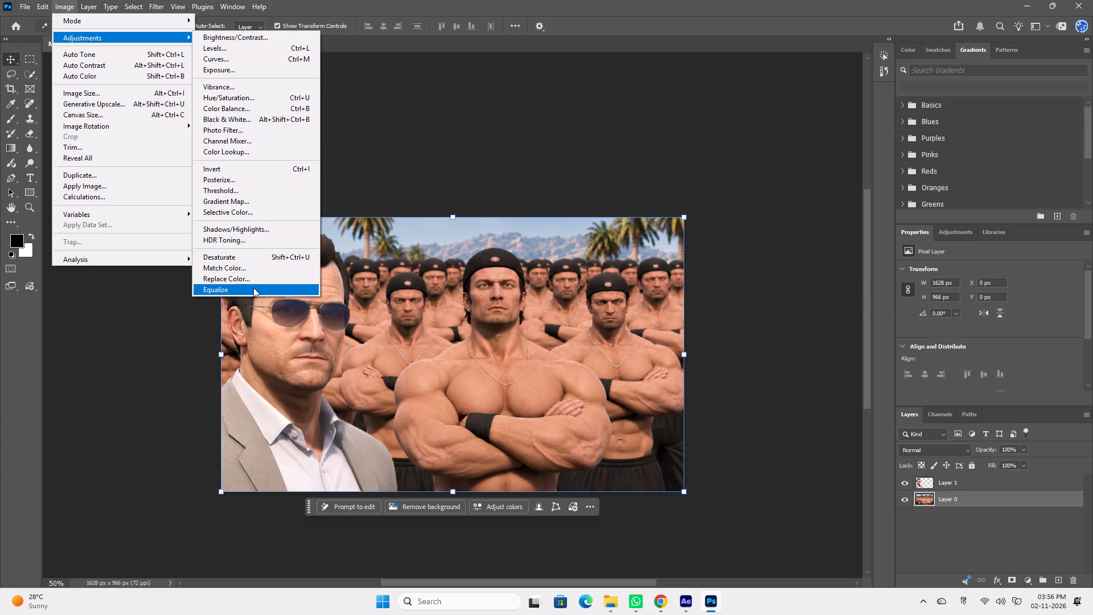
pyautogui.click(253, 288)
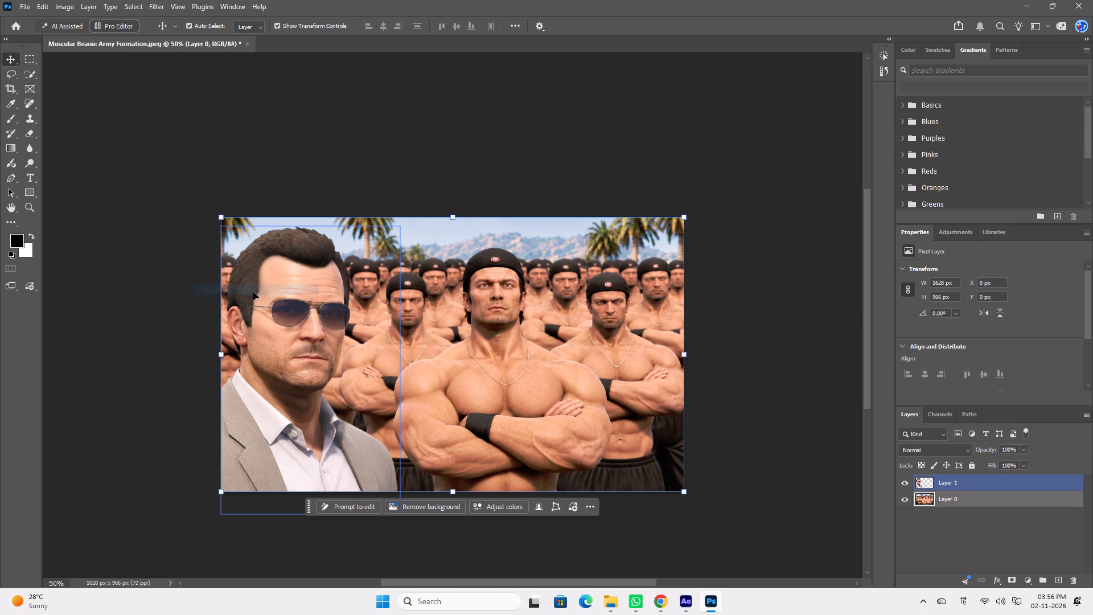
# Undo the Equalize adjustment and step back through the preceding edits, leaving no layer selected.
pyautogui.hotkey('ctrl', 'z')
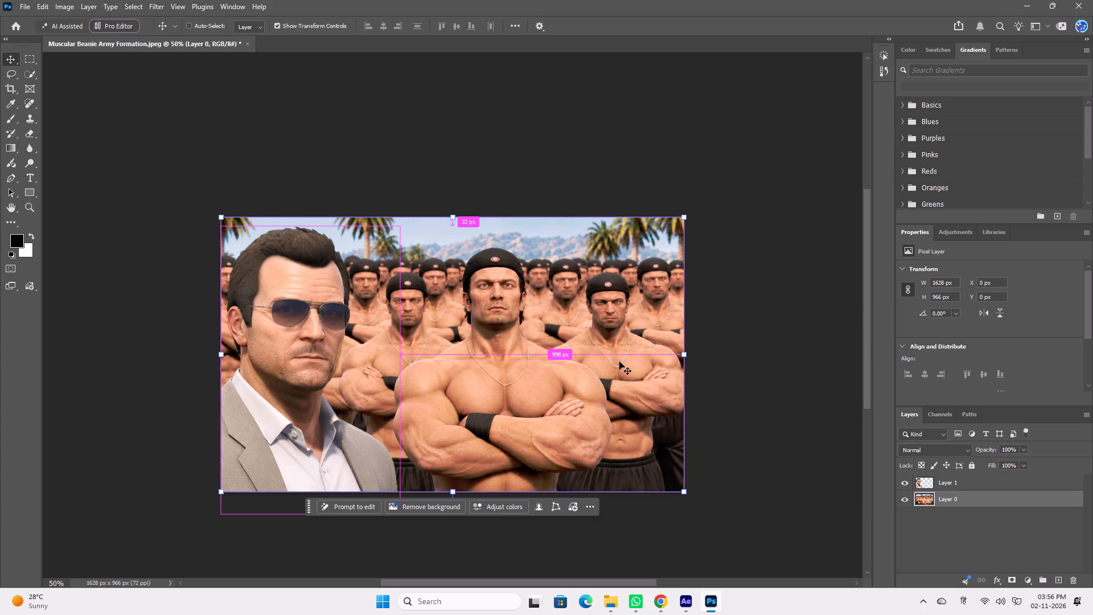
pyautogui.hotkey('ctrl', 'z')
pyautogui.hotkey('ctrl', 'z')
pyautogui.hotkey('ctrl', 'z')
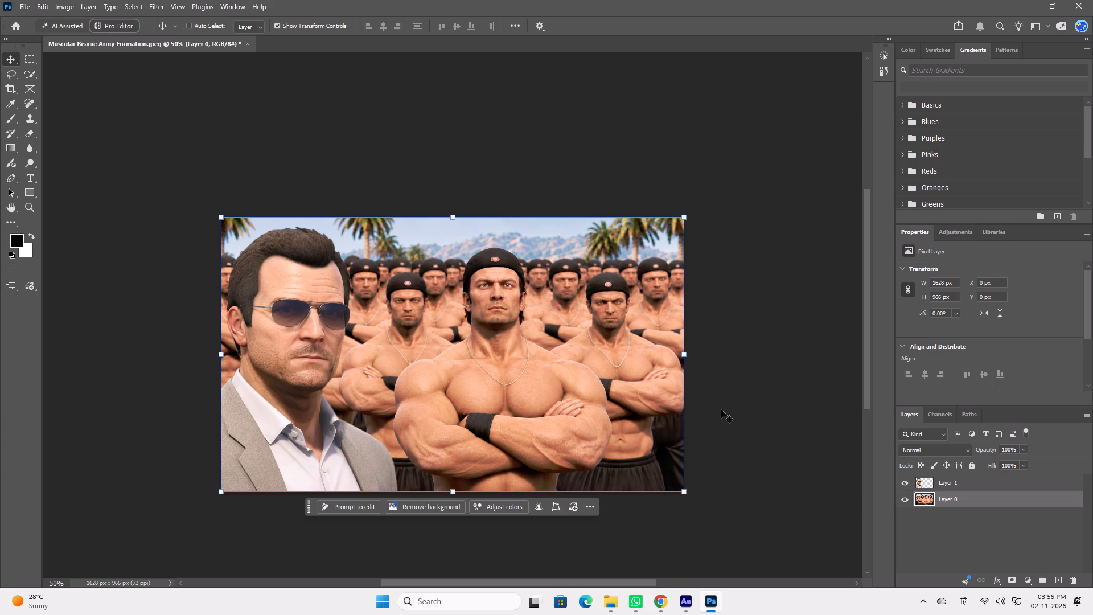
pyautogui.hotkey('ctrl', 'z')
pyautogui.click(722, 405)
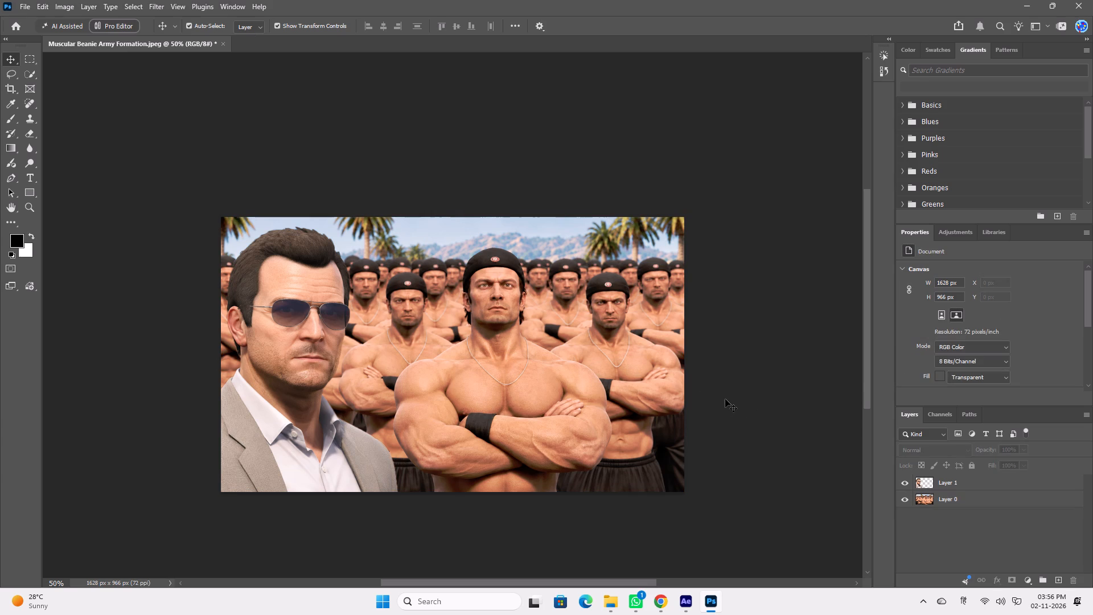
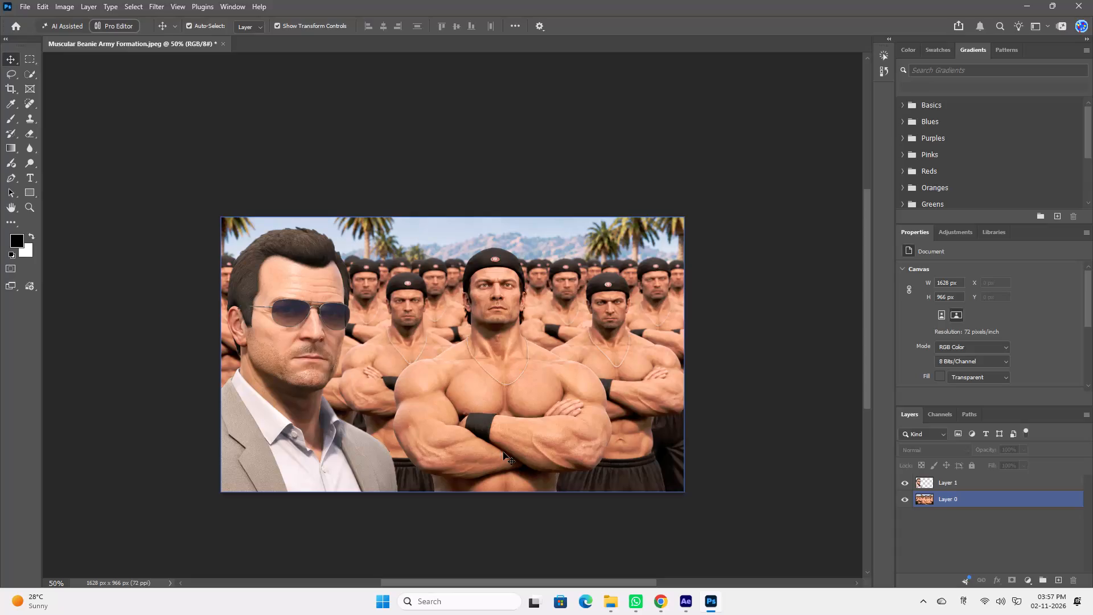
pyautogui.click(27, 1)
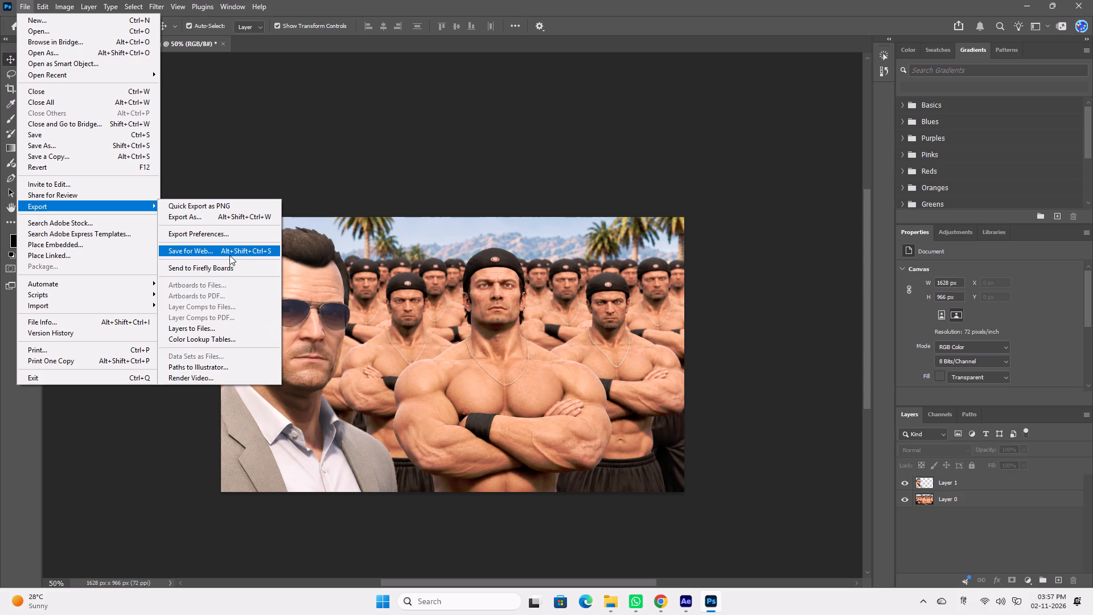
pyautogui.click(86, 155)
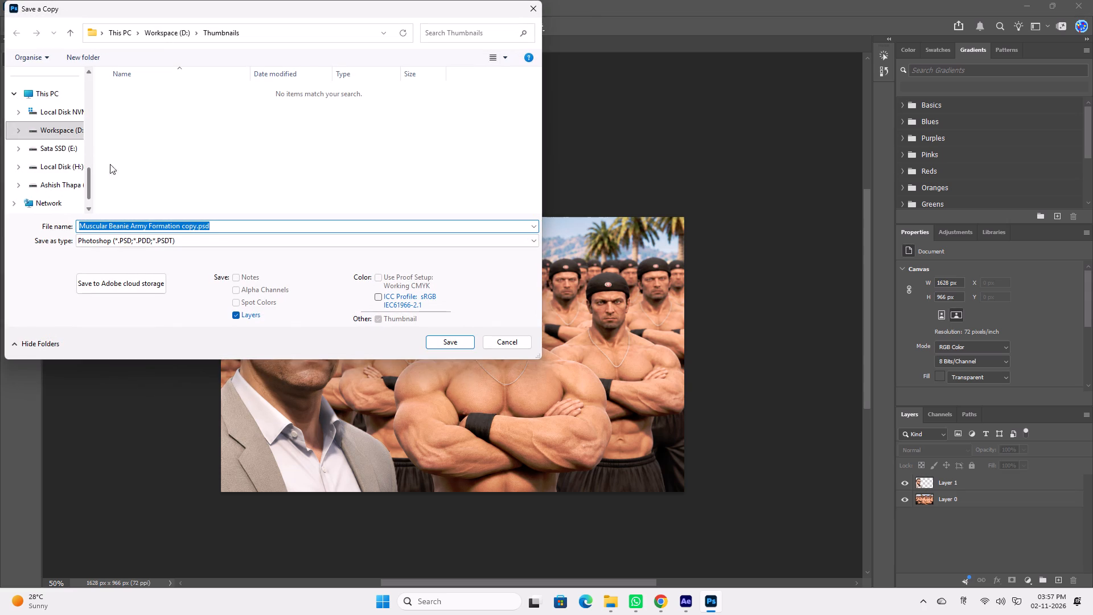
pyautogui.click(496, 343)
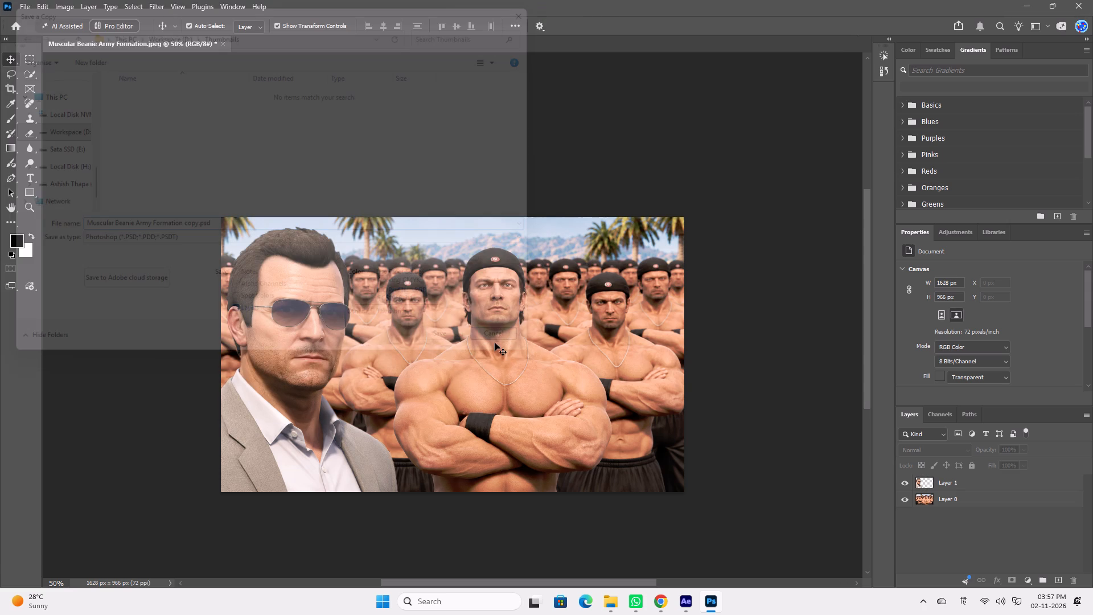
# In File Explorer, go to the Thumbnails folder on Workspace (D:) and view Muscular Beanie Army Formation.jpeg, closing the viewer when done.
pyautogui.click(611, 606)
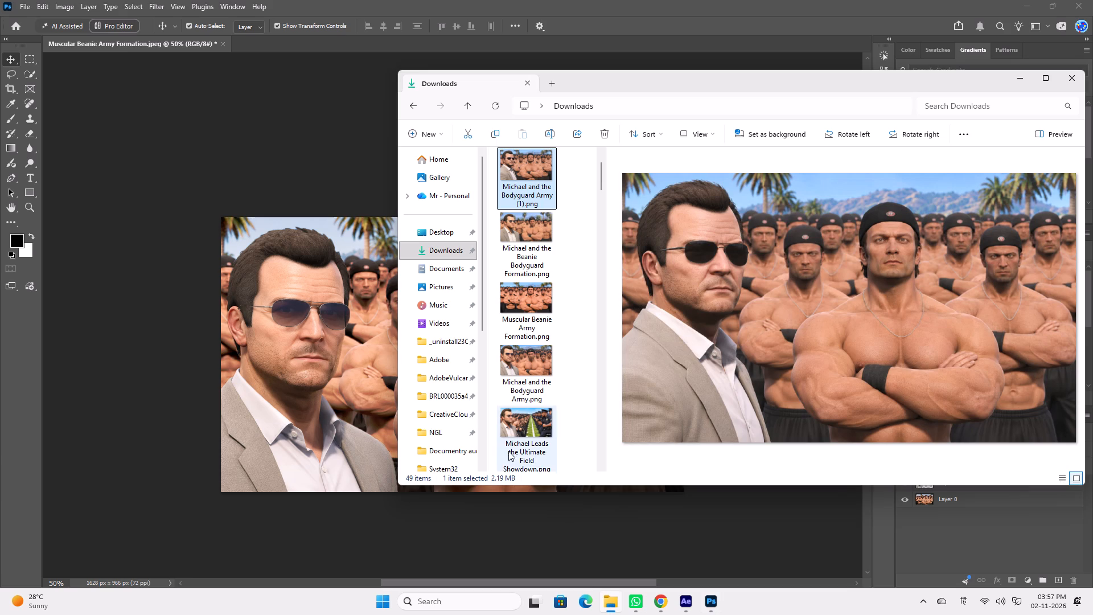
pyautogui.scroll(-2, 439, 284)
pyautogui.scroll(-4, 454, 383)
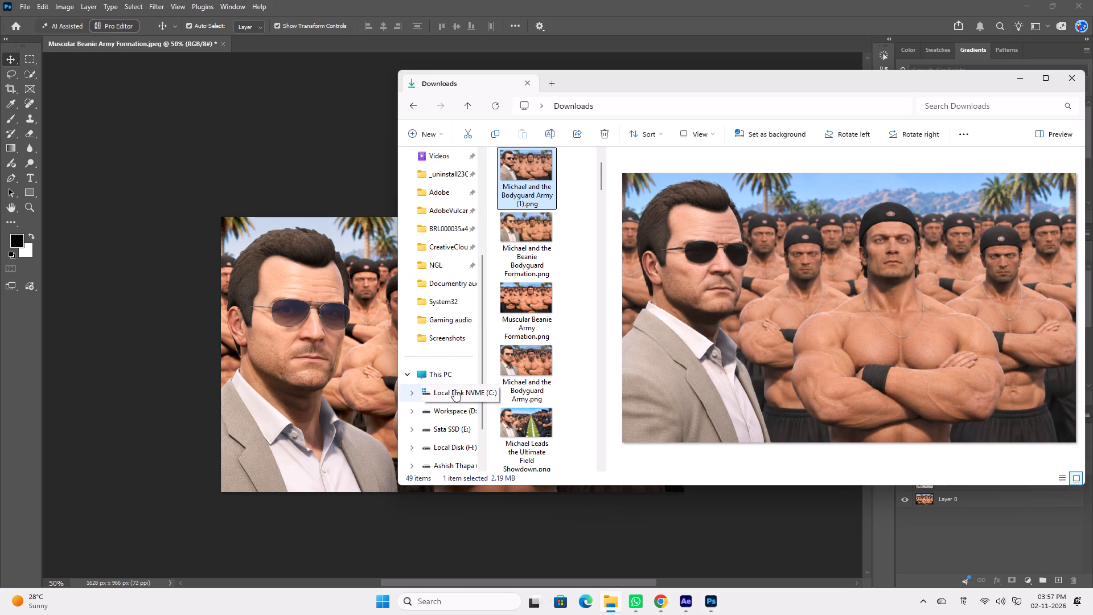
pyautogui.click(453, 356)
pyautogui.click(614, 331)
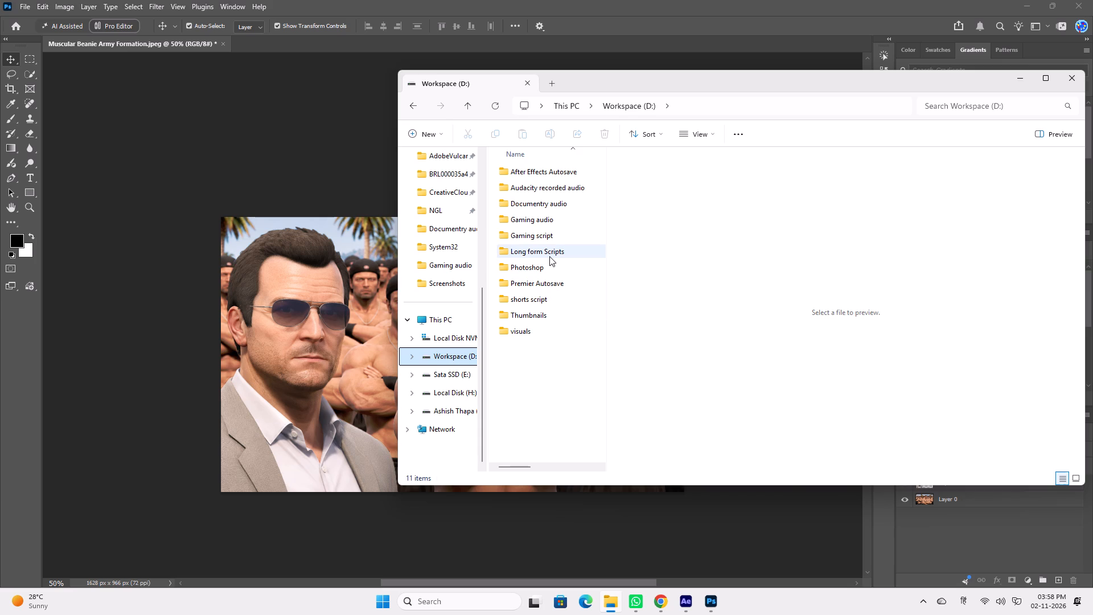
pyautogui.doubleClick(542, 310)
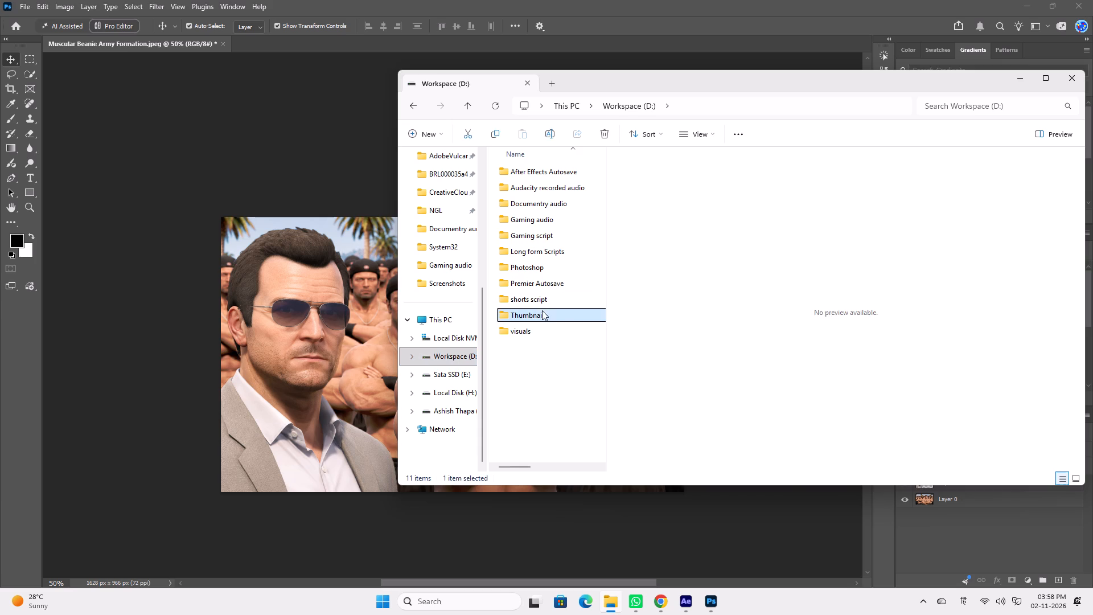
pyautogui.doubleClick(536, 204)
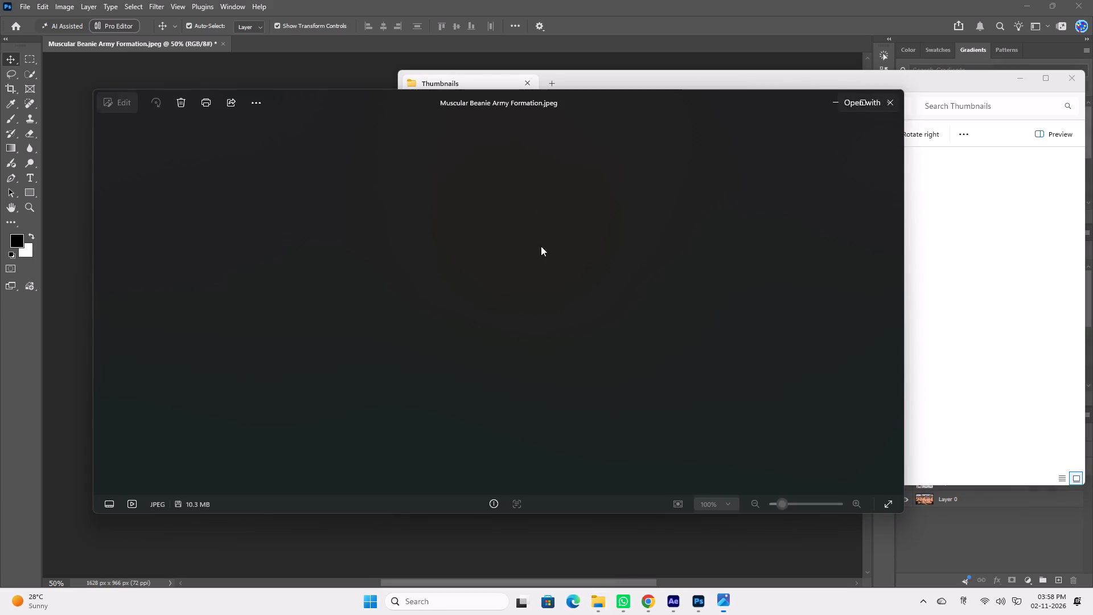
pyautogui.click(882, 104)
# Delete Muscular Beanie Army Formation.jpeg from the Thumbnails folder and close File Explorer.
pyautogui.click(545, 194)
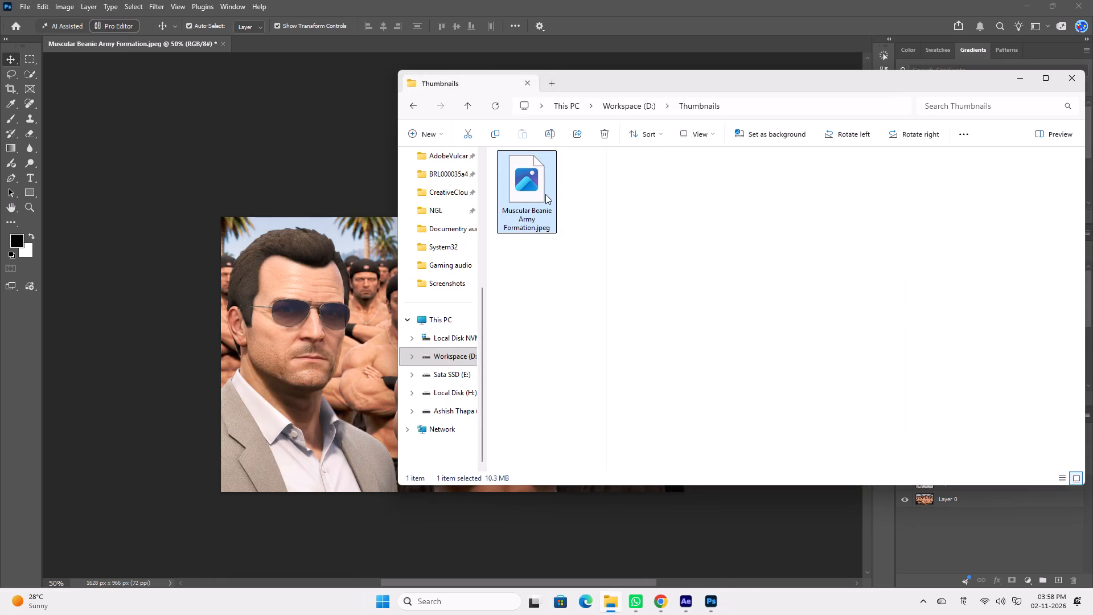
pyautogui.press('Delete')
pyautogui.click(1070, 84)
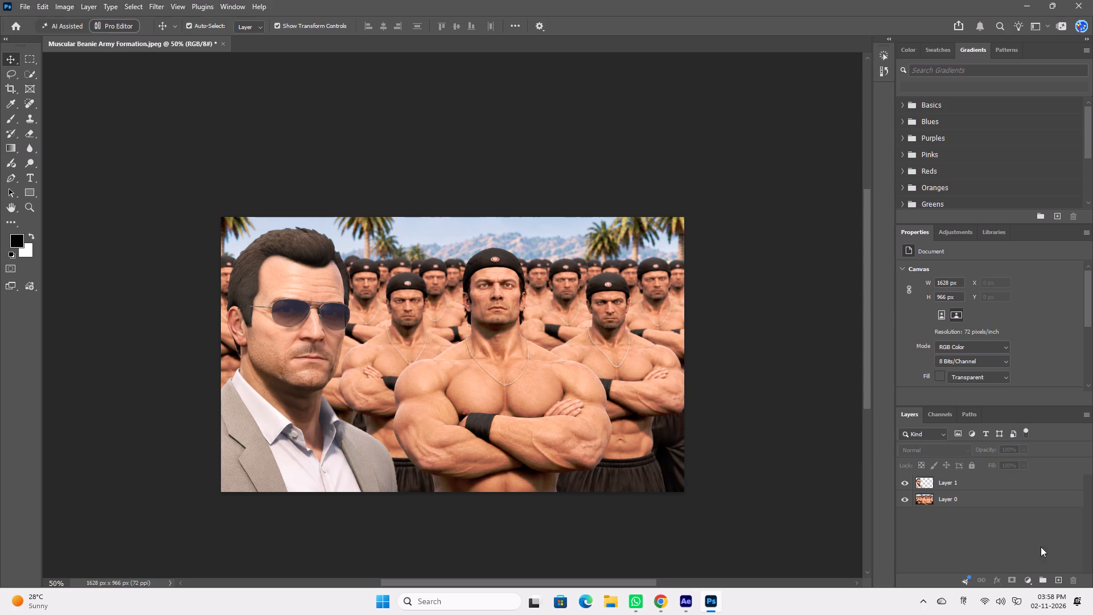
# Back in Photoshop, examine the composite close up and at reduced size to judge how Michael blends with the beanie army.
pyautogui.click(981, 478)
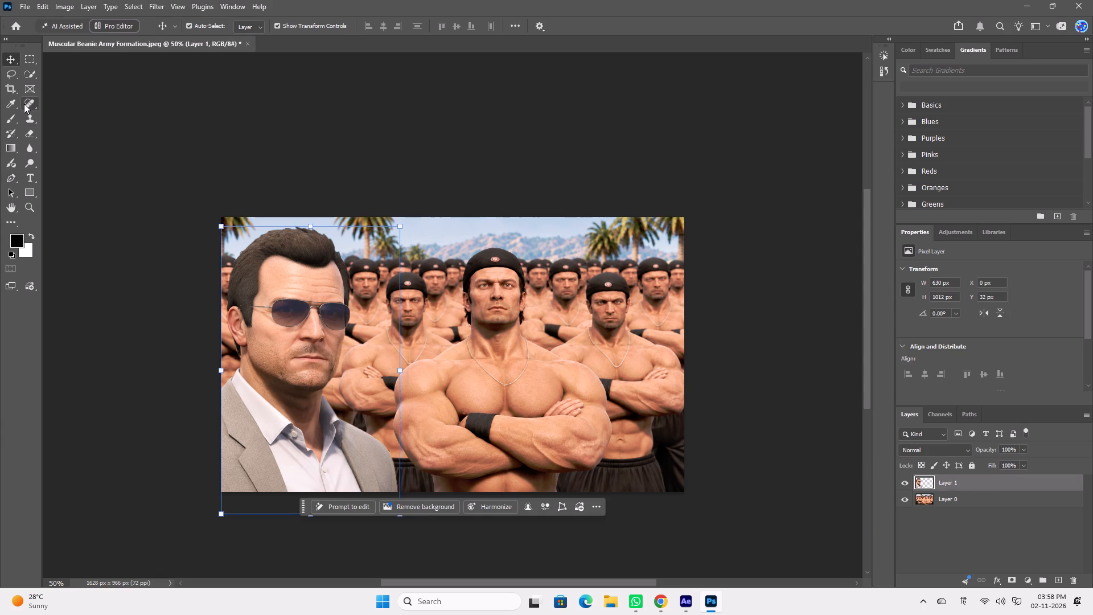
pyautogui.click(760, 490)
pyautogui.scroll(-2, 470, 409)
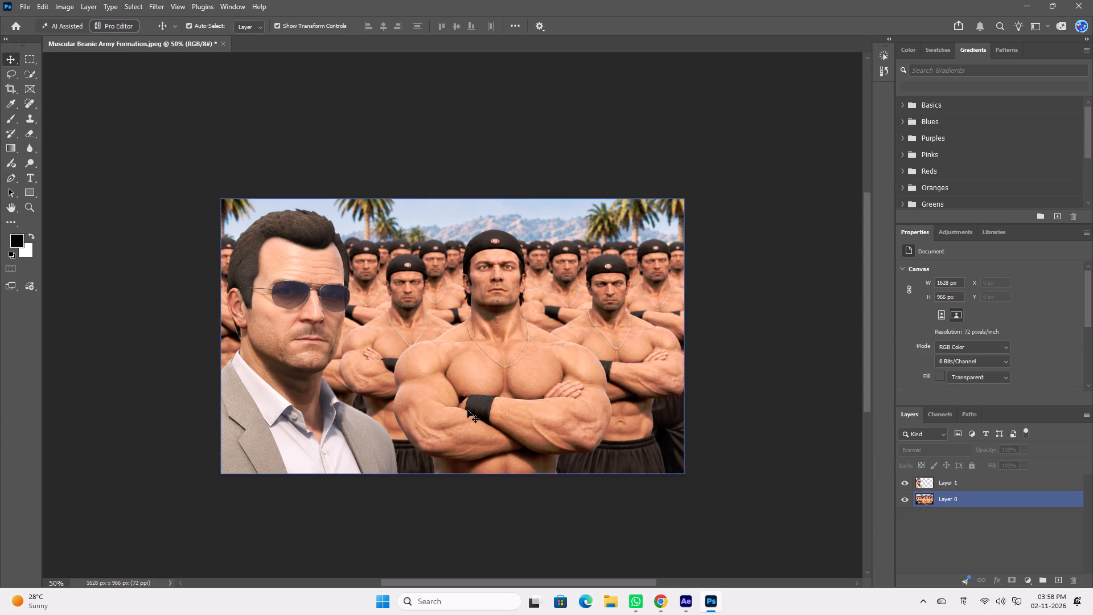
pyautogui.scroll(2, 467, 412)
pyautogui.keyDown('ctrl'); pyautogui.scroll(6, 471, 410); pyautogui.keyUp('ctrl')
pyautogui.keyDown('ctrl'); pyautogui.scroll(-6, 471, 410); pyautogui.keyUp('ctrl')
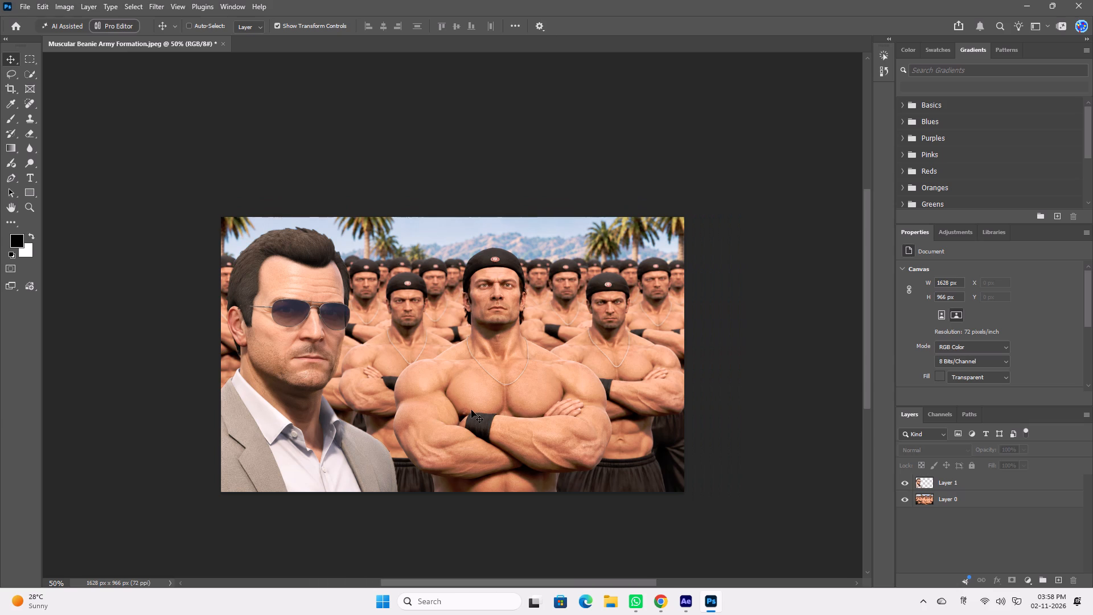
pyautogui.keyDown('ctrl'); pyautogui.scroll(-5, 471, 410); pyautogui.keyUp('ctrl')
pyautogui.keyDown('ctrl'); pyautogui.scroll(6, 471, 410); pyautogui.keyUp('ctrl')
pyautogui.keyDown('ctrl'); pyautogui.scroll(-5, 471, 410); pyautogui.keyUp('ctrl')
pyautogui.keyDown('alt'); pyautogui.scroll(5, 471, 410); pyautogui.keyUp('alt')
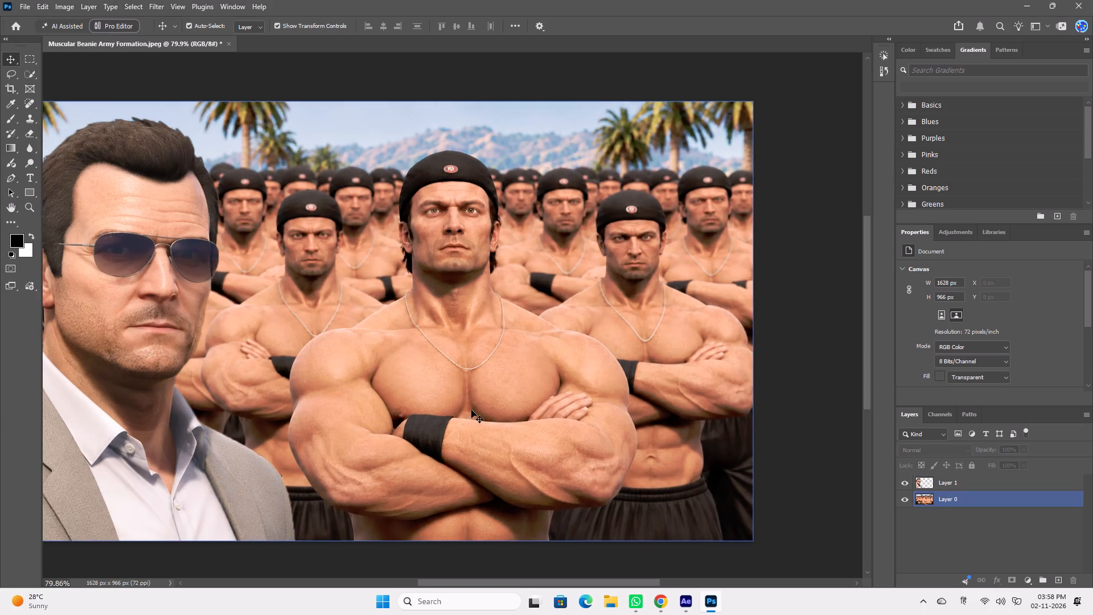
pyautogui.keyDown('alt'); pyautogui.scroll(-6, 471, 410); pyautogui.keyUp('alt')
pyautogui.press('space')
pyautogui.press('space')
pyautogui.press('space')
pyautogui.press('space')
pyautogui.press('space')
pyautogui.press('space')
pyautogui.press('space')
pyautogui.press('space')
pyautogui.press('space')
pyautogui.press('space')
pyautogui.press('space')
pyautogui.press('space')
pyautogui.press('space')
pyautogui.press('space')
pyautogui.press('space')
pyautogui.moveTo(446, 383); pyautogui.dragTo(462, 306)
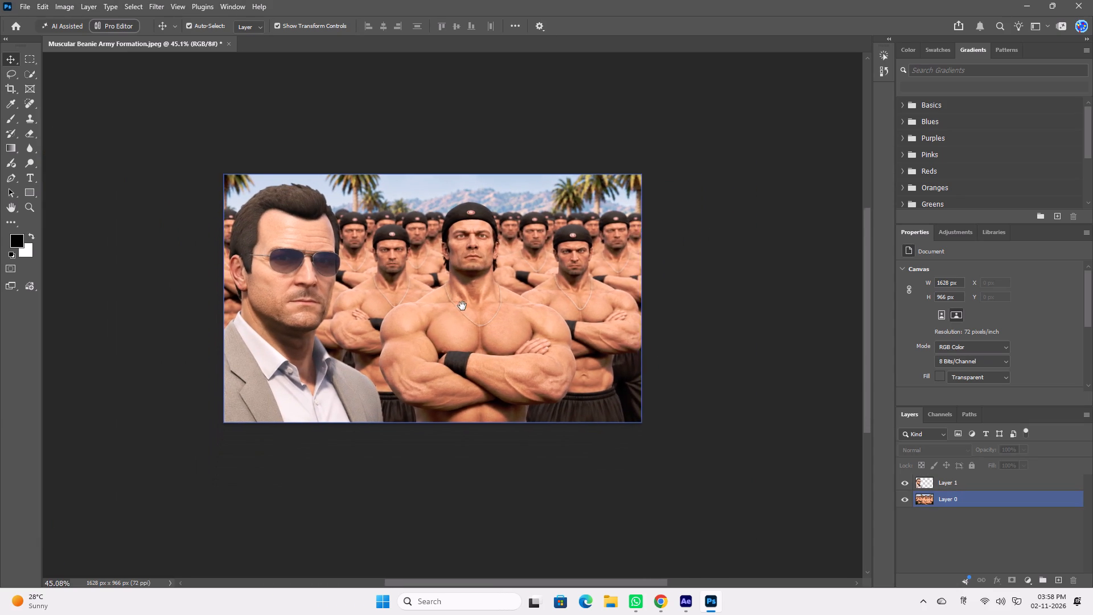
pyautogui.moveTo(462, 306); pyautogui.dragTo(465, 308)
pyautogui.keyDown('alt'); pyautogui.scroll(6, 465, 309); pyautogui.keyUp('alt')
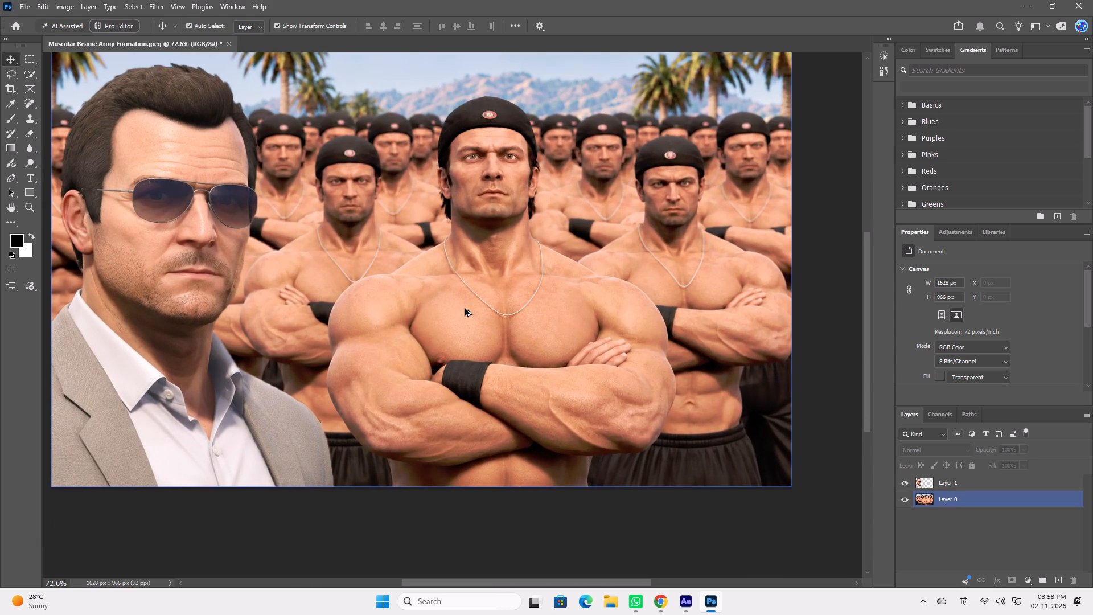
pyautogui.keyDown('alt'); pyautogui.scroll(-6, 465, 309); pyautogui.keyUp('alt')
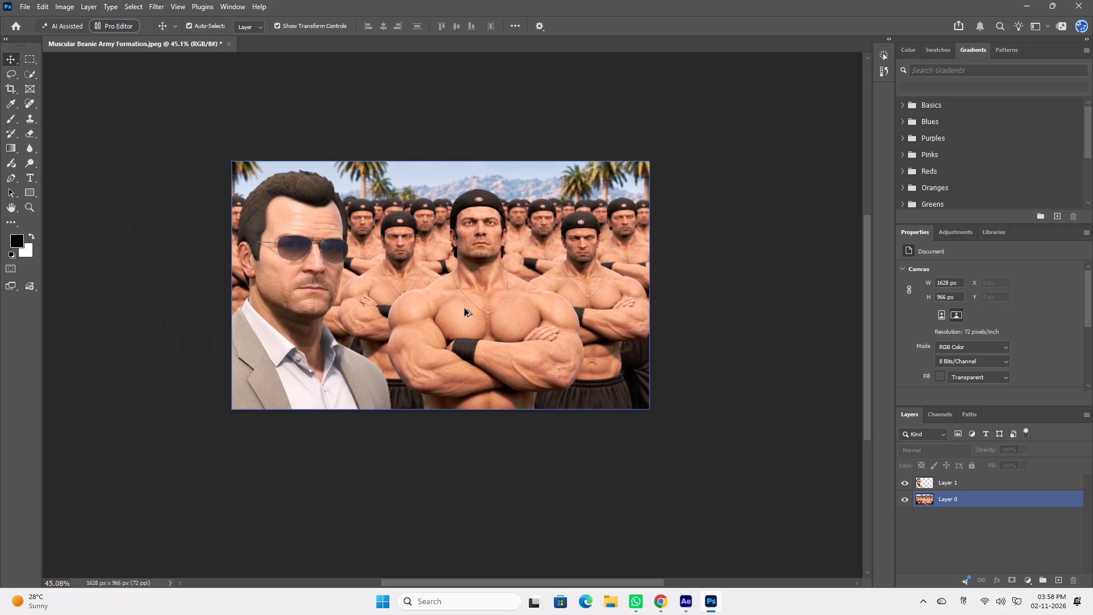
pyautogui.keyDown('alt'); pyautogui.scroll(-1, 465, 309); pyautogui.keyUp('alt')
pyautogui.keyDown('alt'); pyautogui.scroll(1, 465, 309); pyautogui.keyUp('alt')
pyautogui.keyDown('alt'); pyautogui.scroll(-5, 465, 309); pyautogui.keyUp('alt')
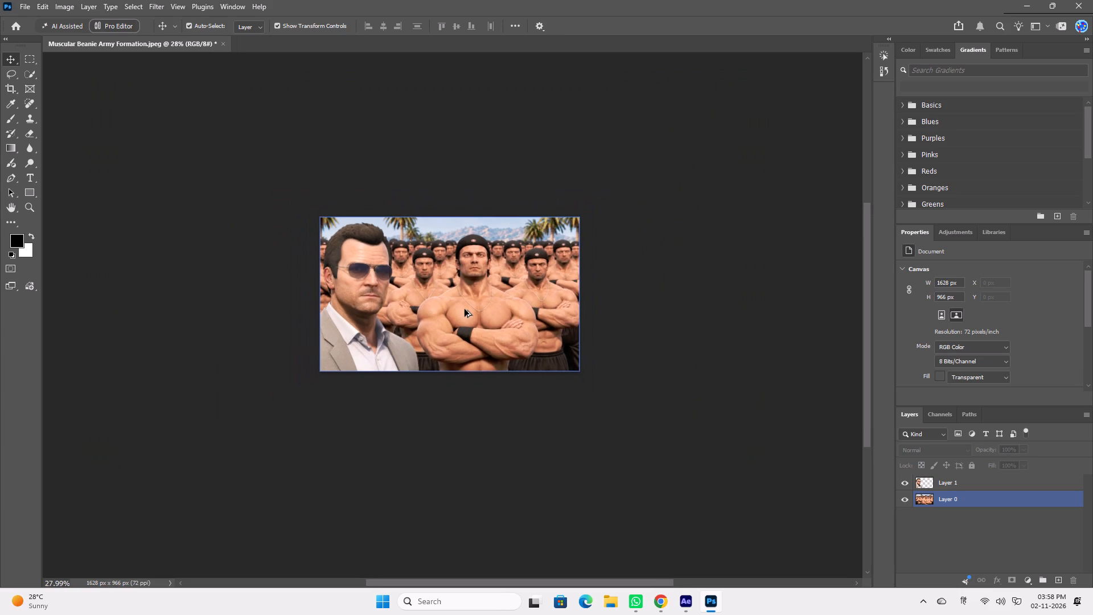
pyautogui.keyDown('alt'); pyautogui.scroll(6, 465, 309); pyautogui.keyUp('alt')
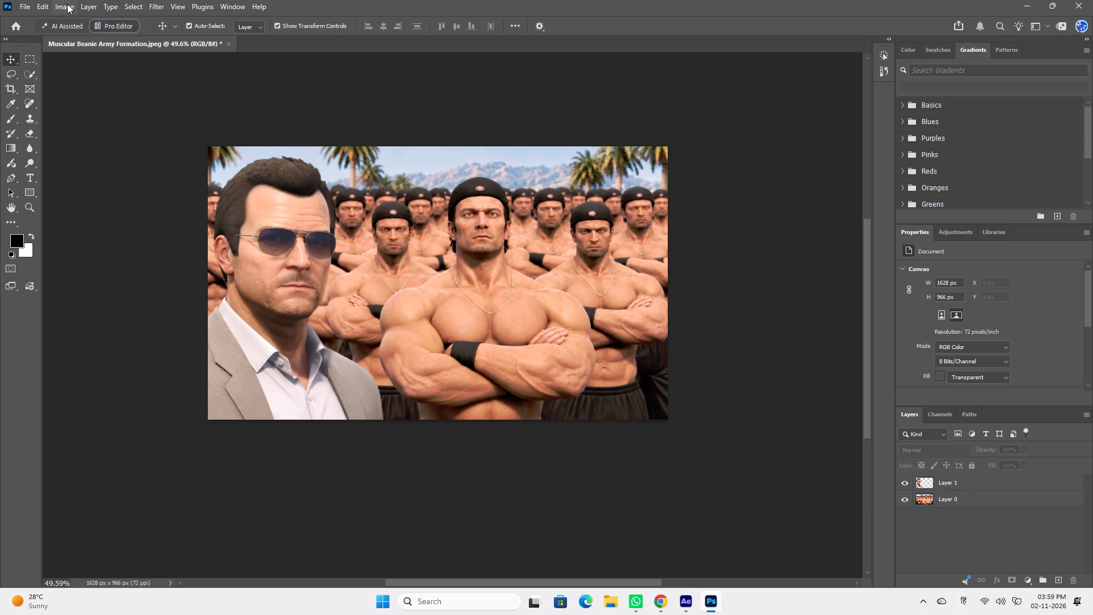
# Review the Scratch Disks preferences and close them without changing anything.
pyautogui.click(30, 6)
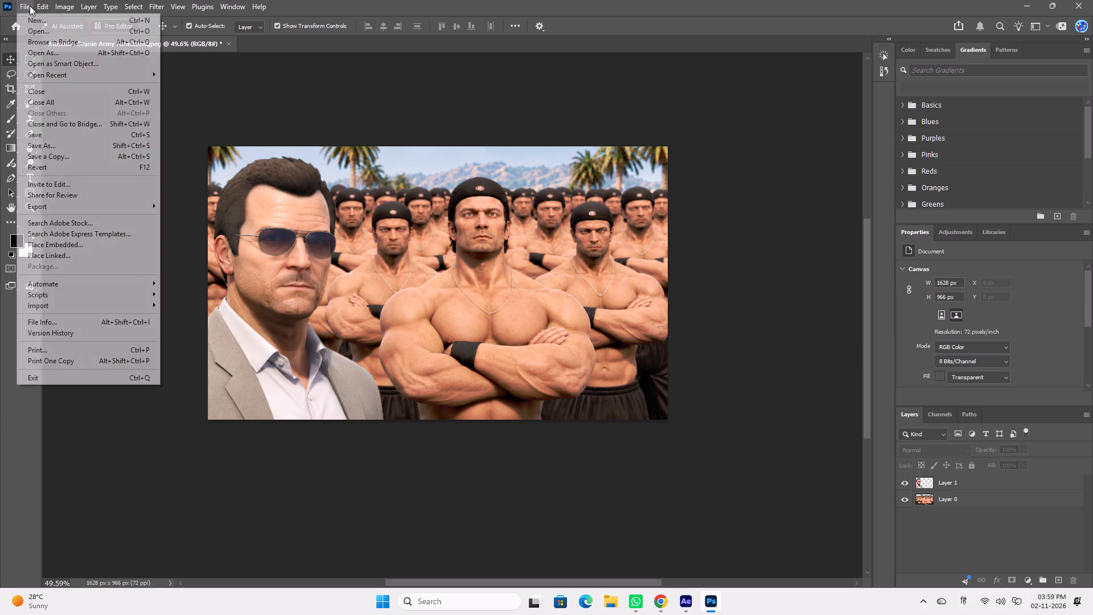
pyautogui.click(42, 5)
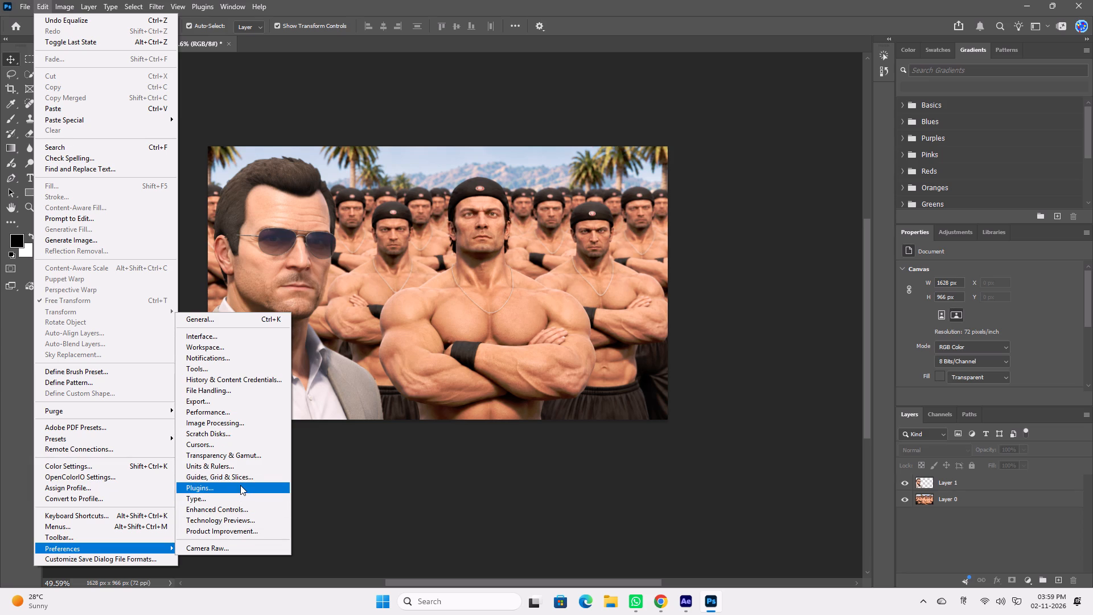
pyautogui.click(234, 431)
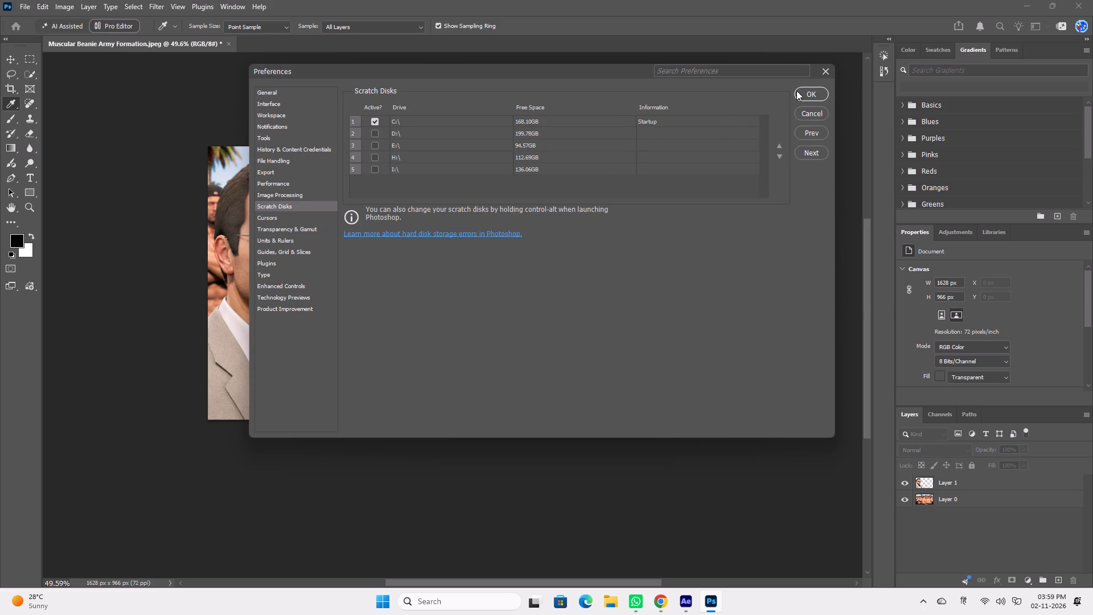
pyautogui.click(820, 72)
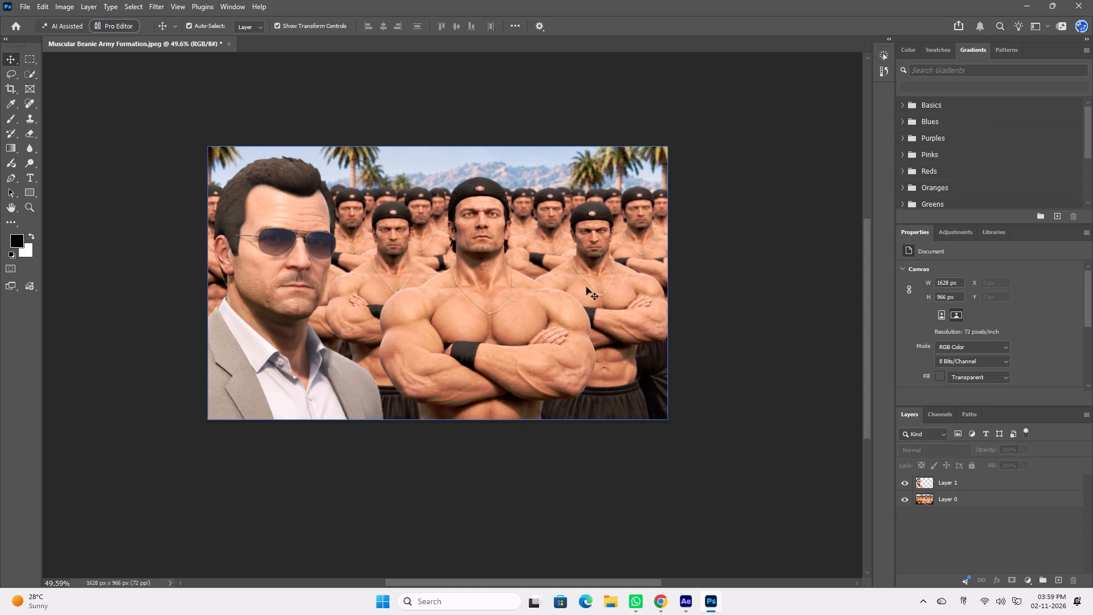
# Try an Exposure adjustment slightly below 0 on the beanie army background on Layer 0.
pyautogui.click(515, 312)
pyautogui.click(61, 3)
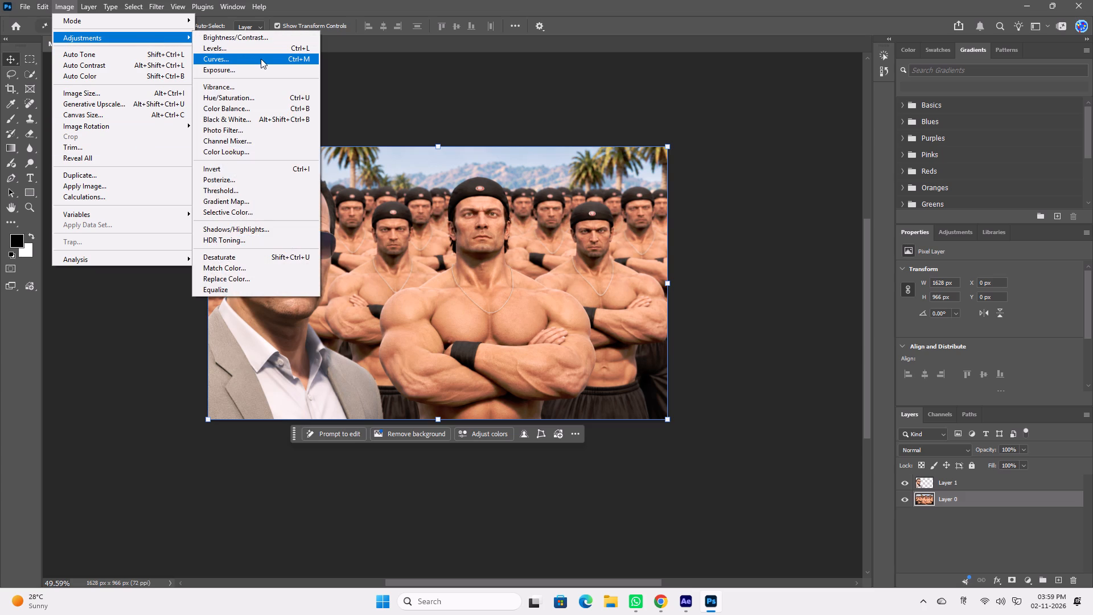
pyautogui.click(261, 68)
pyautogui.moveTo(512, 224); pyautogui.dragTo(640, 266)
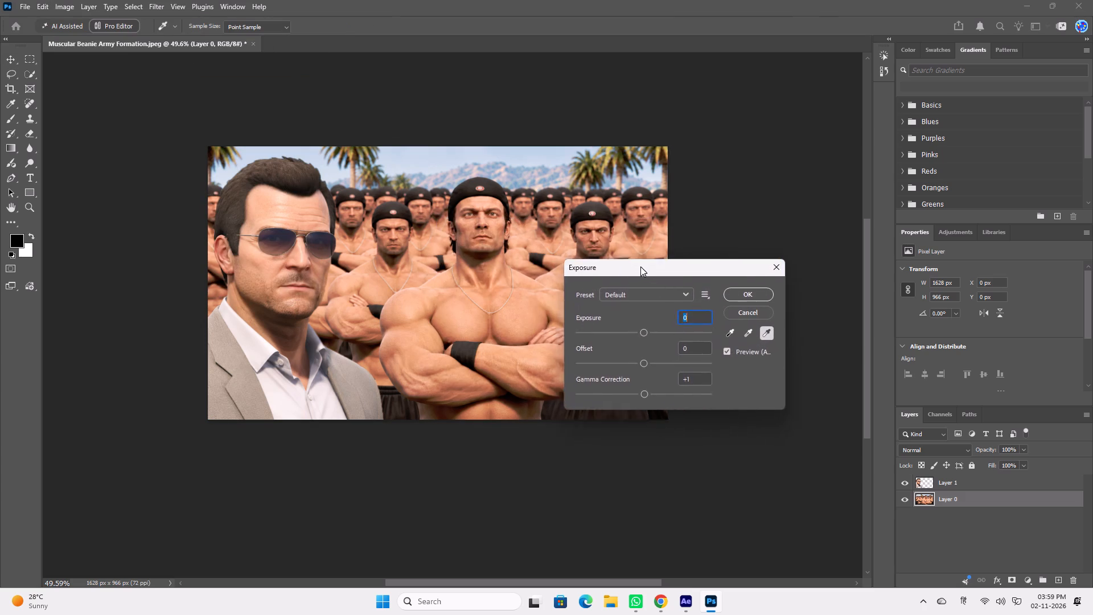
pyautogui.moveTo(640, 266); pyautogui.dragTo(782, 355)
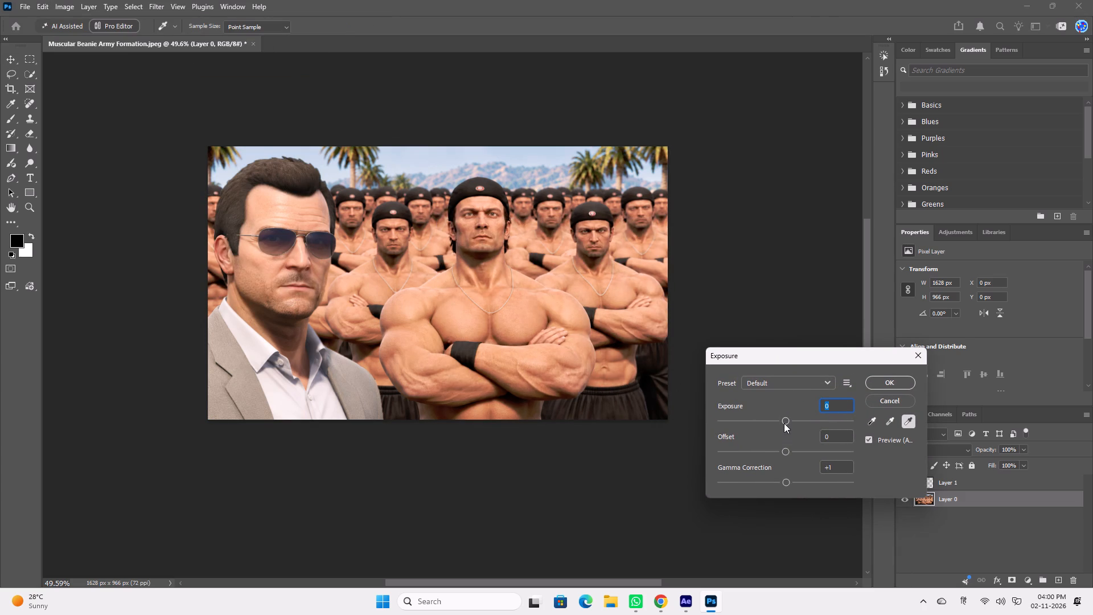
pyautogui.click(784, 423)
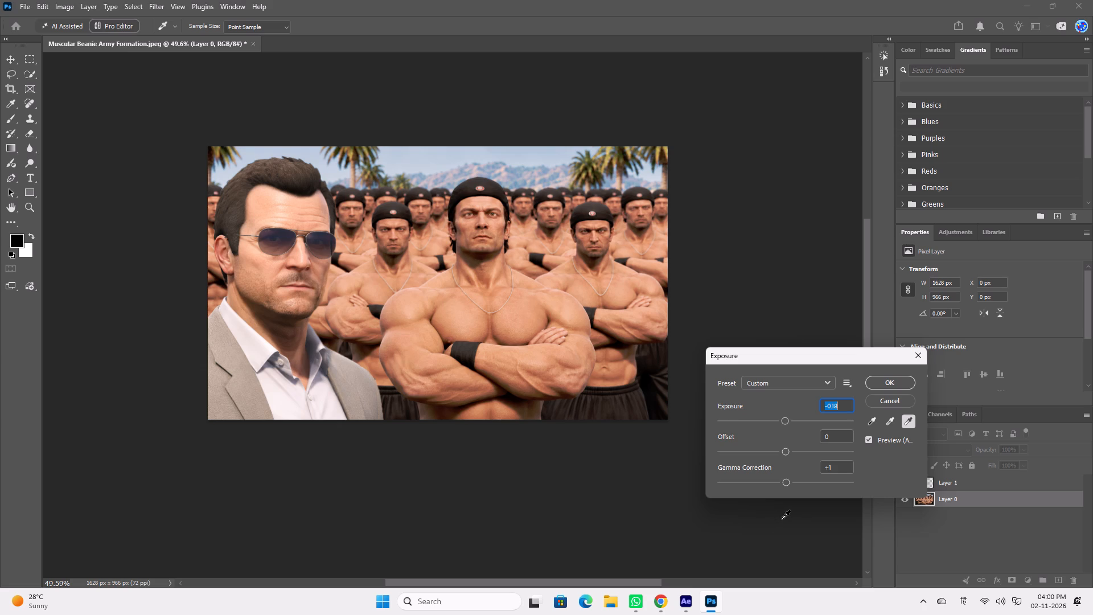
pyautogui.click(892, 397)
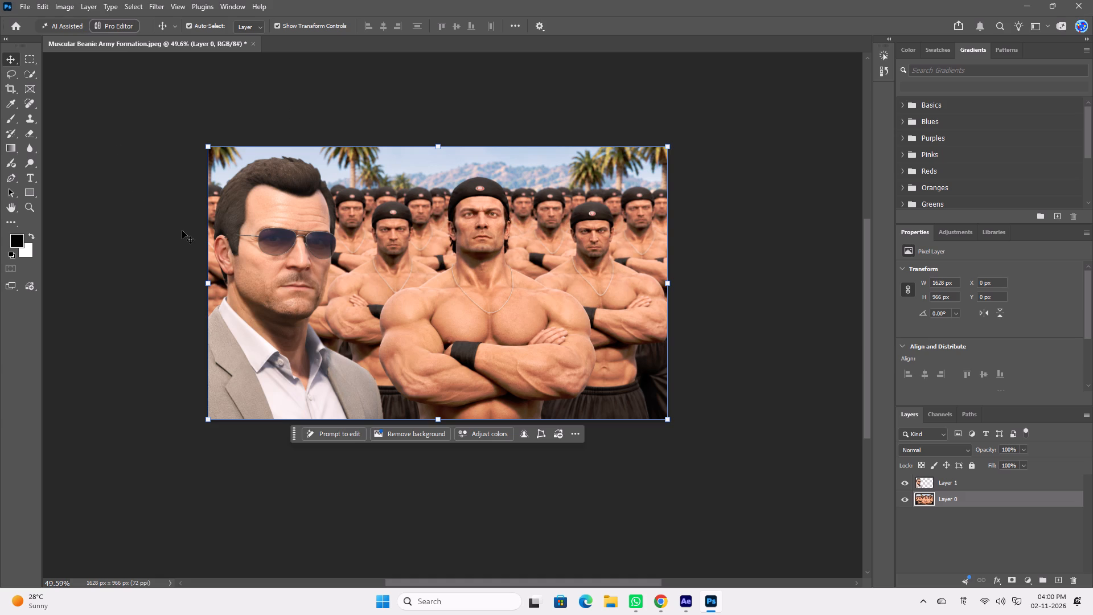
# Save the composite under its current name and format.
pyautogui.click(26, 6)
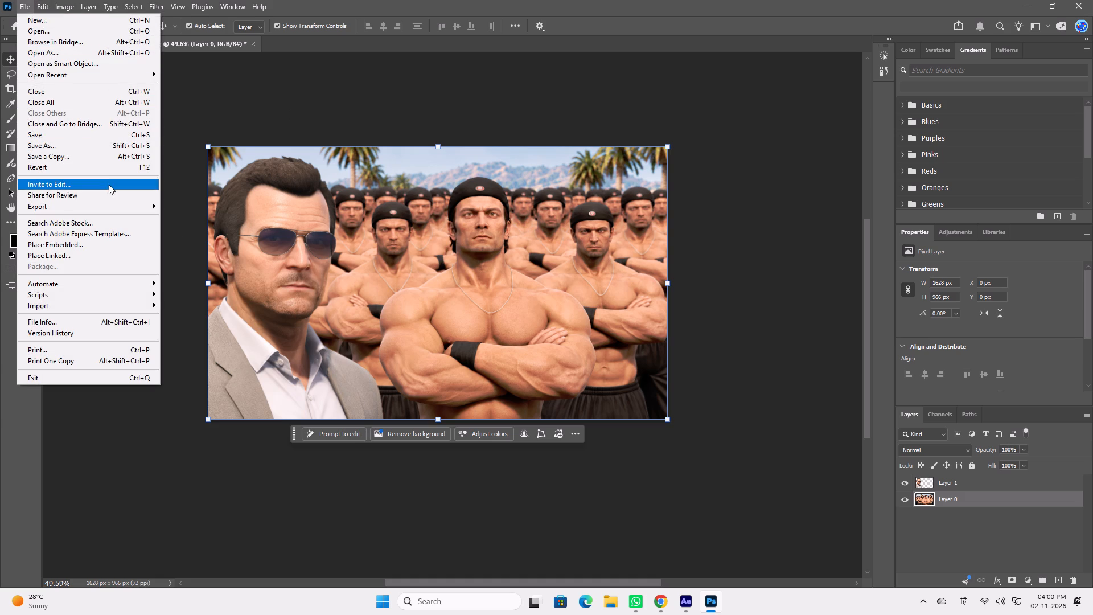
pyautogui.click(119, 132)
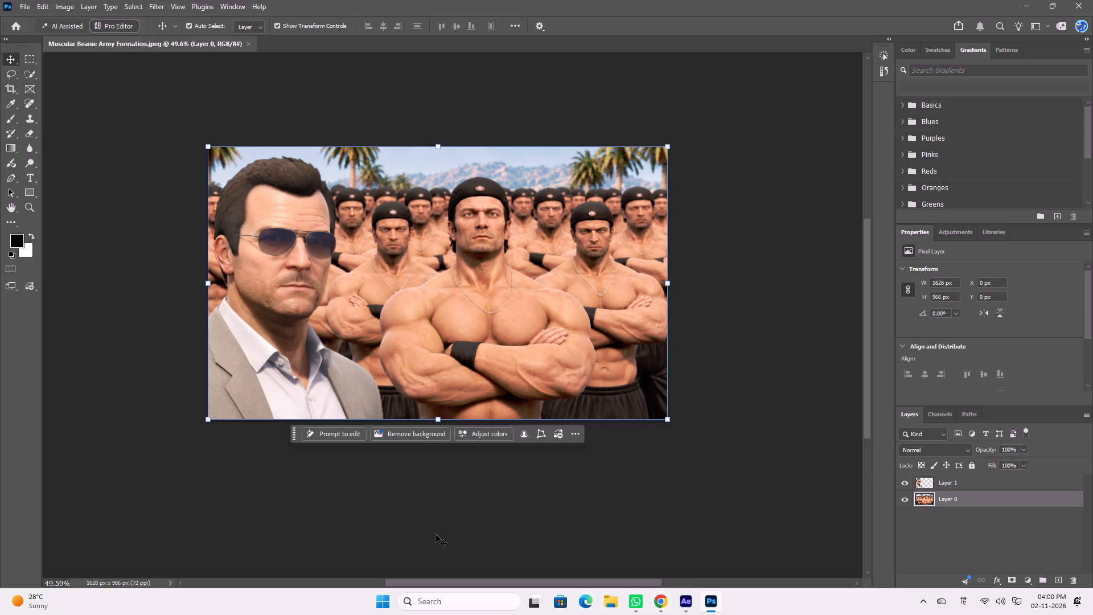
# Save the composite as Muscular Beanie Army Formation.psd in Photoshop format in the Thumbnails folder on Workspace (D:).
pyautogui.click(19, 2)
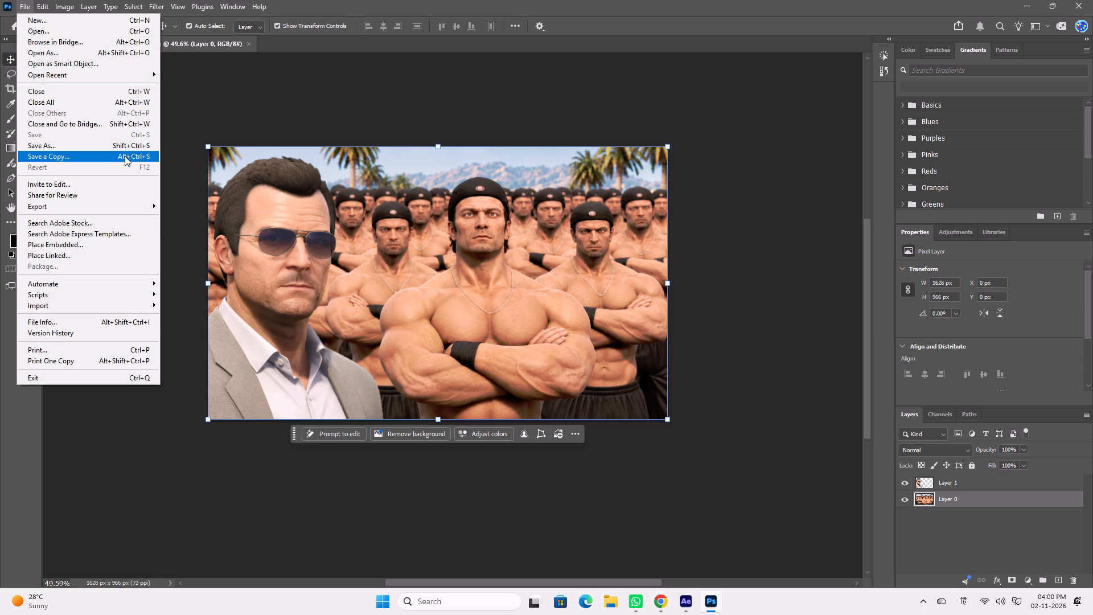
pyautogui.click(128, 147)
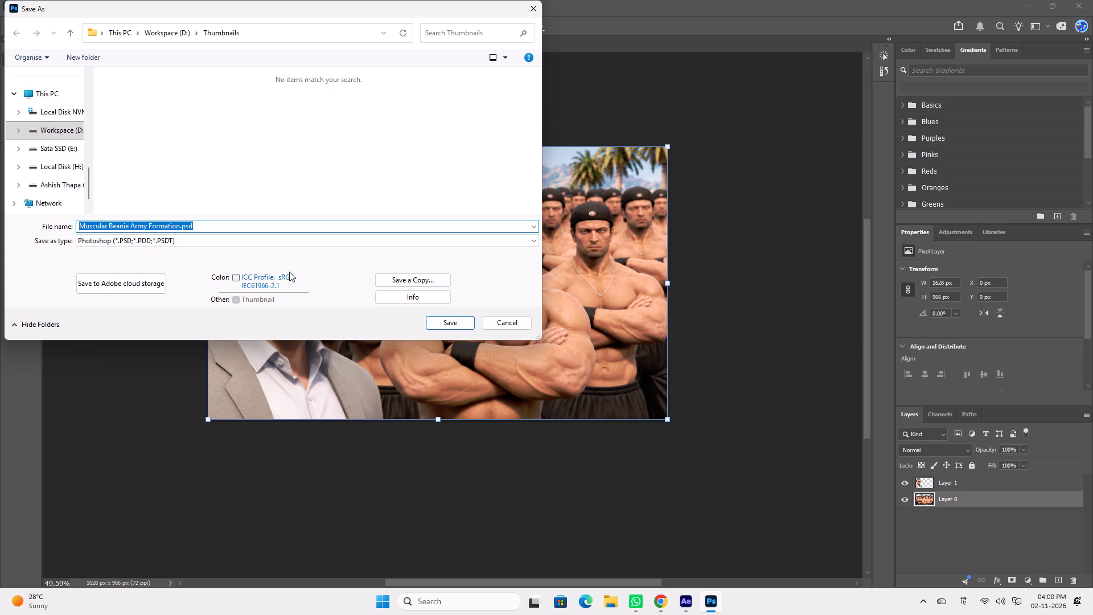
pyautogui.click(330, 238)
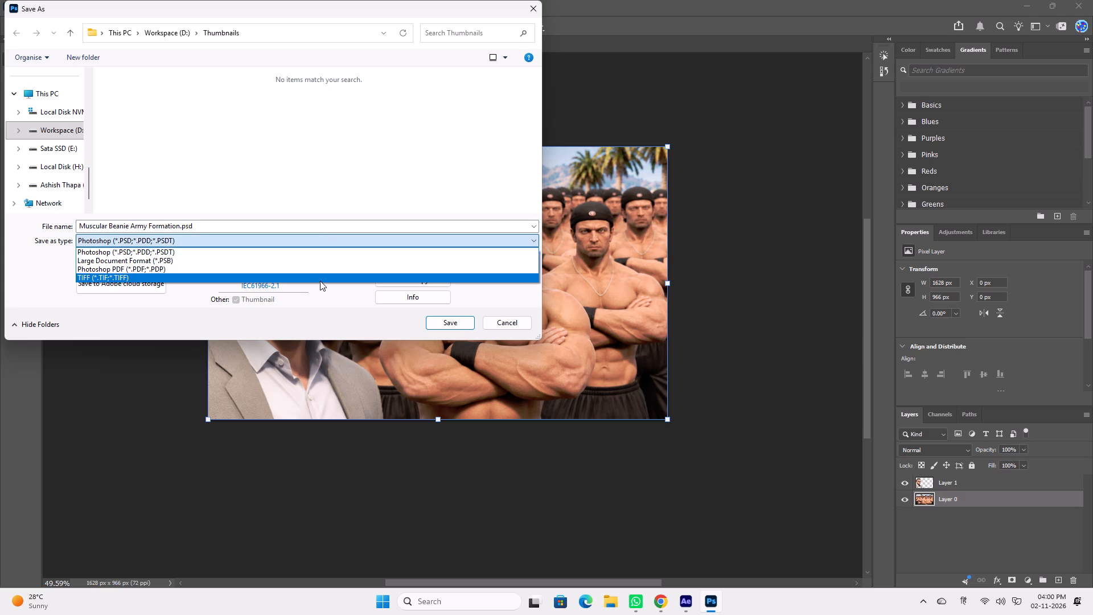
pyautogui.click(320, 281)
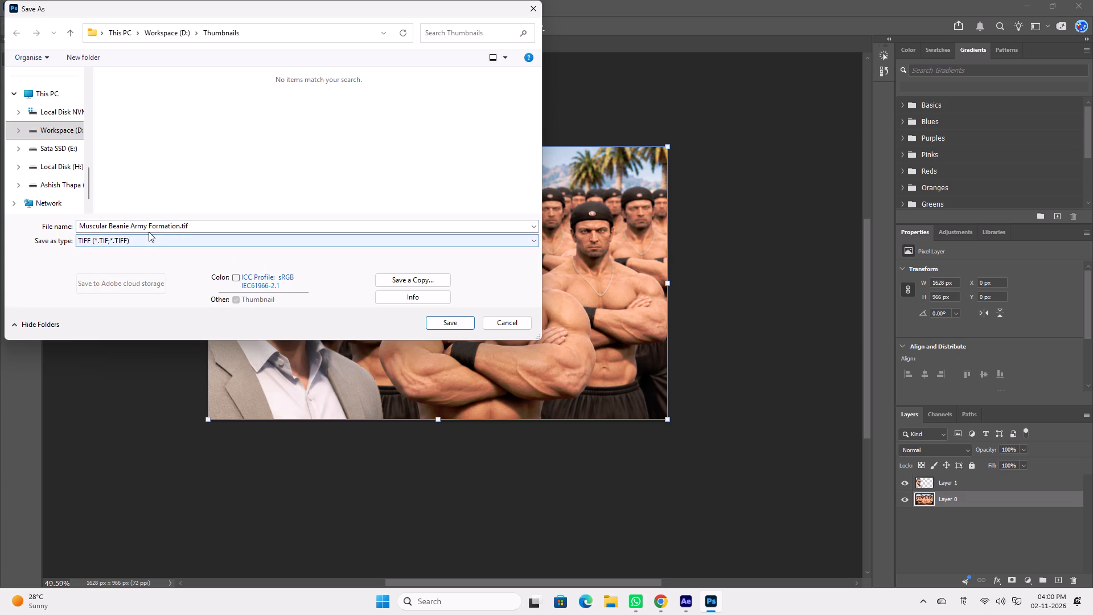
pyautogui.click(150, 241)
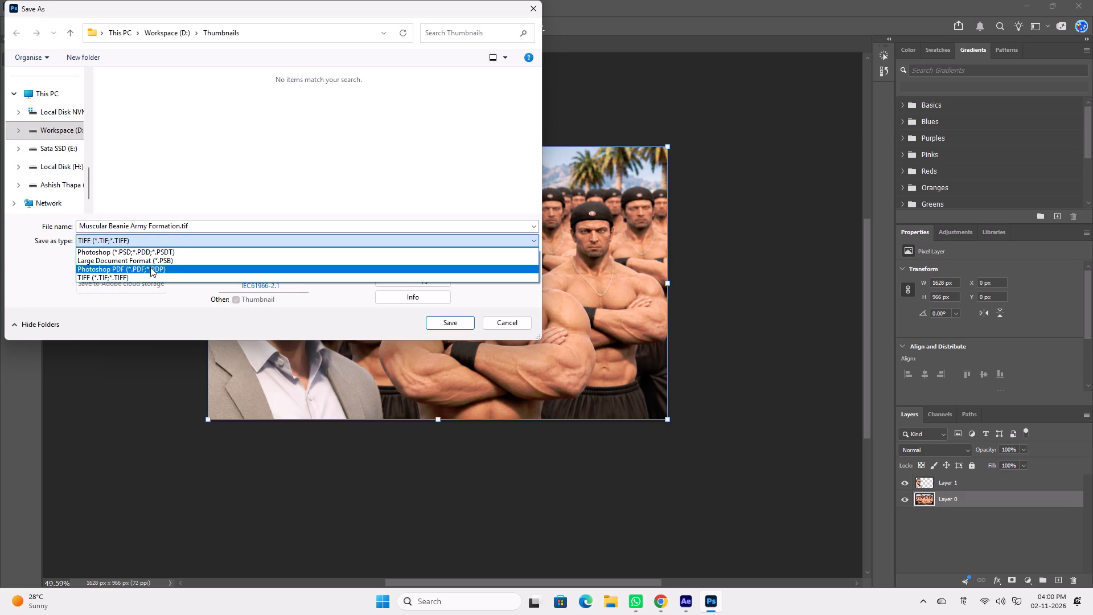
pyautogui.click(149, 263)
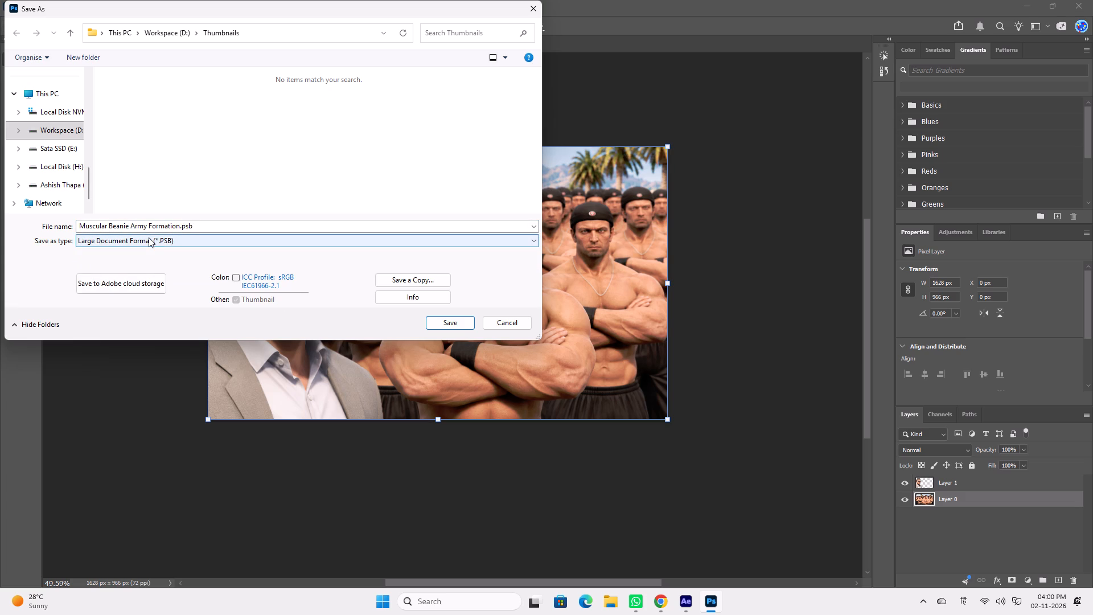
pyautogui.click(149, 237)
pyautogui.click(154, 252)
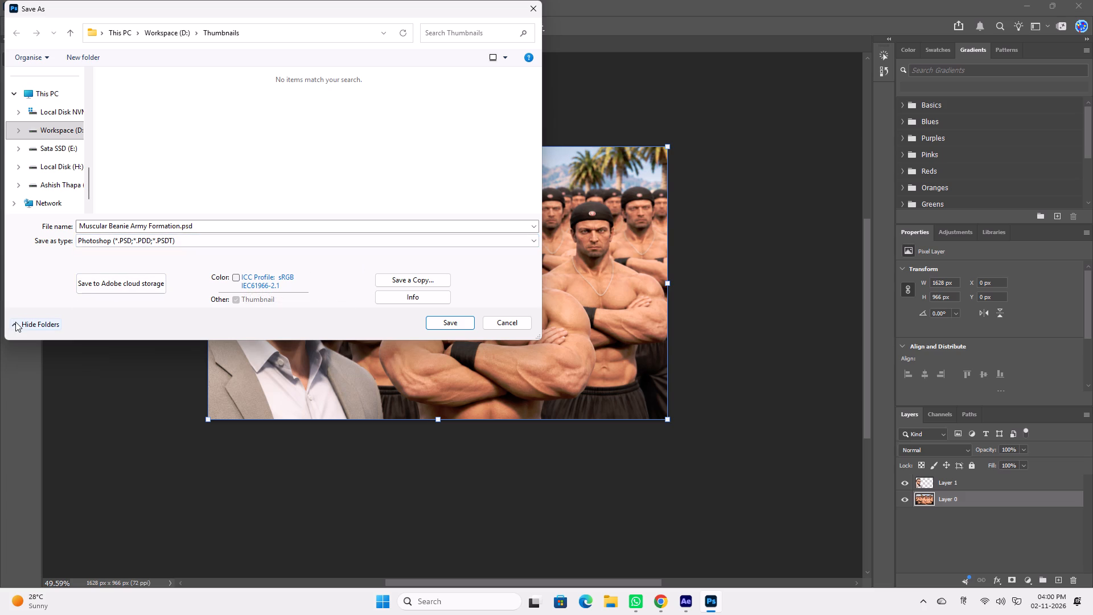
pyautogui.click(453, 327)
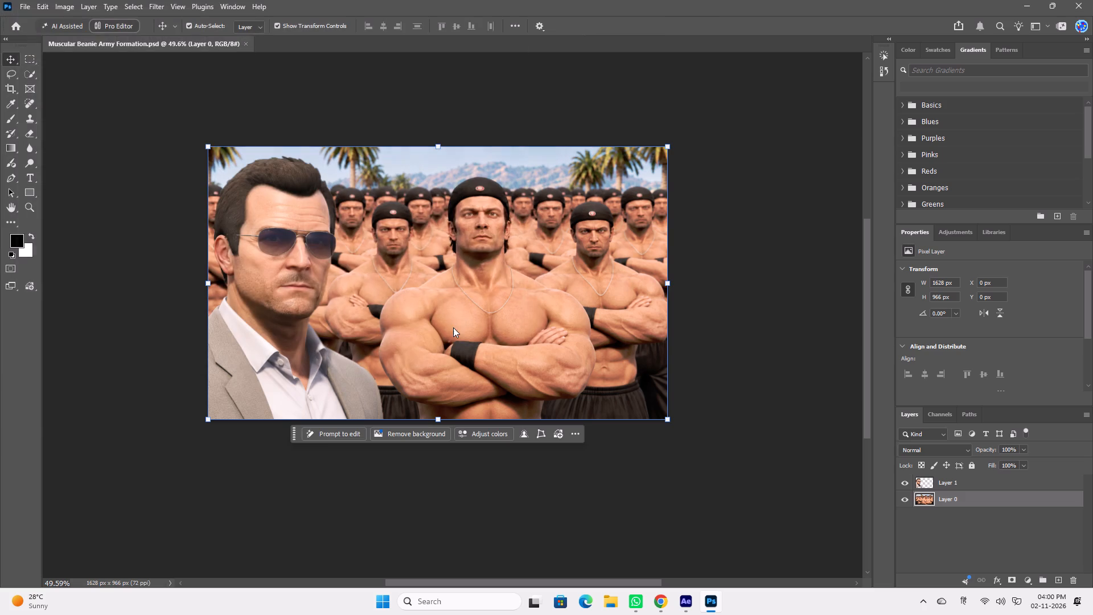
# In File Explorer, open Muscular Beanie Army Formation.jpeg from the Thumbnails folder to check it, and delete that file.
pyautogui.click(617, 601)
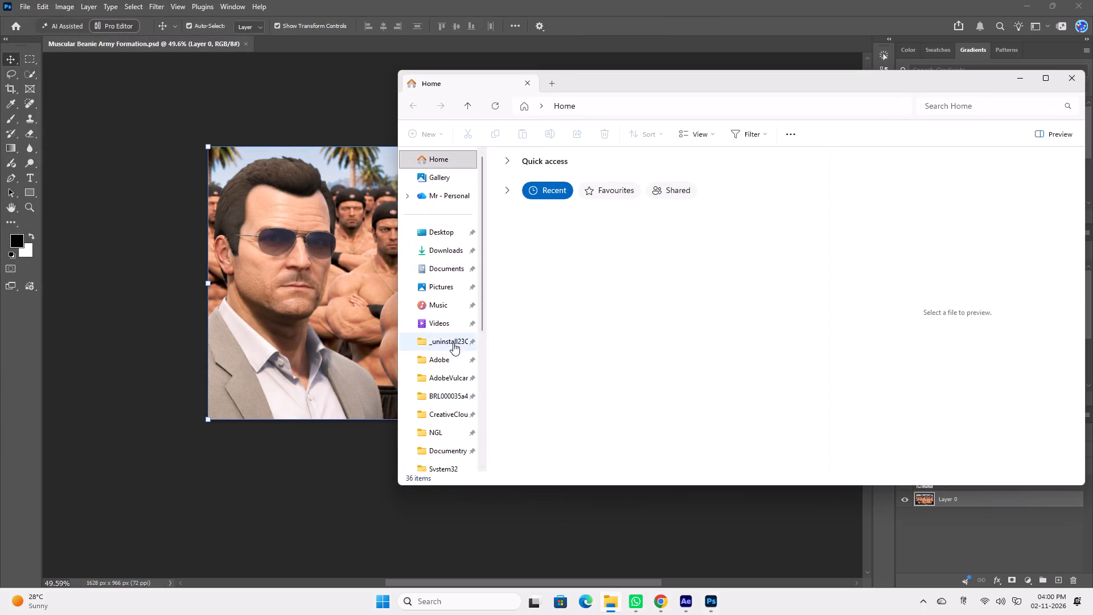
pyautogui.scroll(-3, 443, 405)
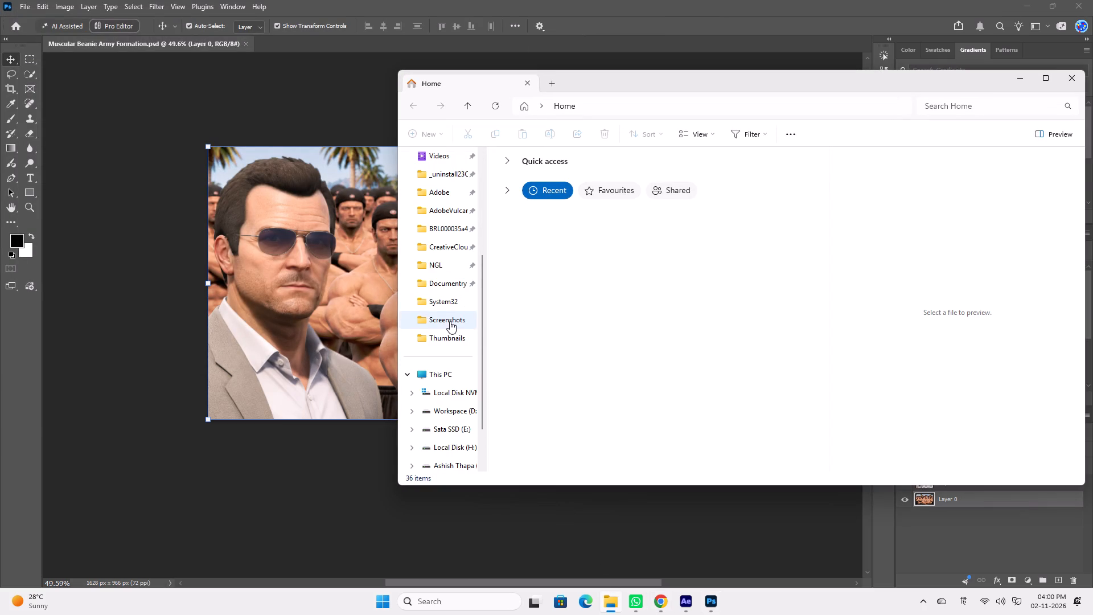
pyautogui.click(449, 331)
pyautogui.click(584, 241)
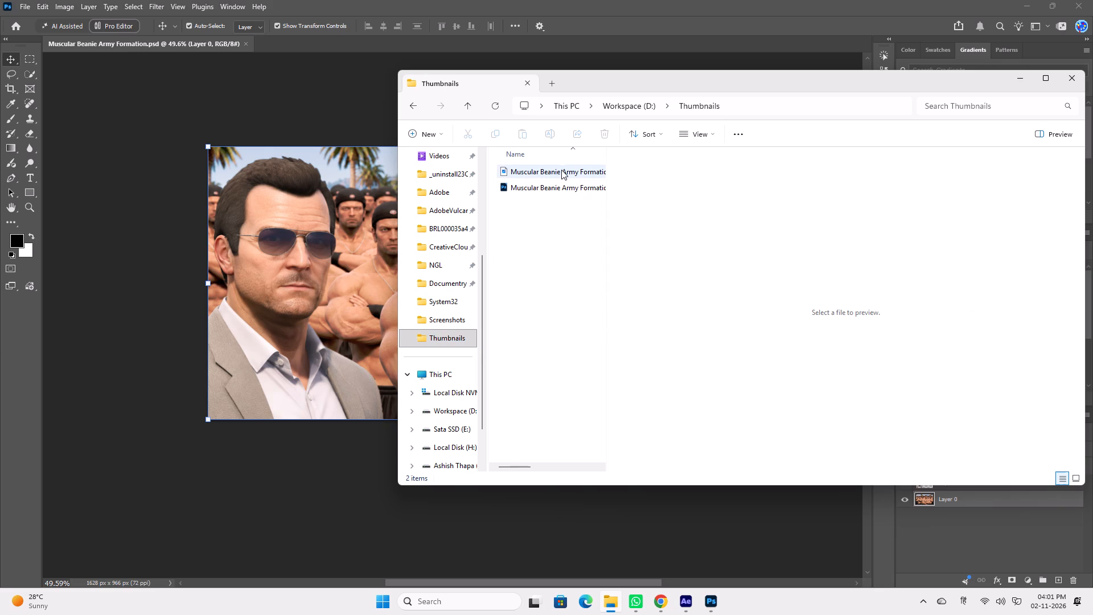
pyautogui.click(561, 169)
pyautogui.doubleClick(561, 169)
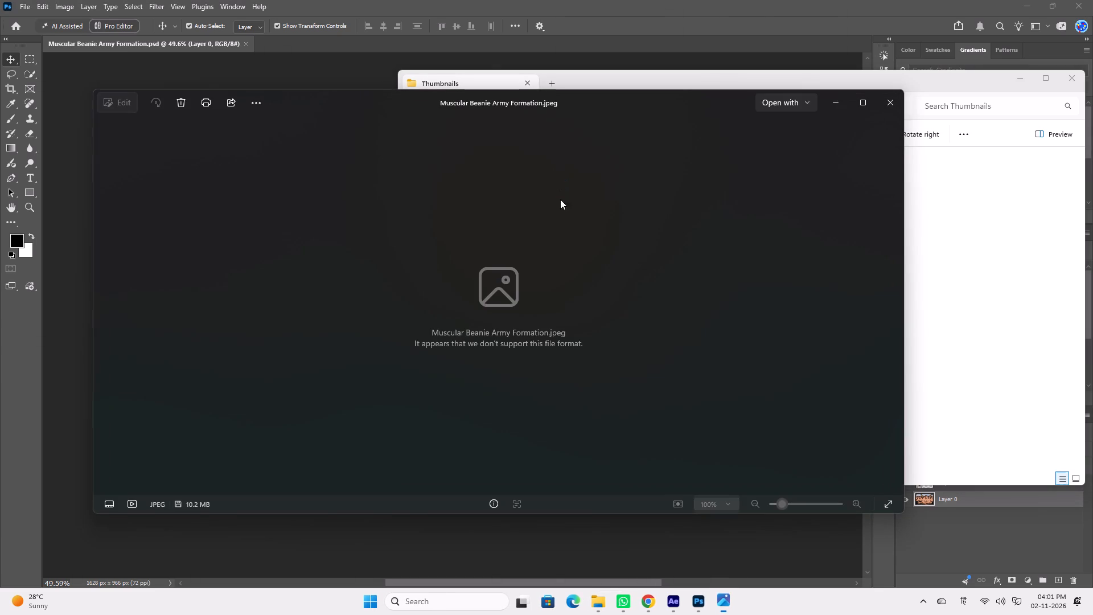
pyautogui.click(891, 104)
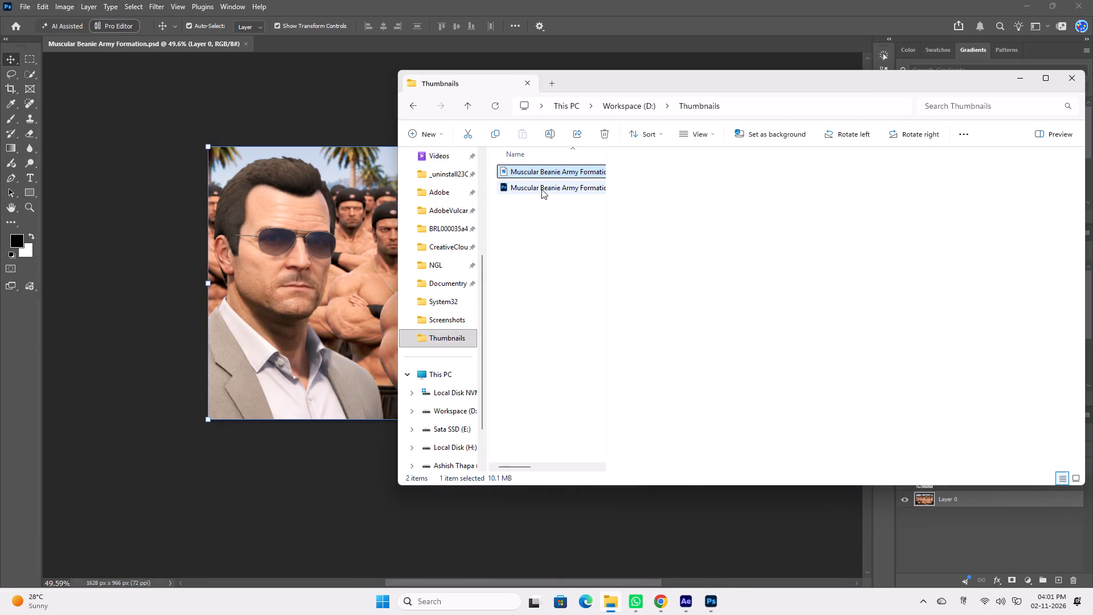
pyautogui.press('Delete')
pyautogui.click(551, 229)
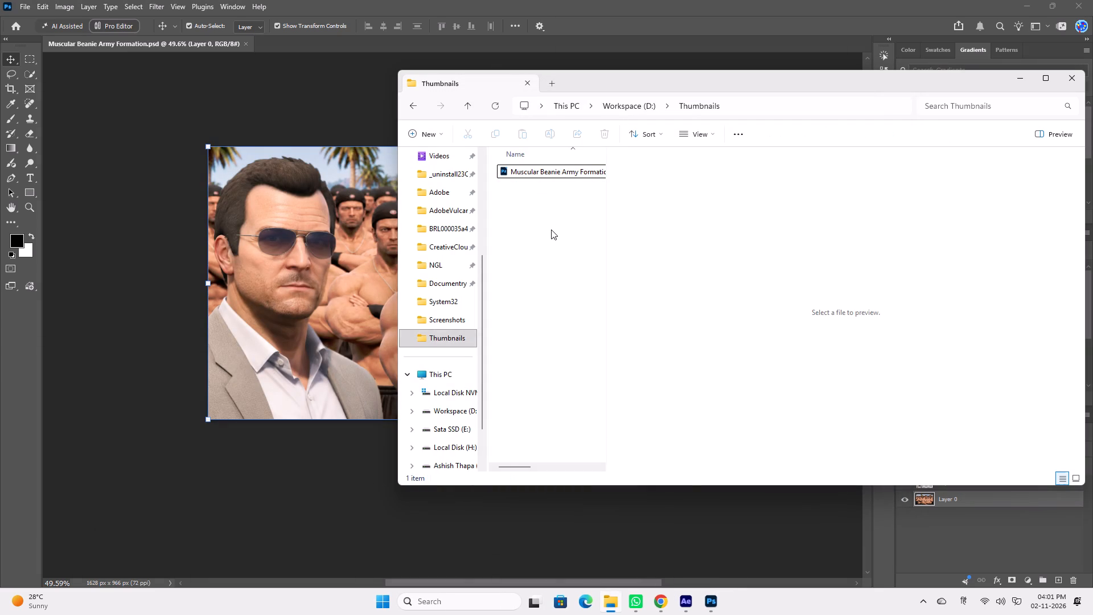
# Open the saved Muscular Beanie Army Formation PSD from the Thumbnails folder in Photoshop.
pyautogui.doubleClick(551, 173)
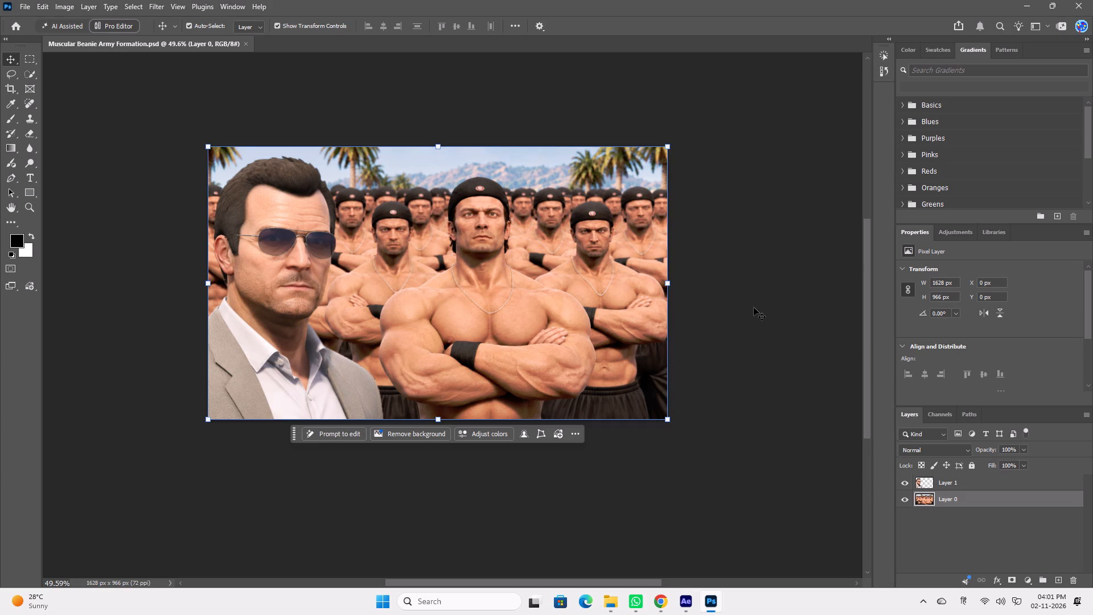
pyautogui.click(582, 440)
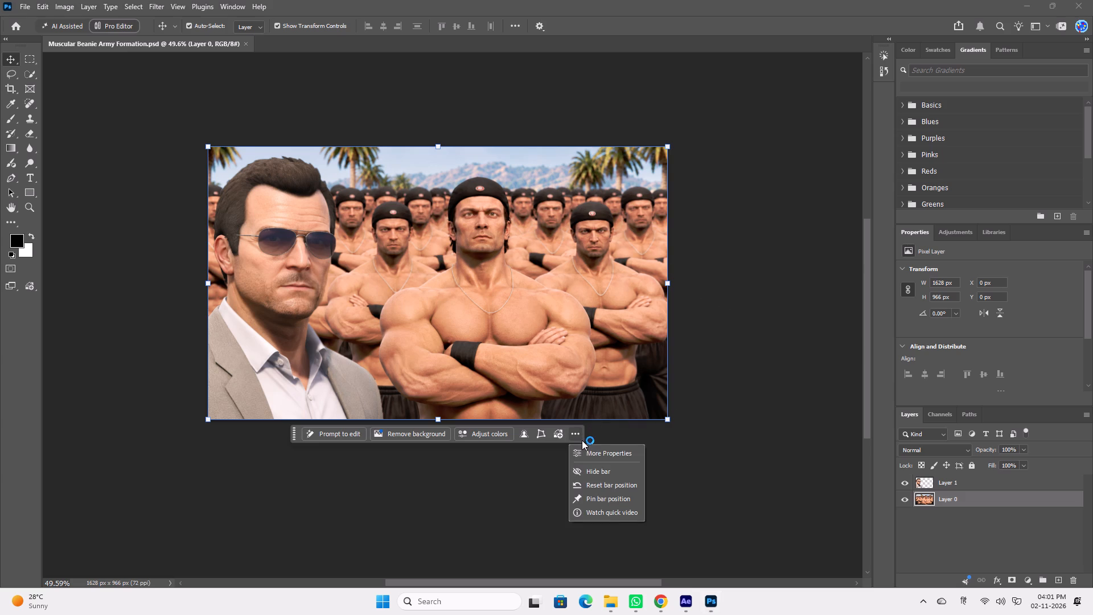
pyautogui.click(726, 457)
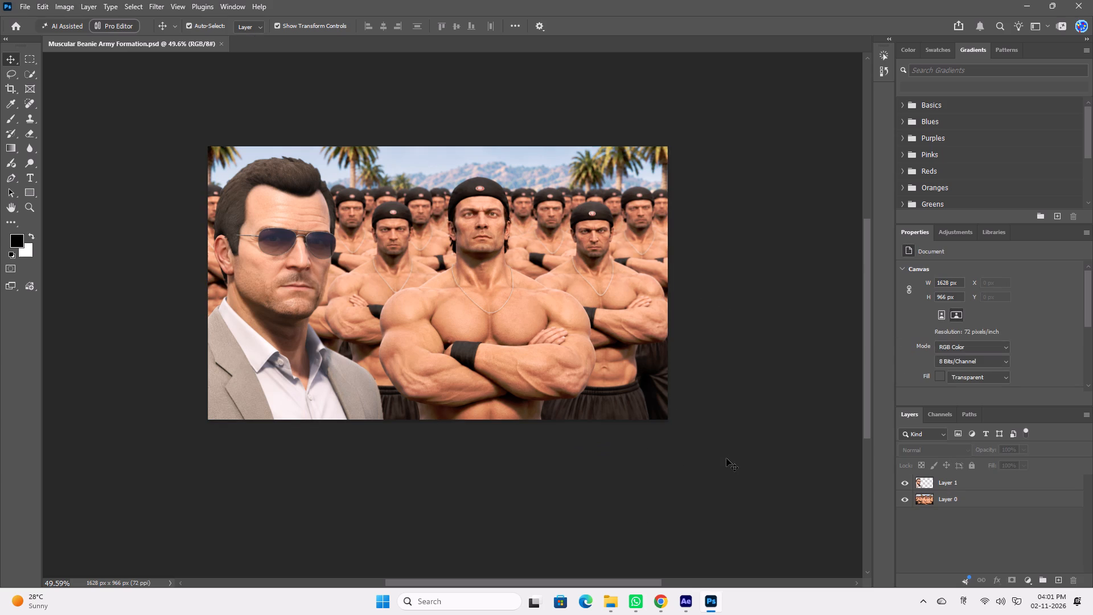
# Select Layer 0 and Layer 1 together and set up an Export As of the composite in JPG format at quality 6.
pyautogui.click(954, 501)
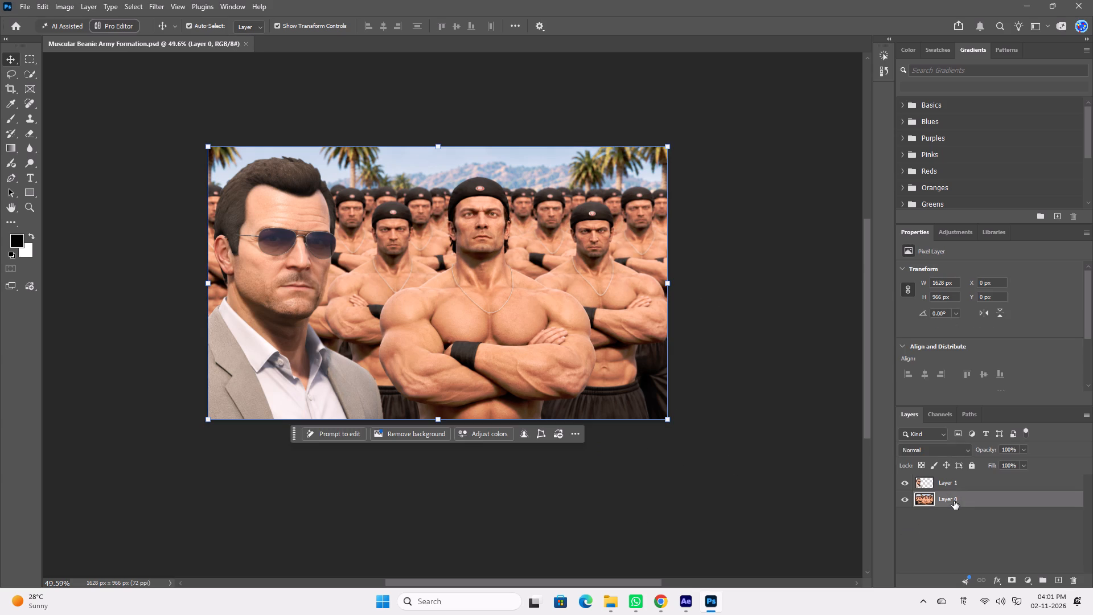
pyautogui.keyDown('ctrl'); pyautogui.click(958, 483); pyautogui.keyUp('ctrl')
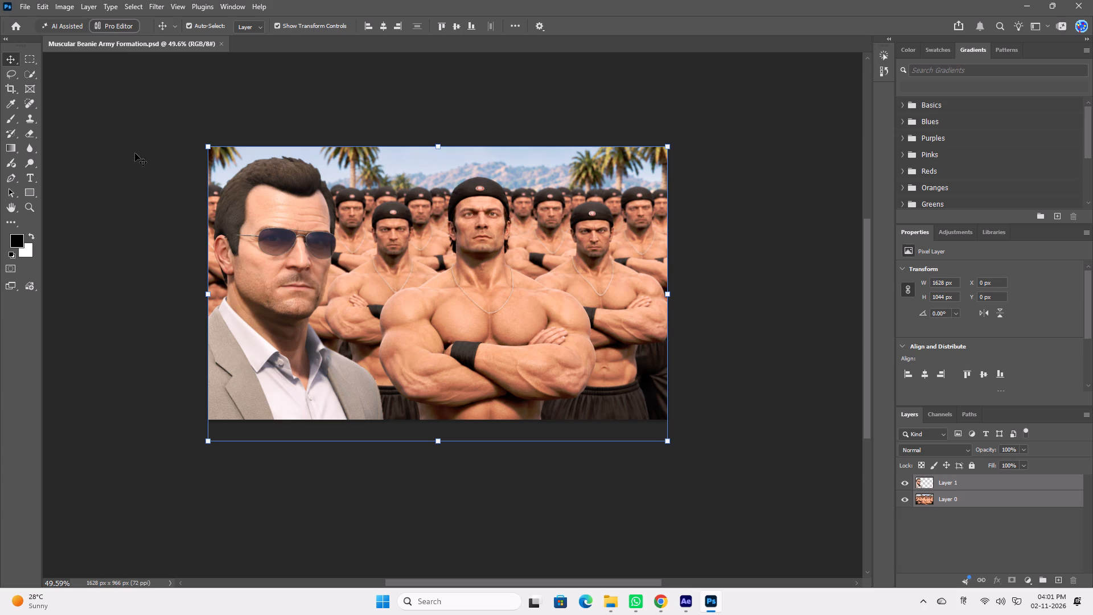
pyautogui.click(60, 7)
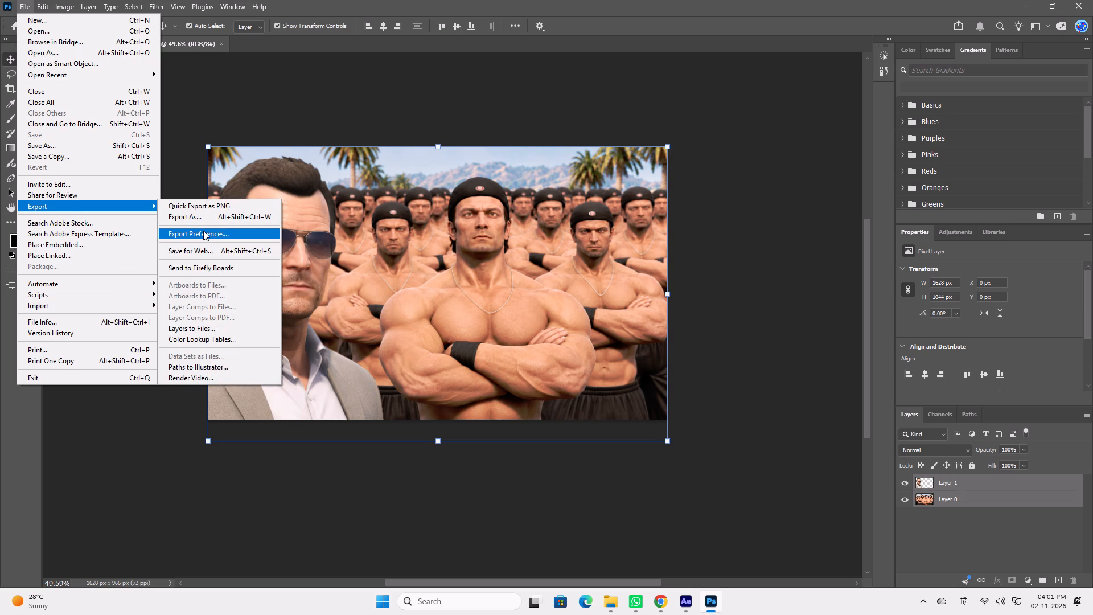
pyautogui.click(209, 219)
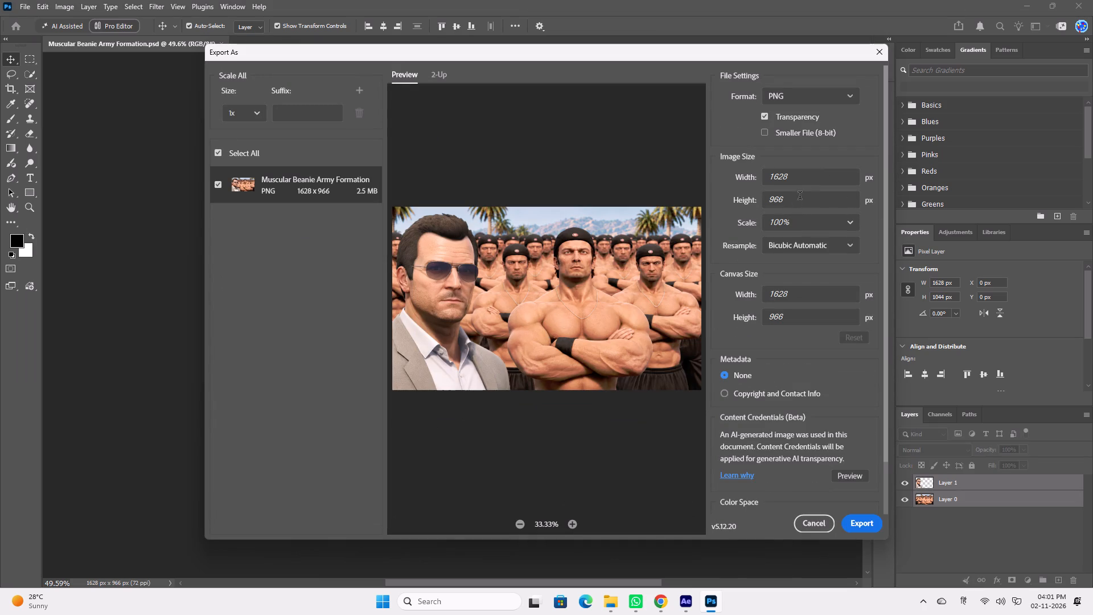
pyautogui.click(812, 100)
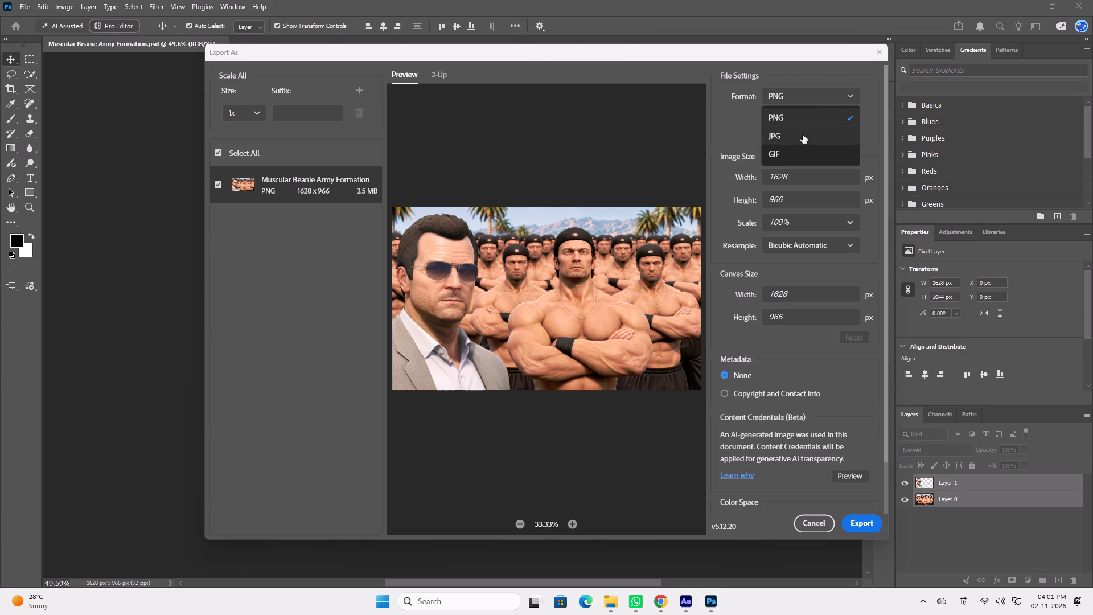
pyautogui.click(802, 138)
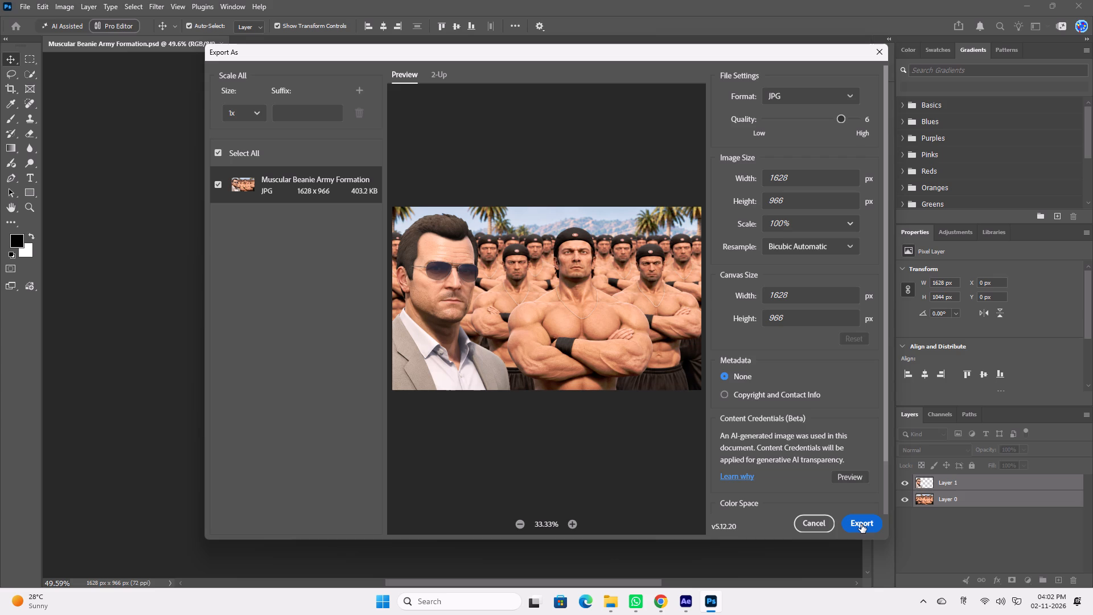
pyautogui.scroll(-4, 749, 481)
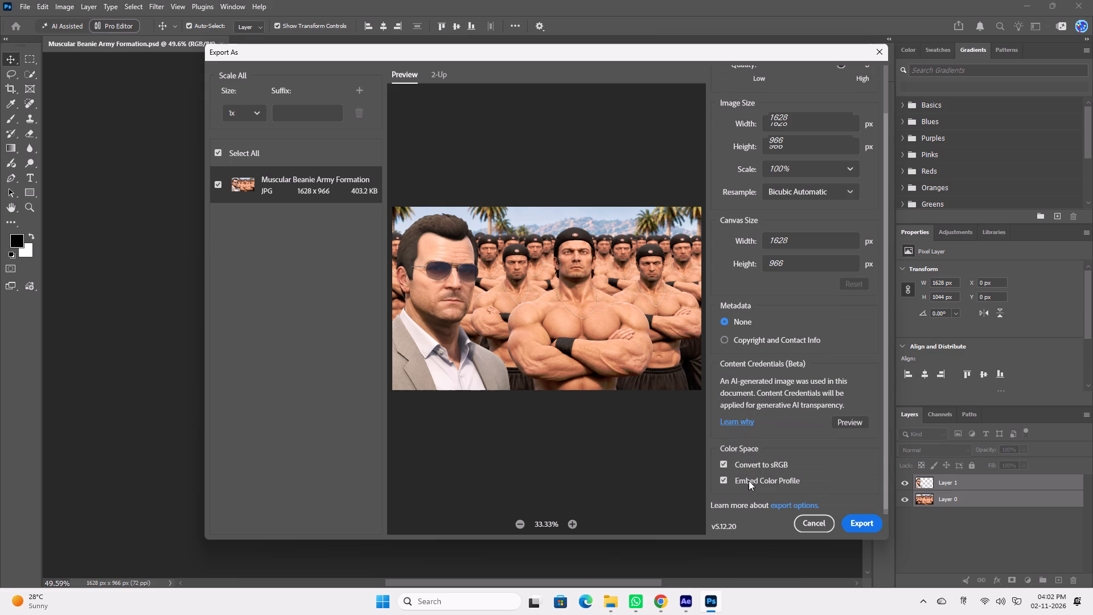
pyautogui.scroll(-4, 749, 481)
pyautogui.scroll(12, 749, 481)
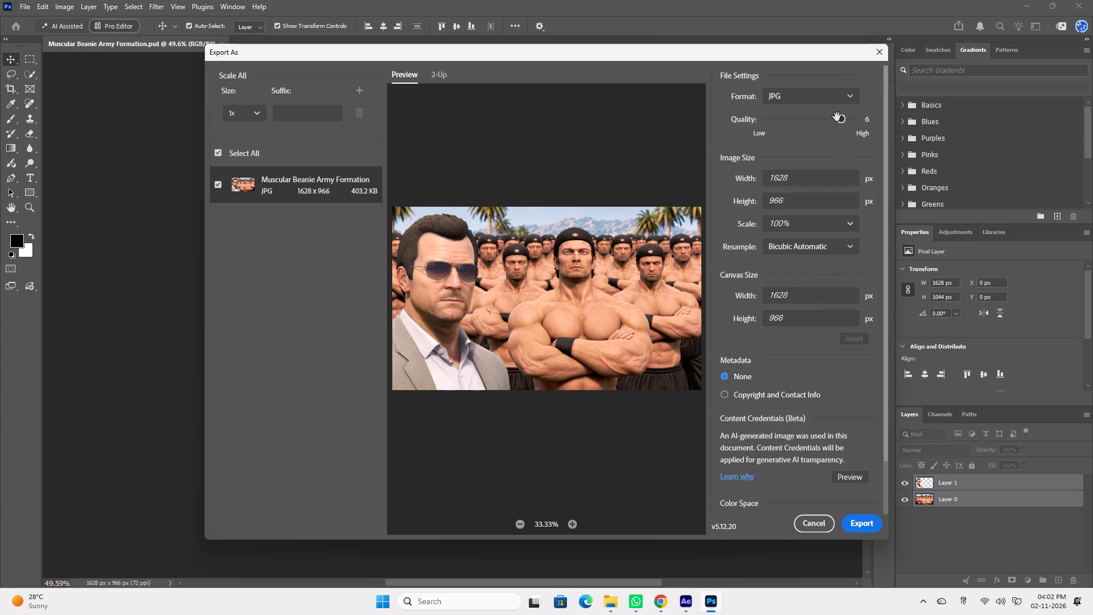
pyautogui.moveTo(841, 122); pyautogui.dragTo(856, 122)
pyautogui.moveTo(856, 122); pyautogui.dragTo(862, 122)
pyautogui.moveTo(853, 118); pyautogui.dragTo(844, 119)
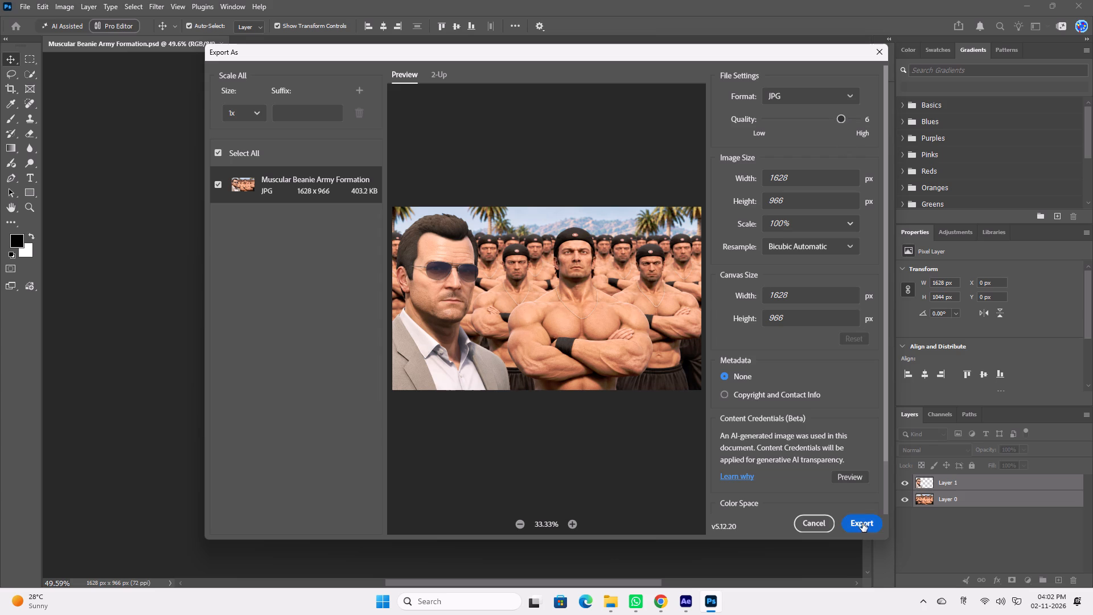
# Export the composite as Muscular Beanie Army Formation.jpg to the Thumbnails folder on Workspace (D:).
pyautogui.click(862, 523)
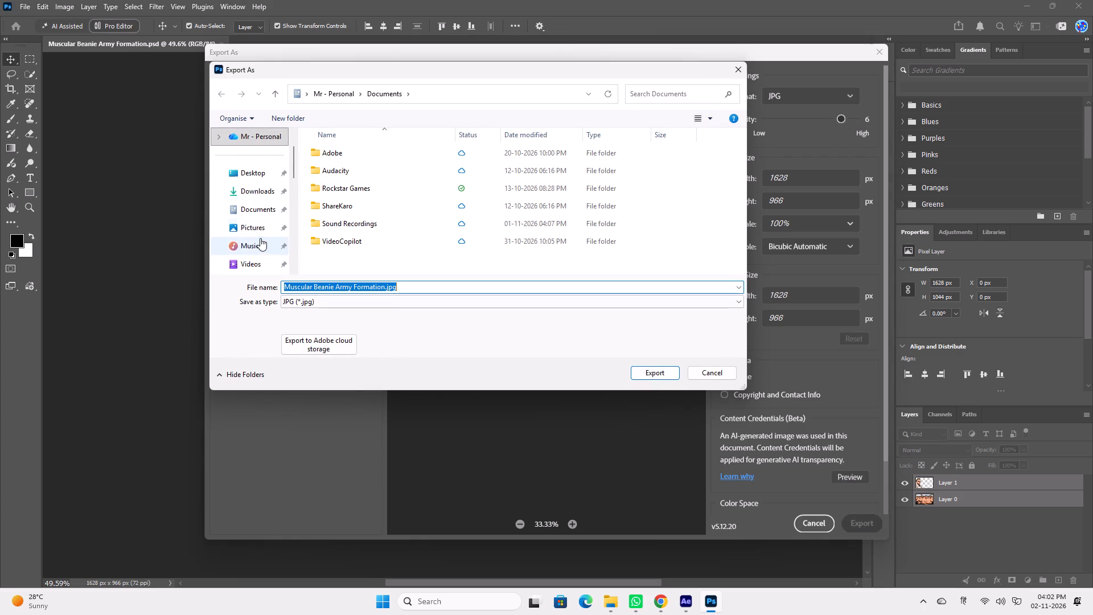
pyautogui.scroll(-5, 215, 238)
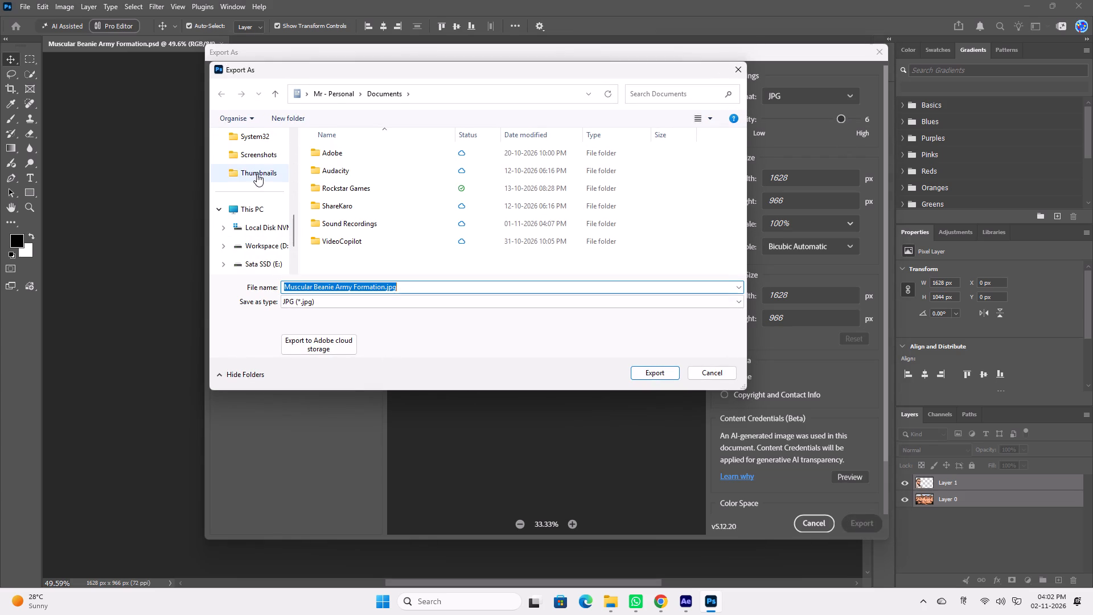
pyautogui.click(257, 174)
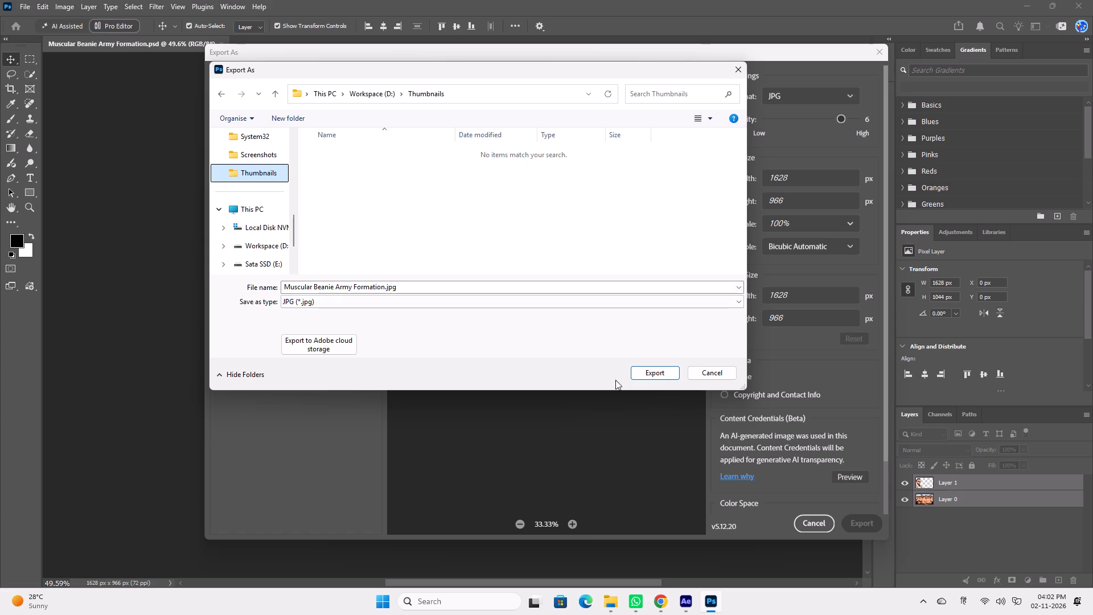
pyautogui.click(653, 371)
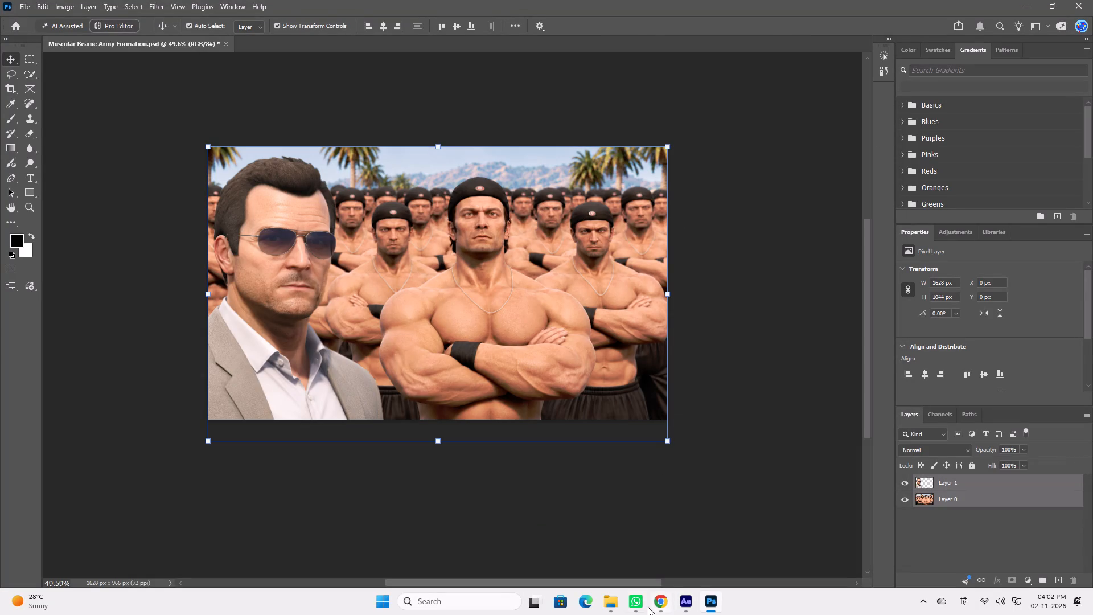
# In File Explorer, open the exported Muscular Beanie Army Formation.jpg from the Thumbnails folder to check the image.
pyautogui.click(617, 605)
pyautogui.click(553, 245)
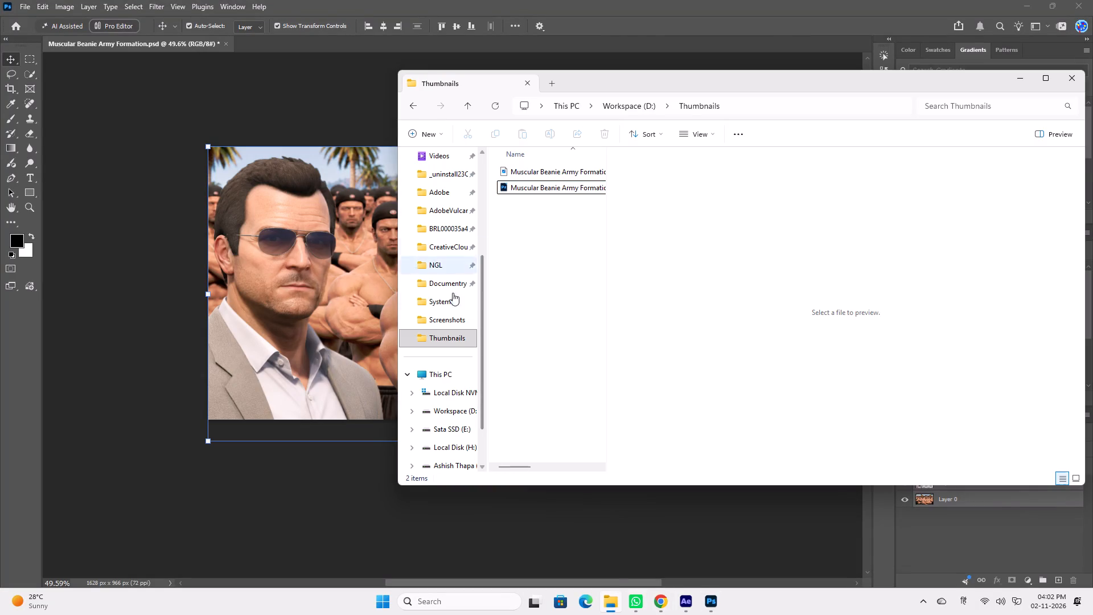
pyautogui.click(447, 342)
pyautogui.click(451, 341)
pyautogui.doubleClick(442, 340)
pyautogui.moveTo(588, 290); pyautogui.dragTo(594, 286)
pyautogui.click(447, 313)
pyautogui.click(446, 338)
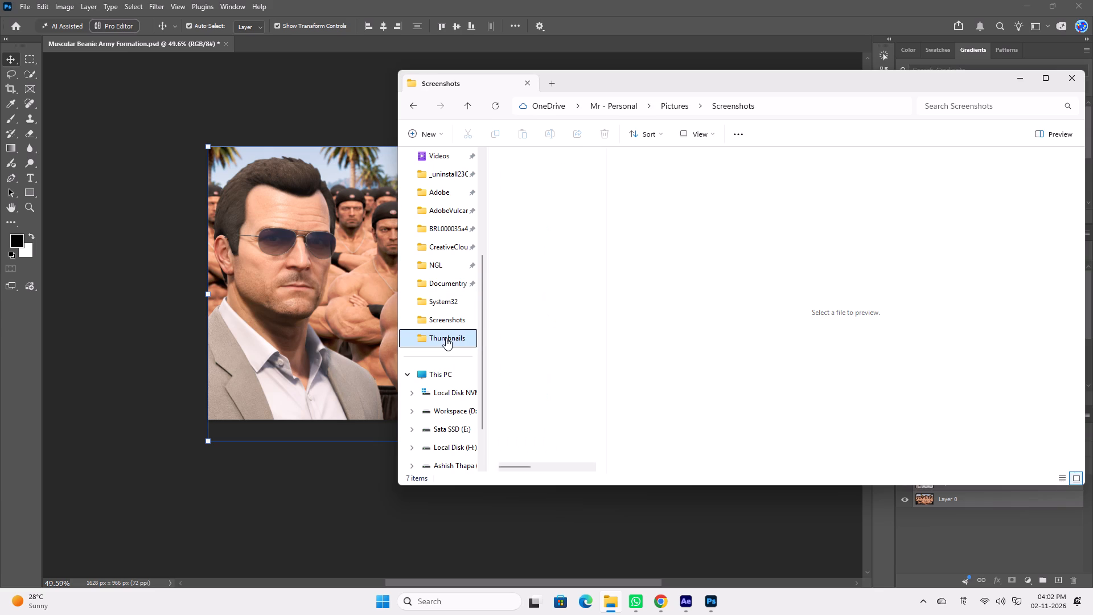
pyautogui.click(667, 309)
pyautogui.doubleClick(544, 171)
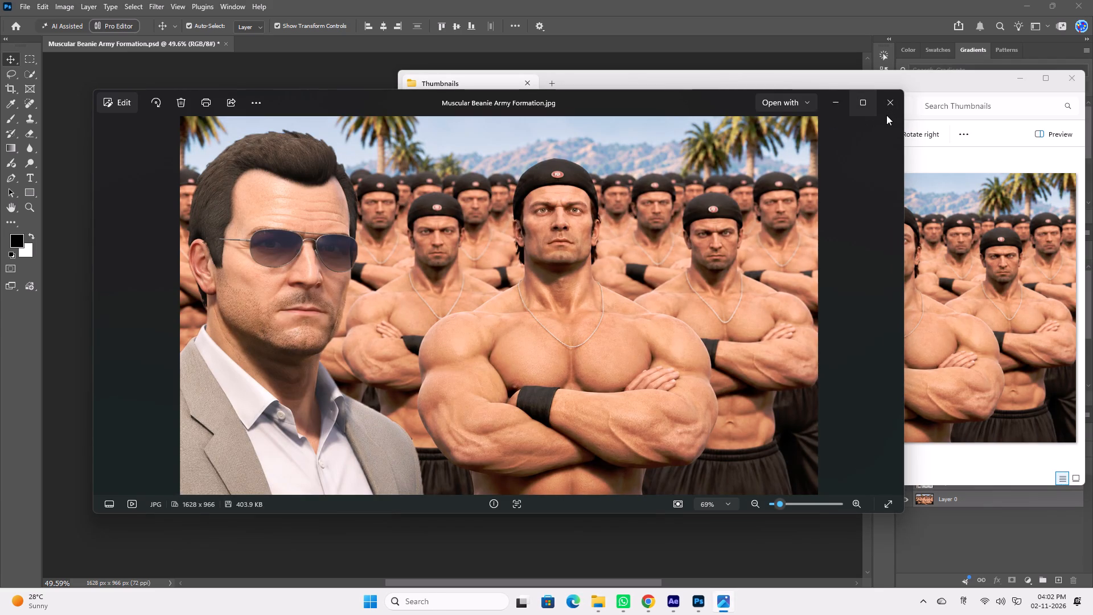
pyautogui.click(889, 108)
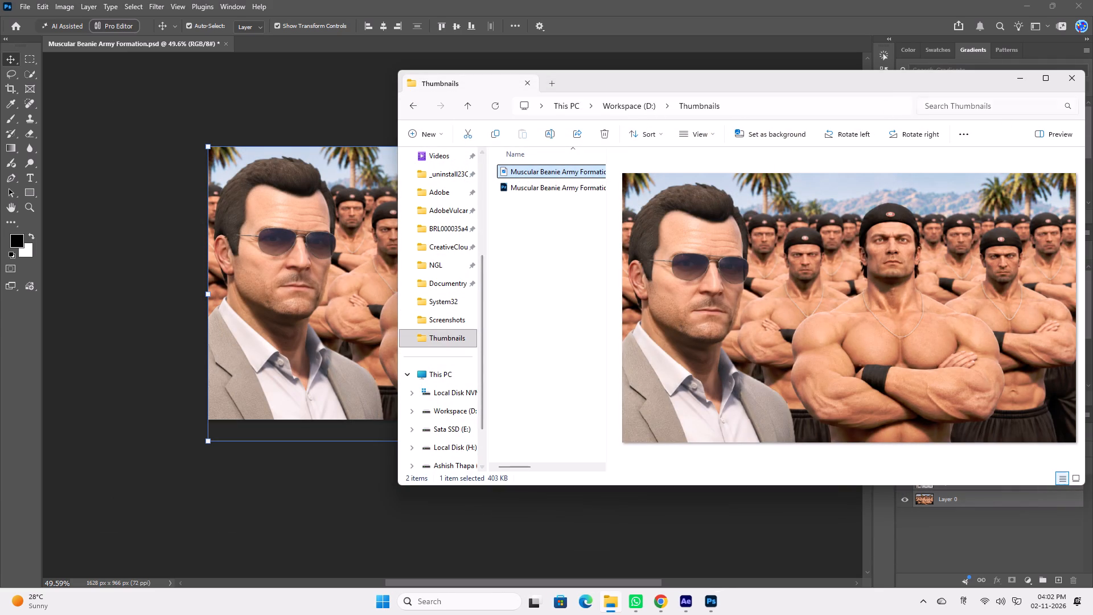
pyautogui.click(1068, 82)
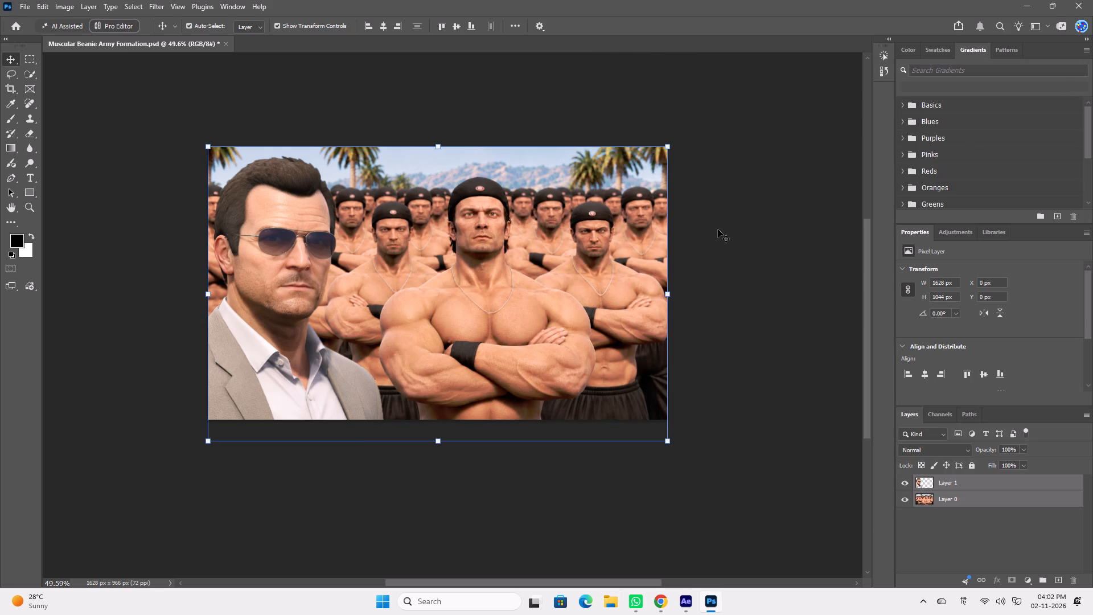
pyautogui.click(27, 5)
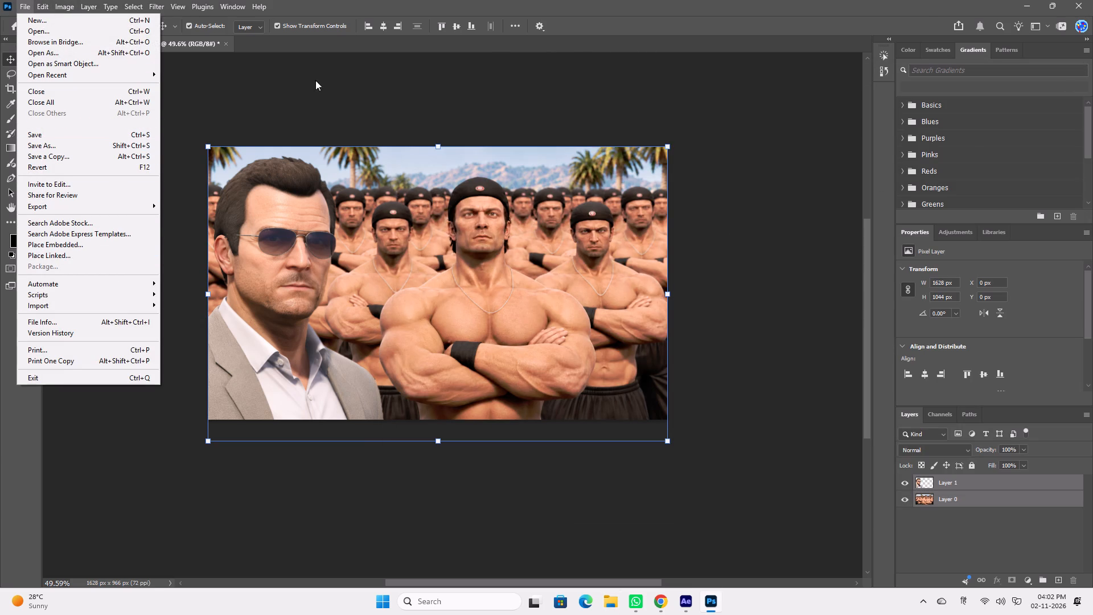
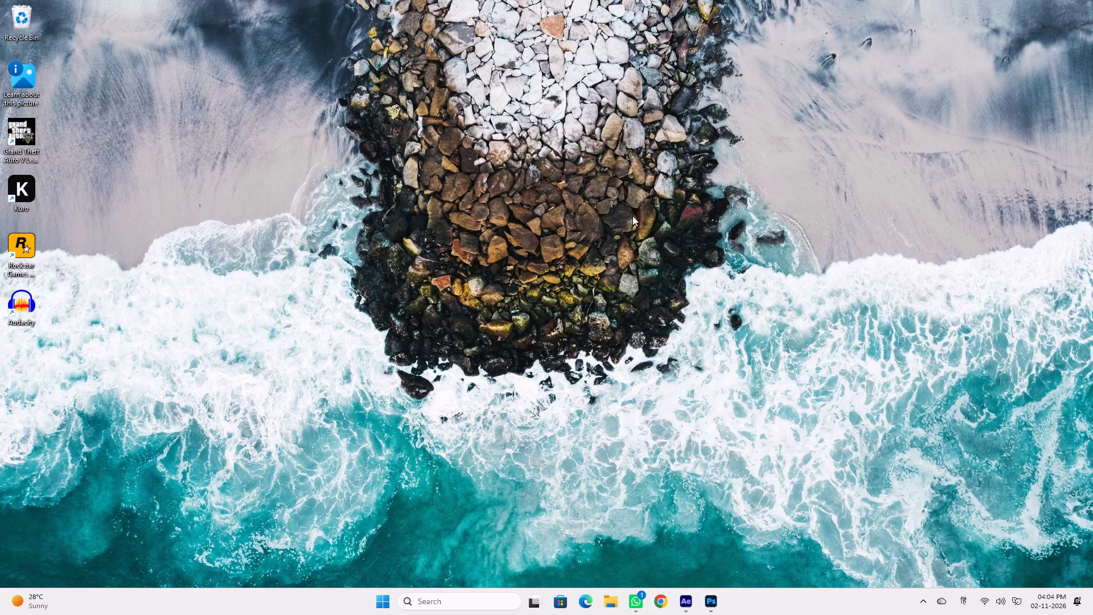
pyautogui.click(703, 257)
# Bring up the Windows shutdown dialog from the desktop.
pyautogui.hotkey('alt', 'F4')
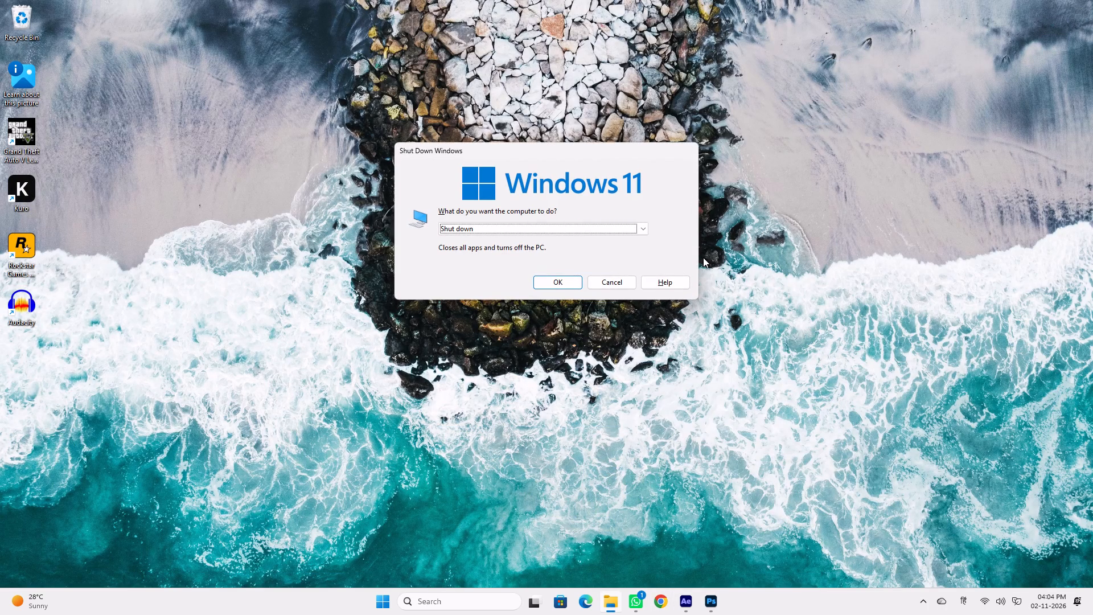